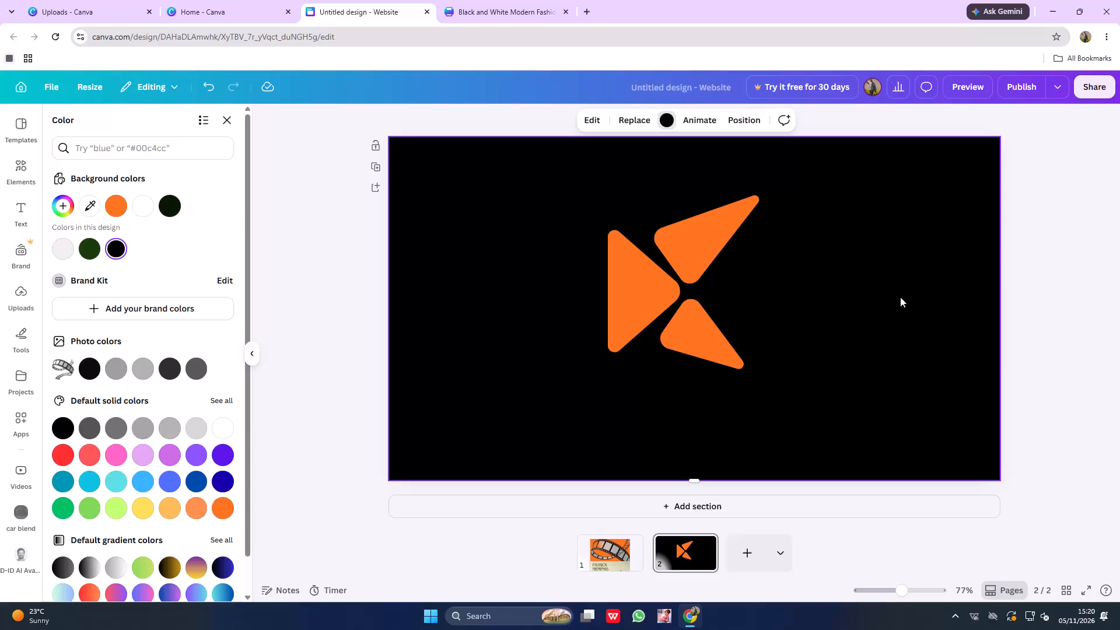
Create a new blank Landscape Video design at 1920 × 1080 px.
left_click(69, 5)
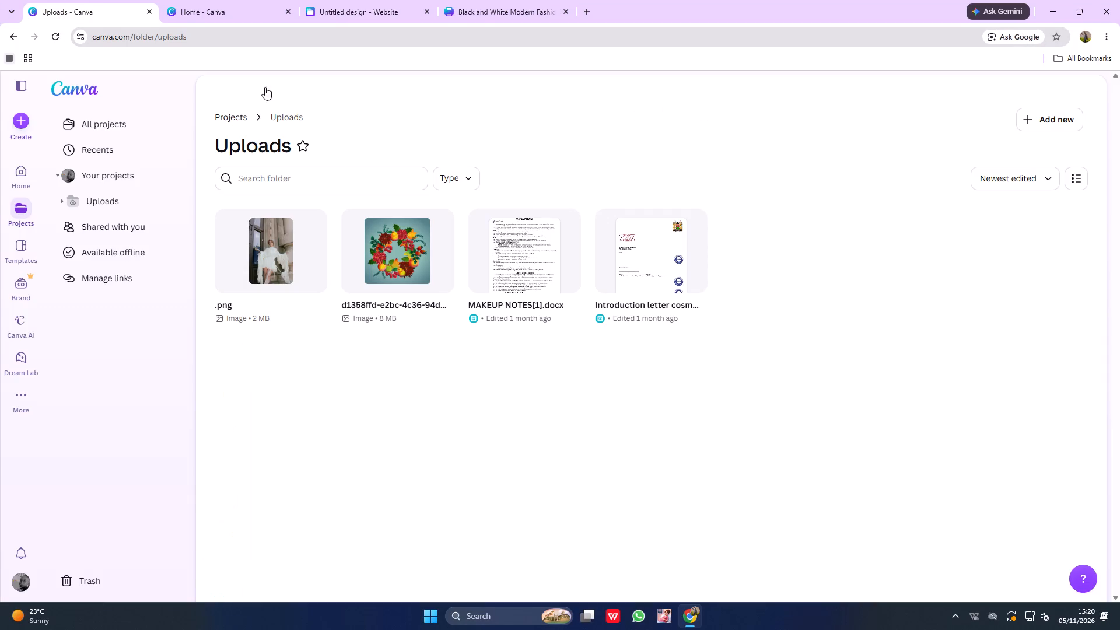
left_click(198, 9)
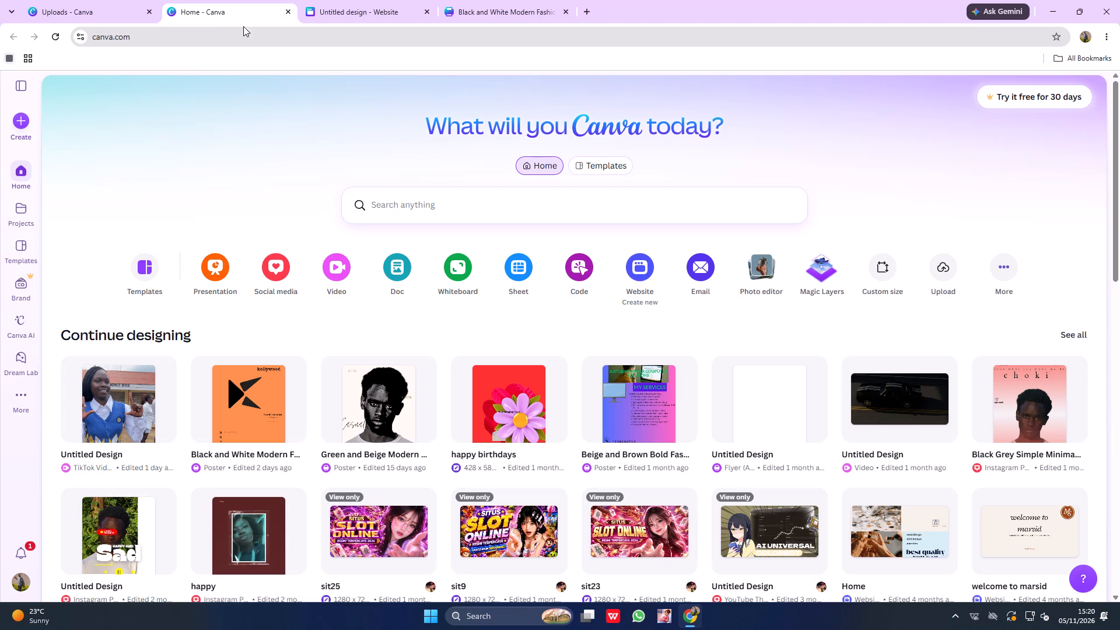
right_click_drag(526, 0, 512, 50)
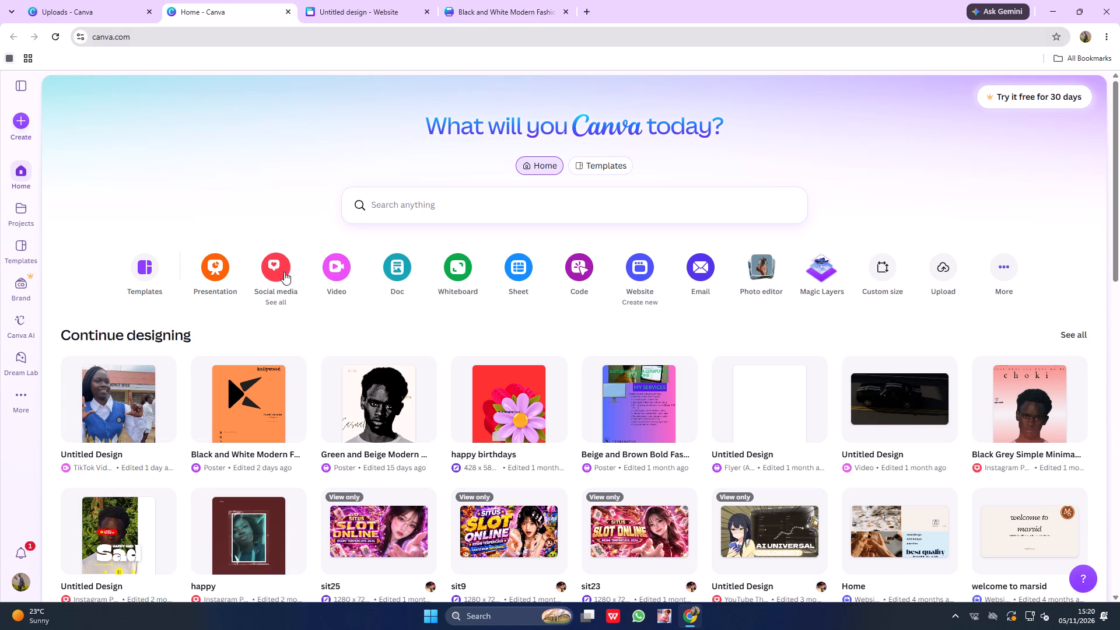
left_click(334, 268)
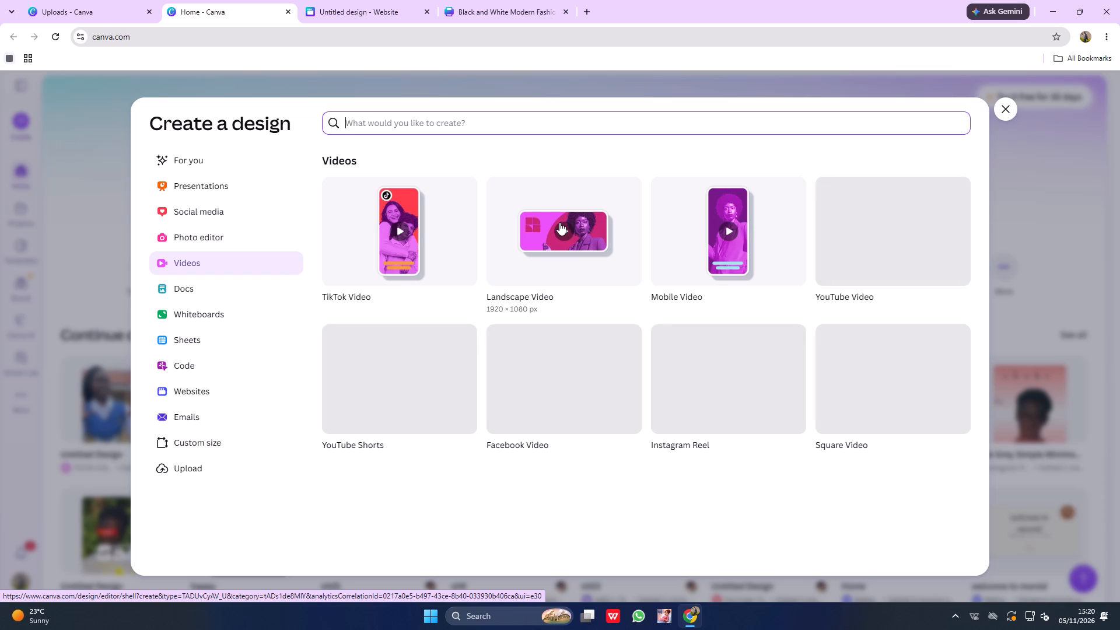
left_click(559, 222)
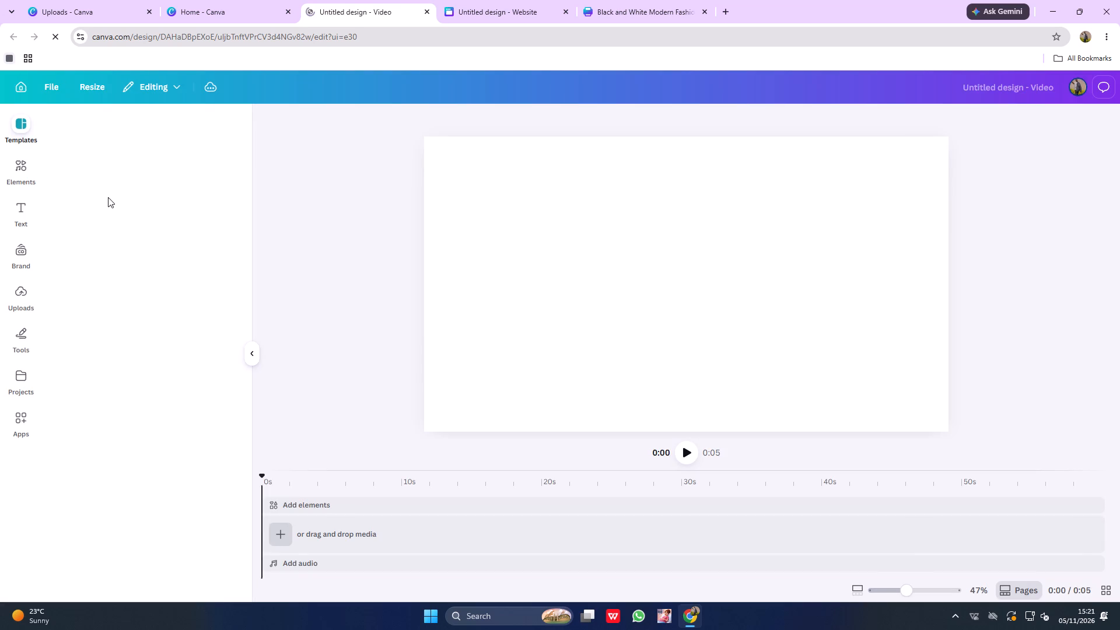
Add a triangle shape to the blank page, enlarge it, and place it left of the page's centre.
left_click(16, 331)
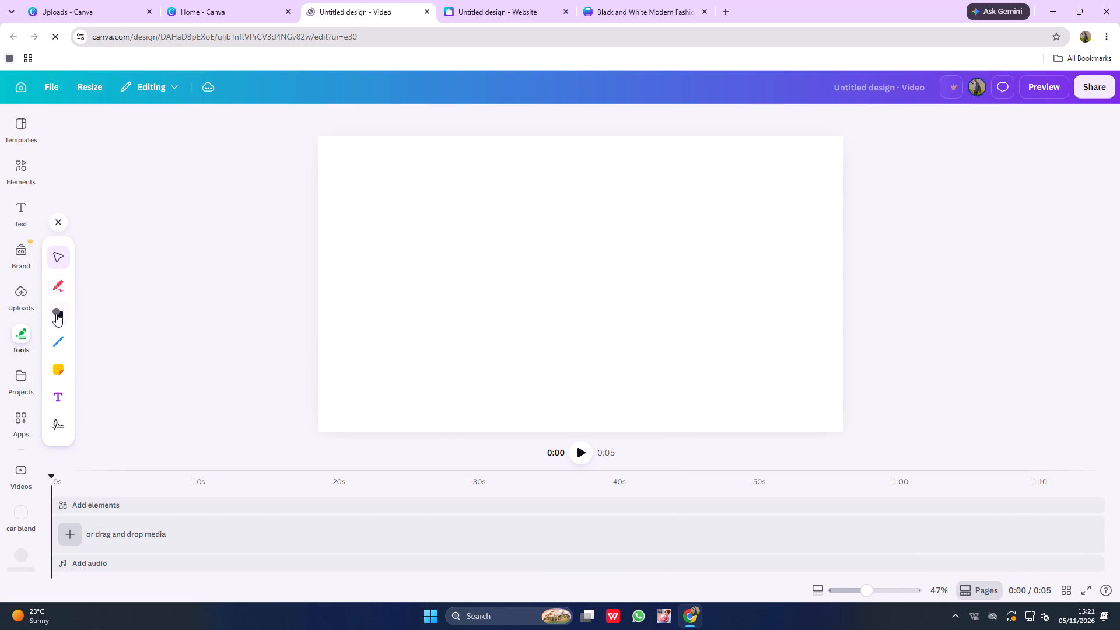
left_click(56, 314)
left_click(94, 313)
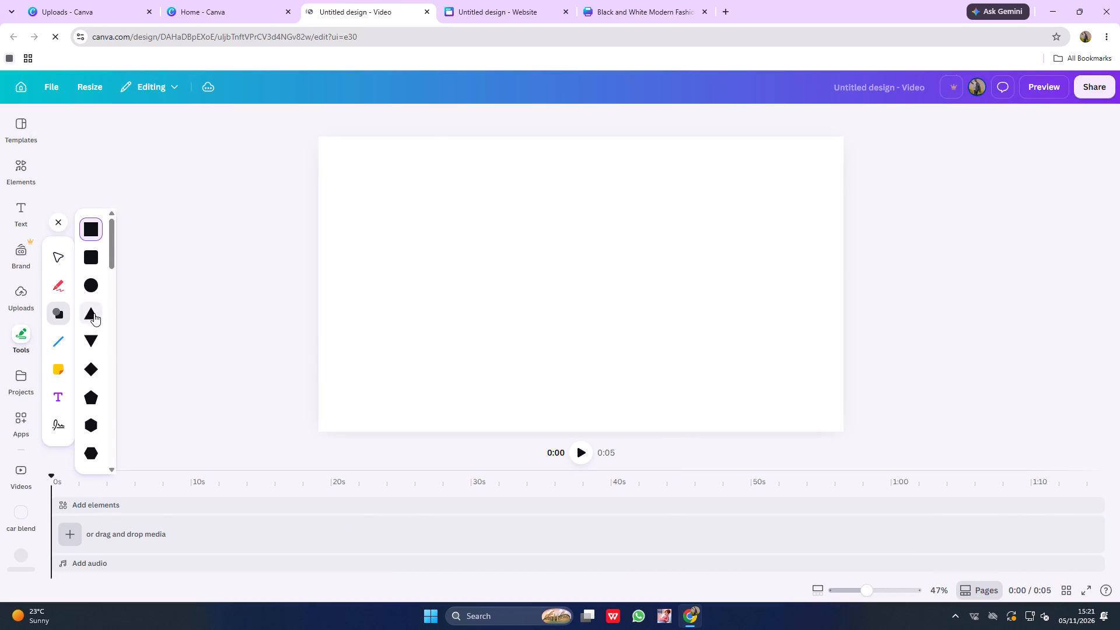
left_click(393, 236)
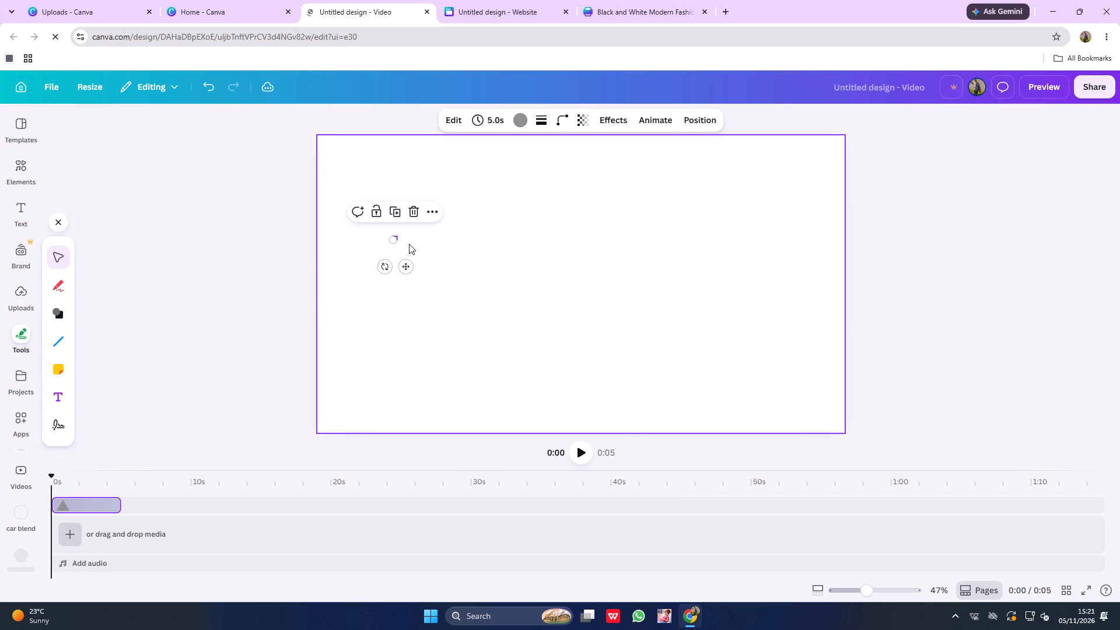
left_click_drag(390, 239, 356, 392)
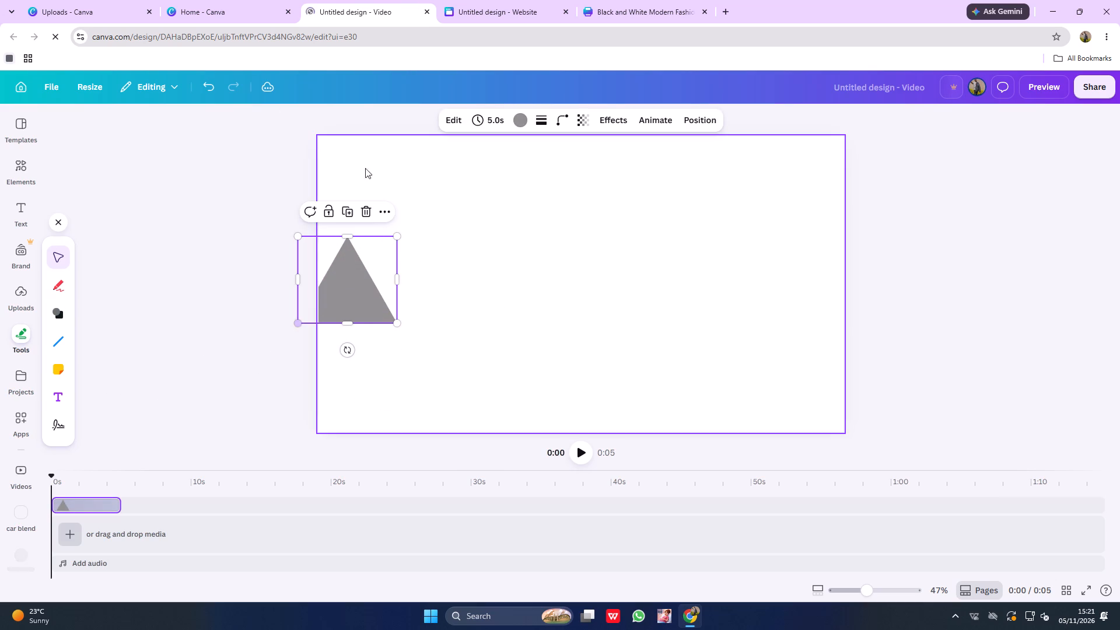
left_click_drag(365, 256, 498, 253)
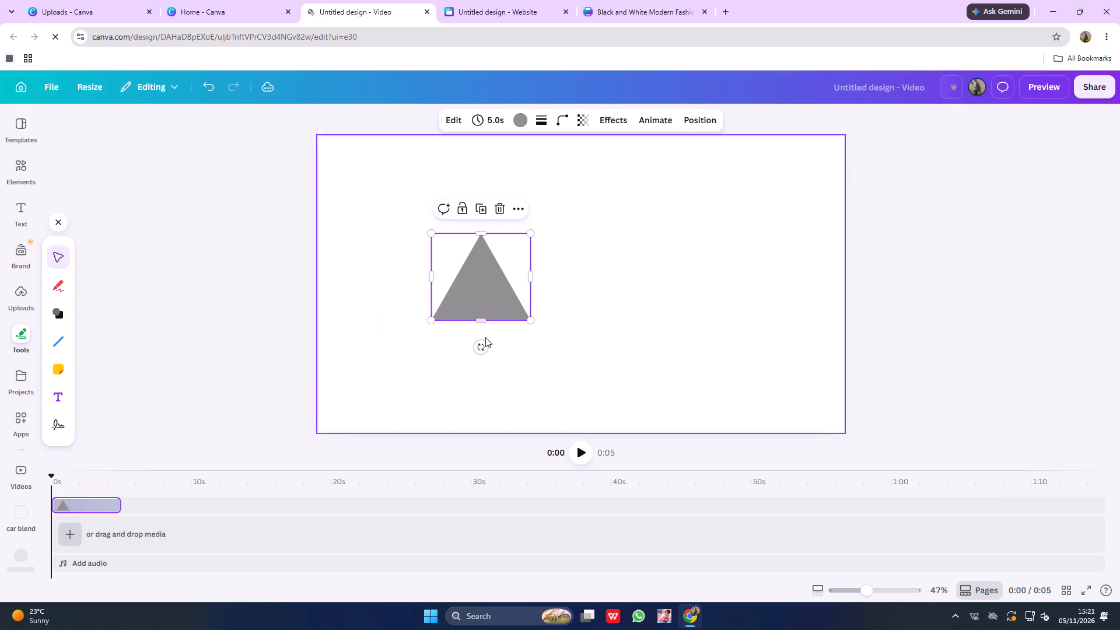
Rotate the triangle to 90° so its tip points right.
left_click_drag(482, 346, 404, 283)
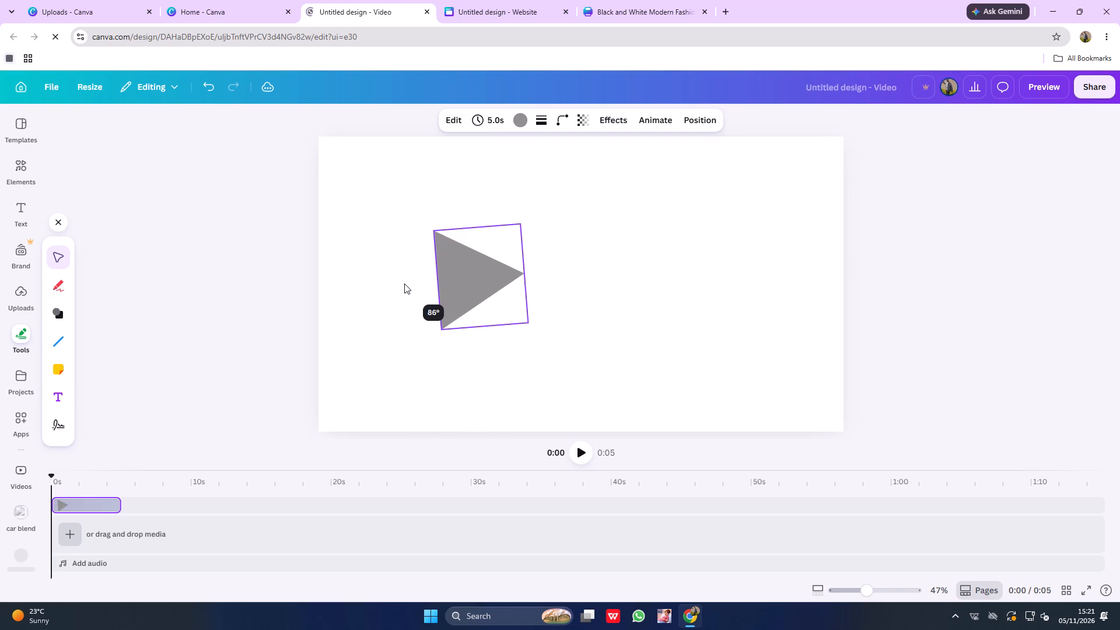
left_click_drag(404, 283, 407, 278)
Round the triangle's corners to about 62.
left_click(562, 114)
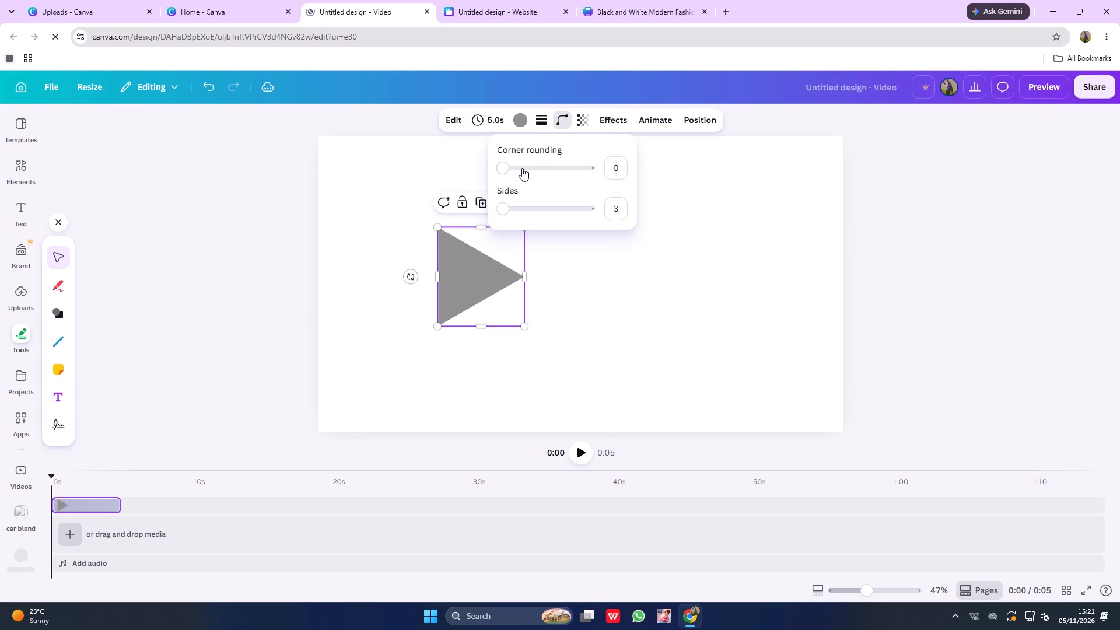
left_click_drag(516, 170, 556, 167)
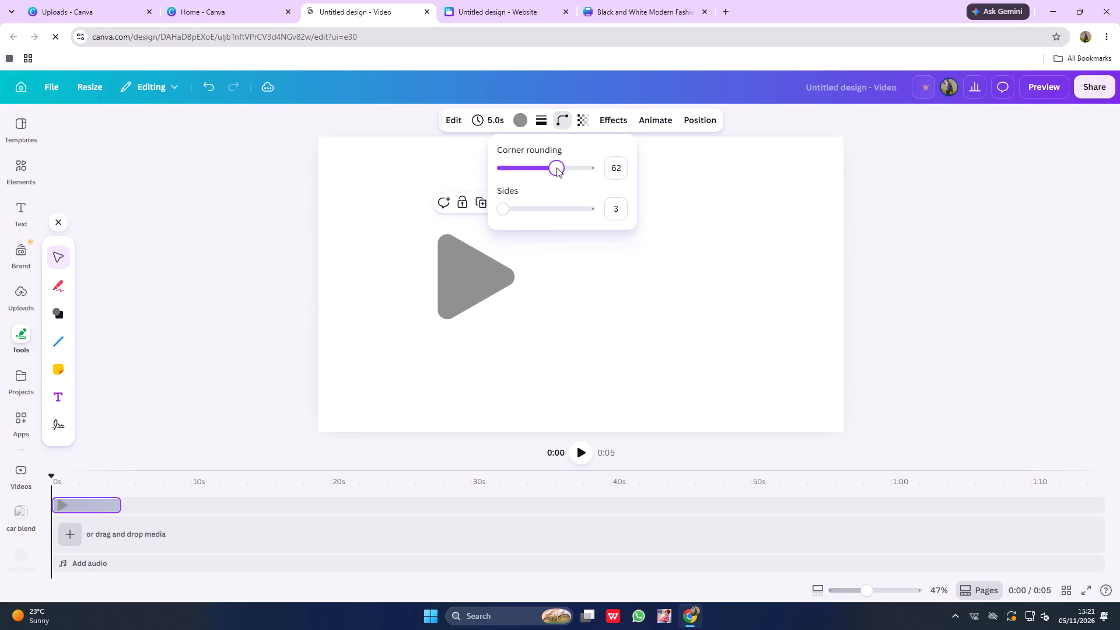
left_click_drag(556, 167, 558, 167)
left_click(549, 260)
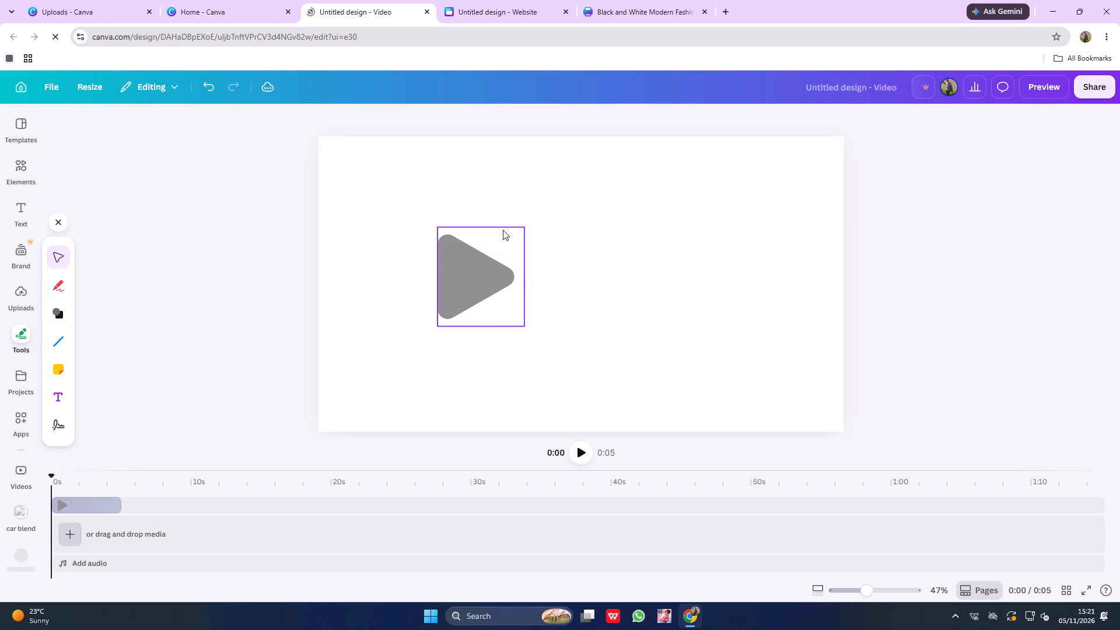
Duplicate the rounded triangle twice, placing one copy to its upper right and the other to its lower right.
left_click(473, 246)
left_click(484, 203)
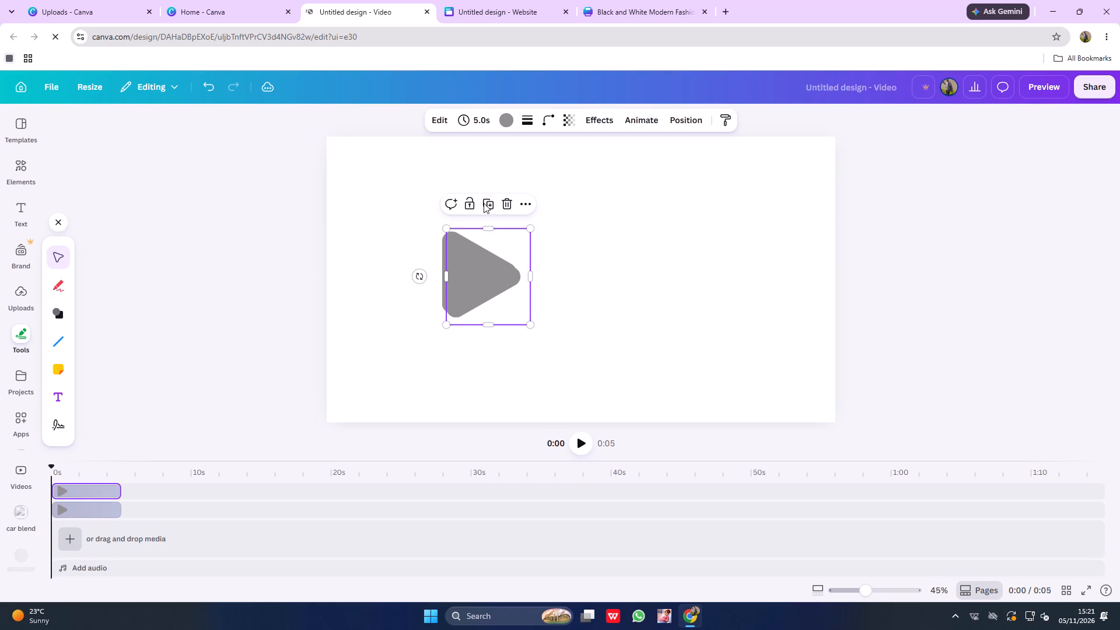
left_click(484, 203)
left_click_drag(480, 271, 531, 212)
left_click(466, 260)
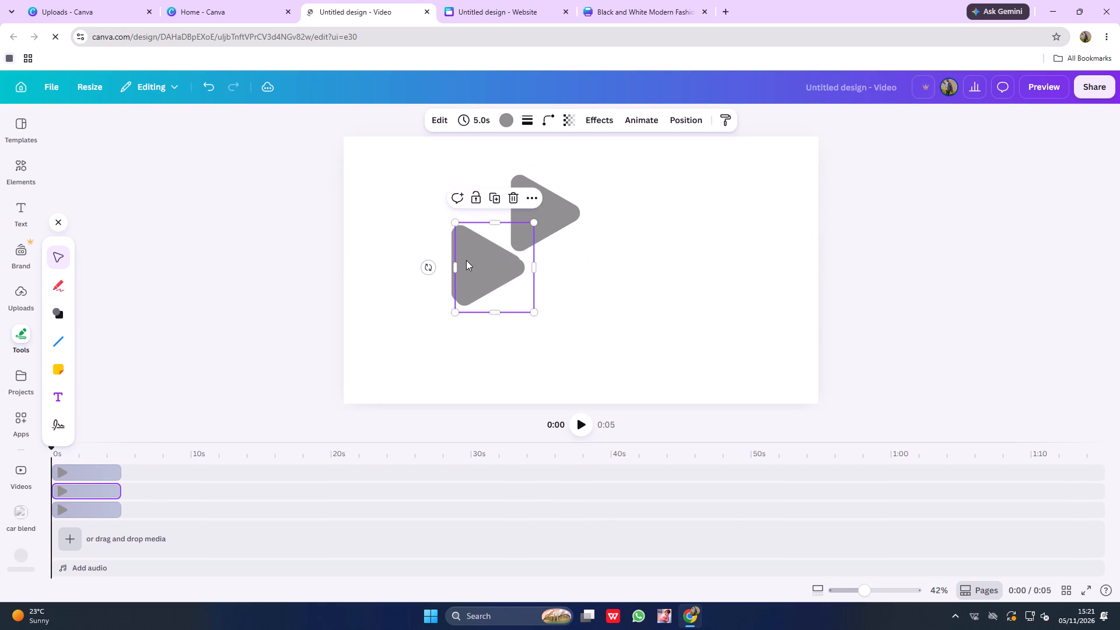
left_click_drag(468, 260, 527, 310)
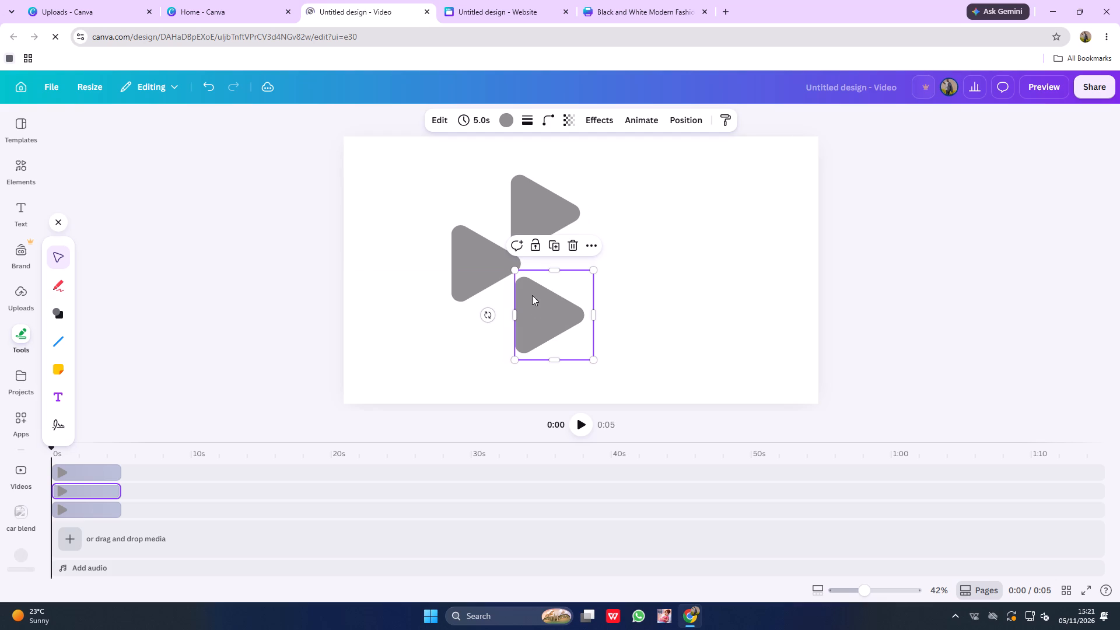
Rotate the lower triangle copy to about 130° so its tip points up toward the centre of the mark.
left_click_drag(487, 314, 483, 251)
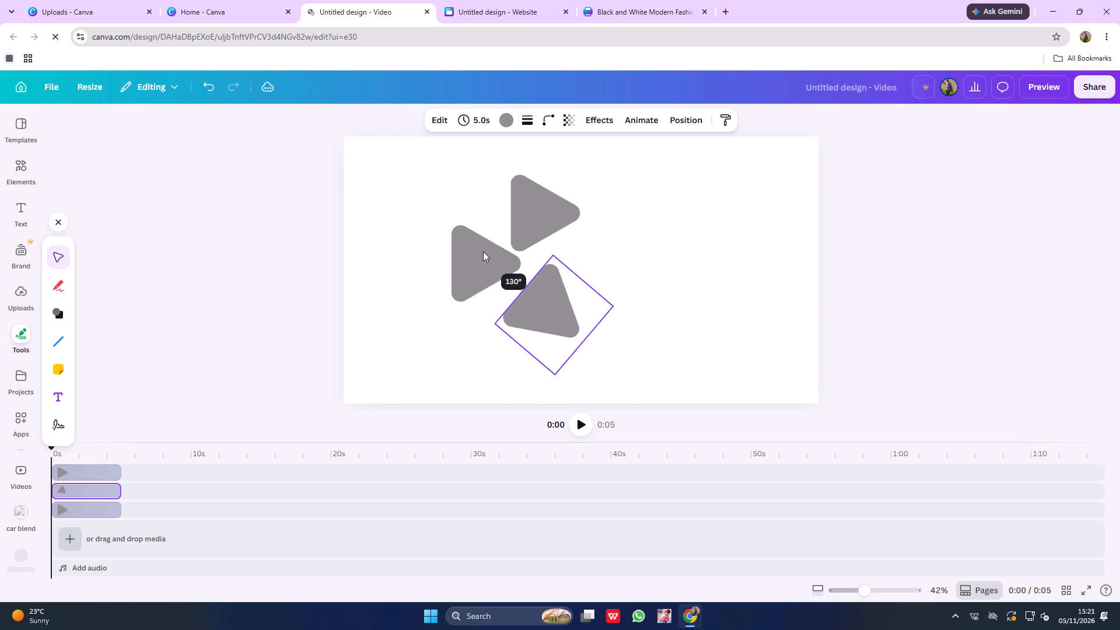
left_click_drag(483, 251, 502, 235)
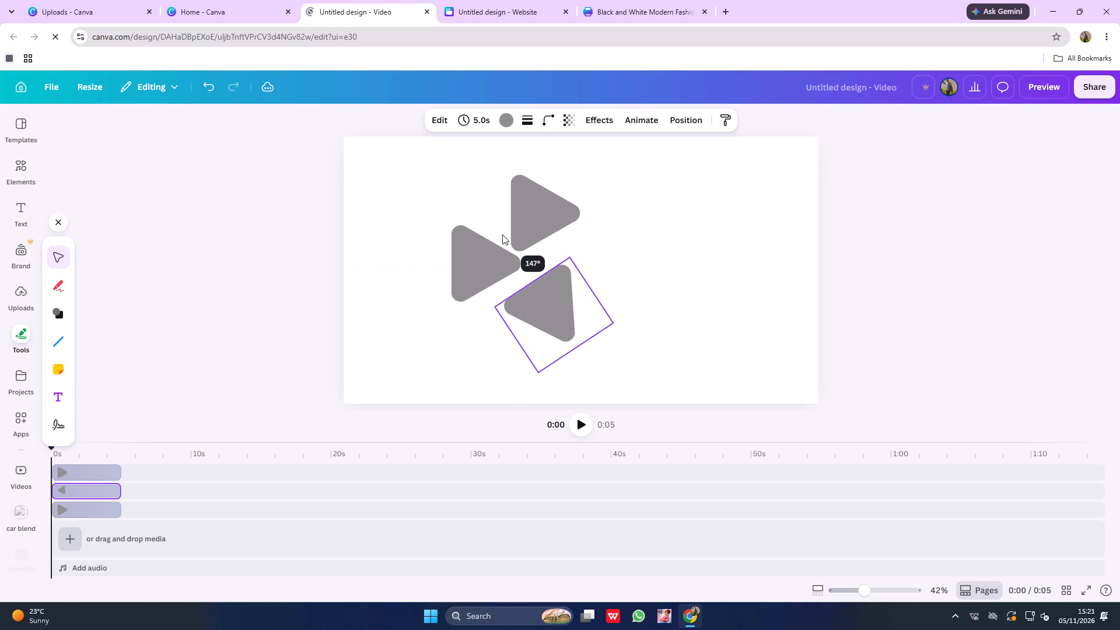
left_click_drag(502, 235, 480, 253)
Rotate the upper triangle copy so its tip points down toward the lower copy, and position it just above that copy.
left_click(530, 200)
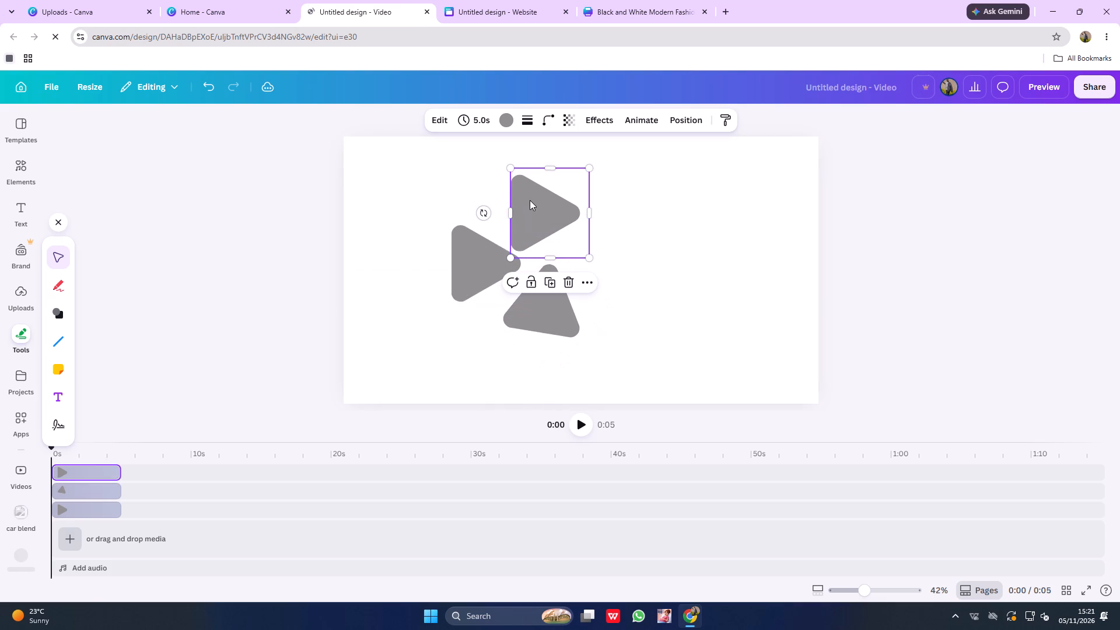
left_click_drag(485, 214, 502, 246)
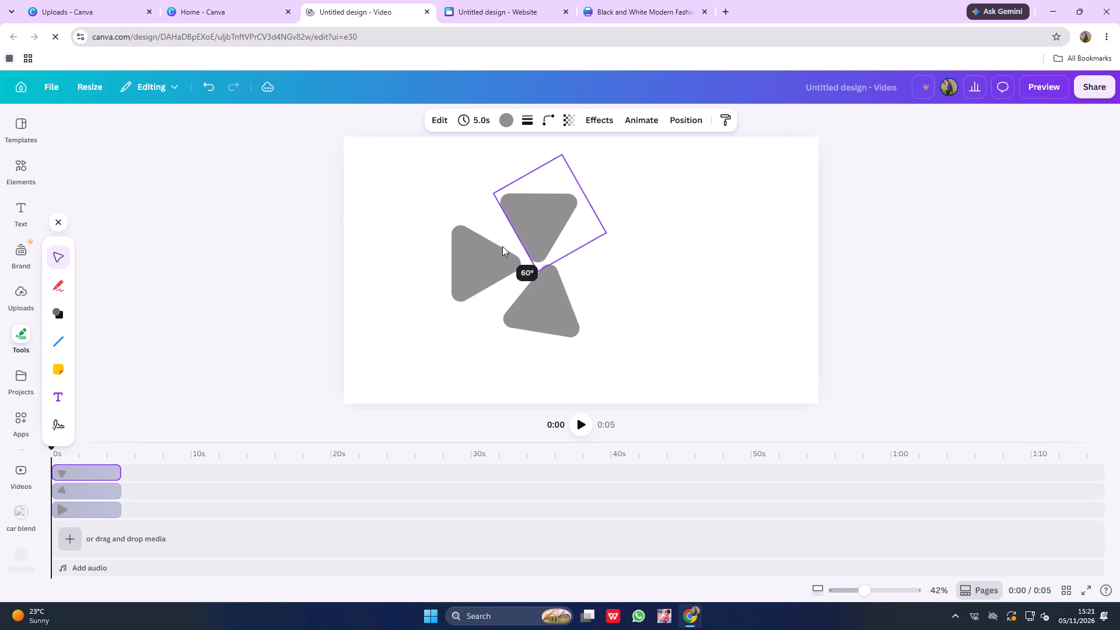
left_click_drag(502, 246, 509, 250)
left_click_drag(527, 226, 538, 221)
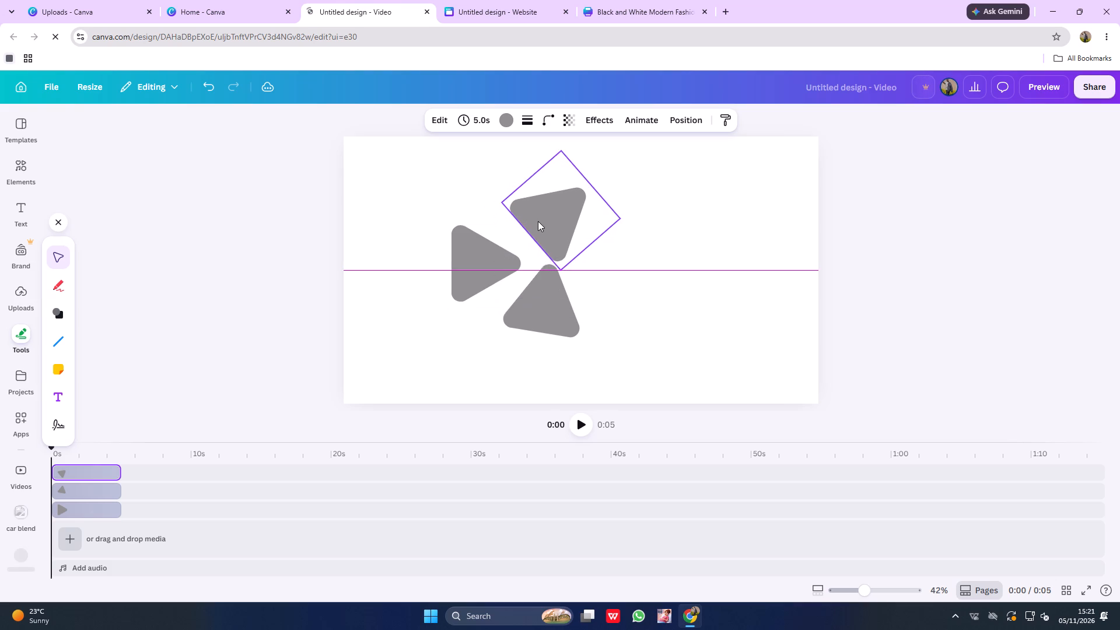
left_click_drag(538, 221, 534, 217)
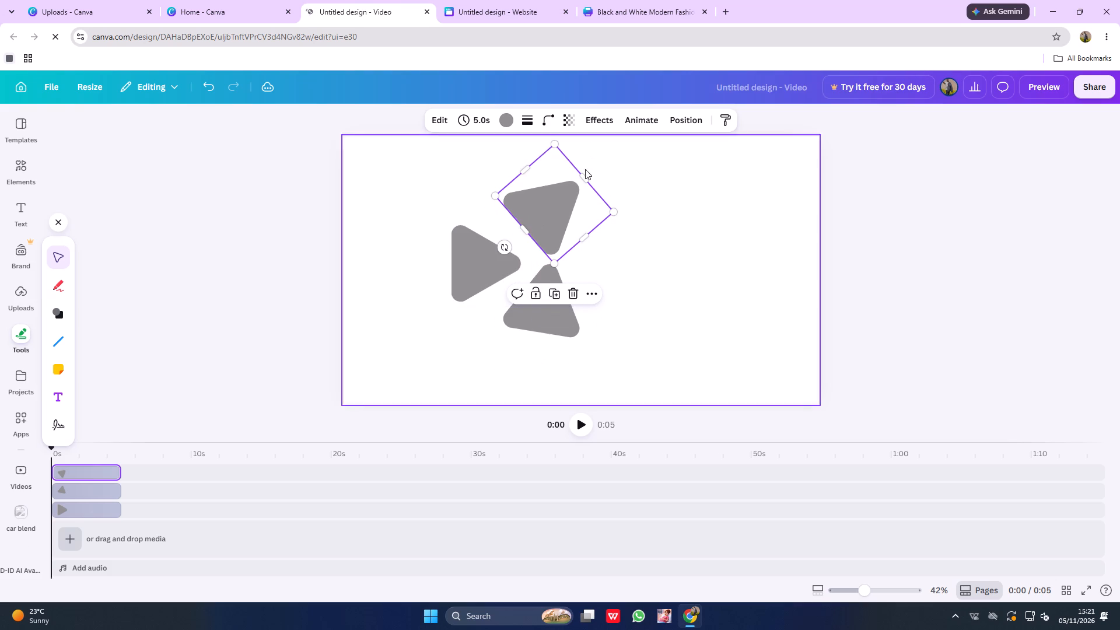
Narrow the upper triangle copy to a width of about 261, keeping its height at 318.
left_click_drag(523, 167, 531, 173)
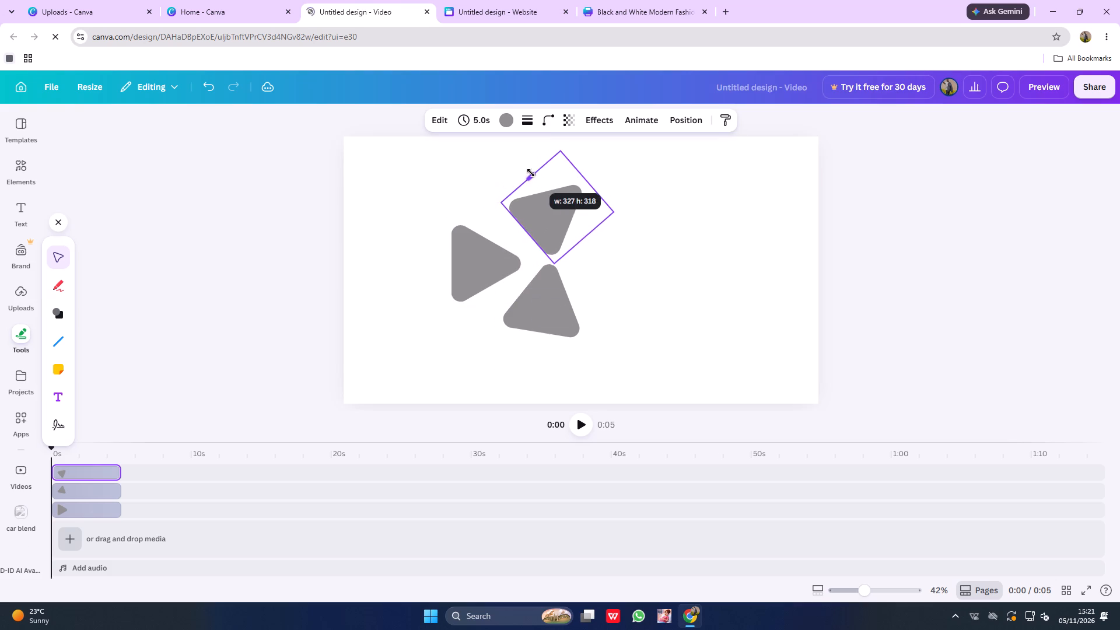
left_click_drag(531, 173, 538, 183)
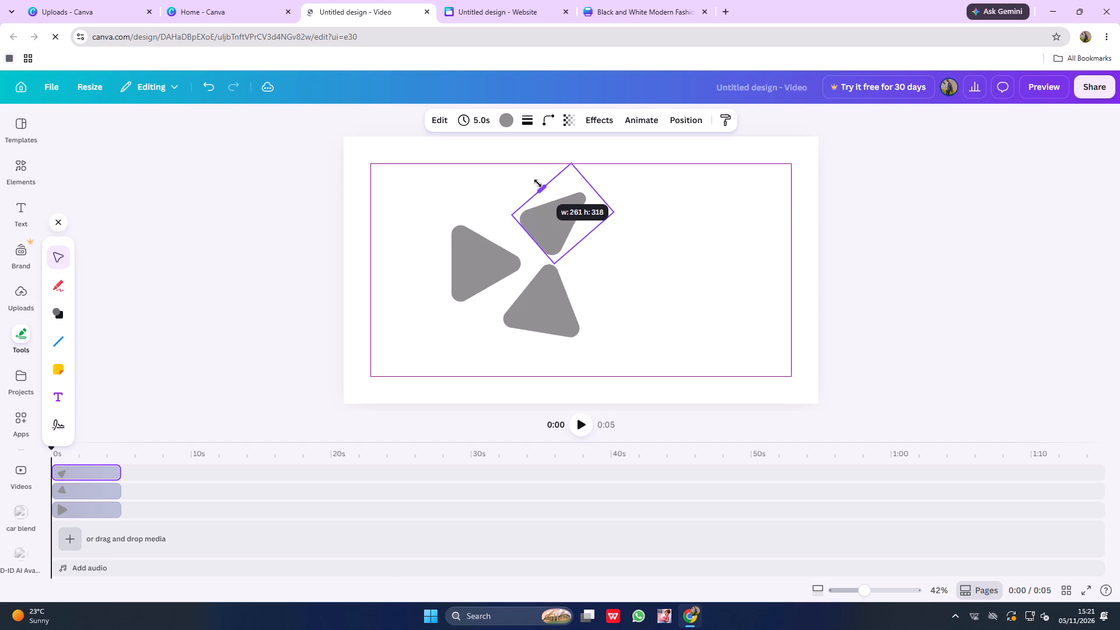
left_click_drag(538, 183, 540, 186)
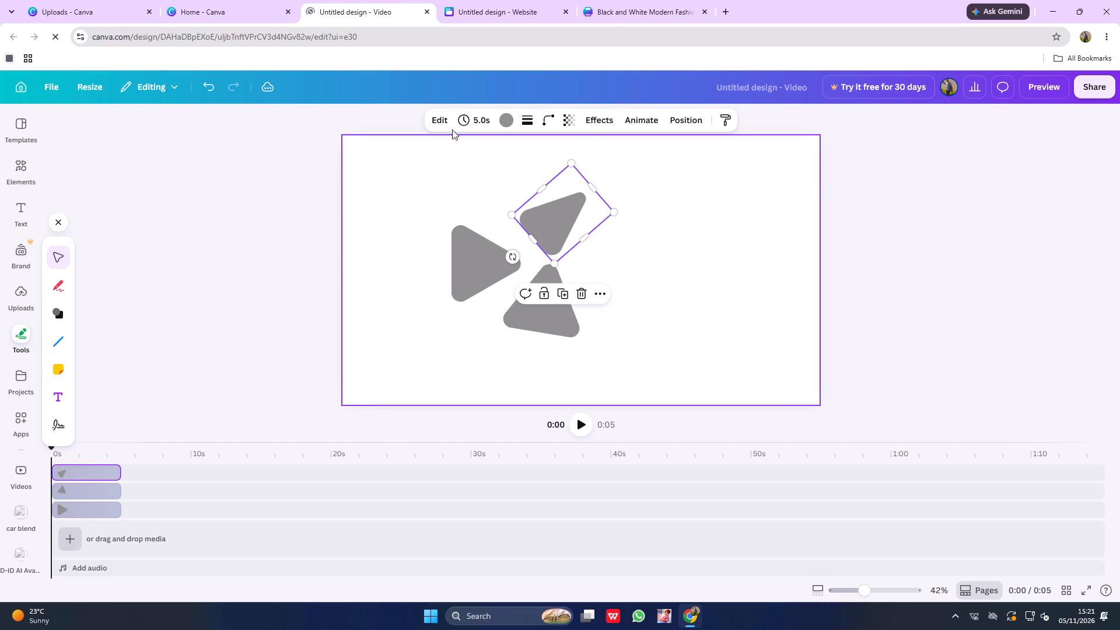
In the website design, examine the proportions and angles of the orange logo's upper and lower triangles as a reference.
left_click(523, 15)
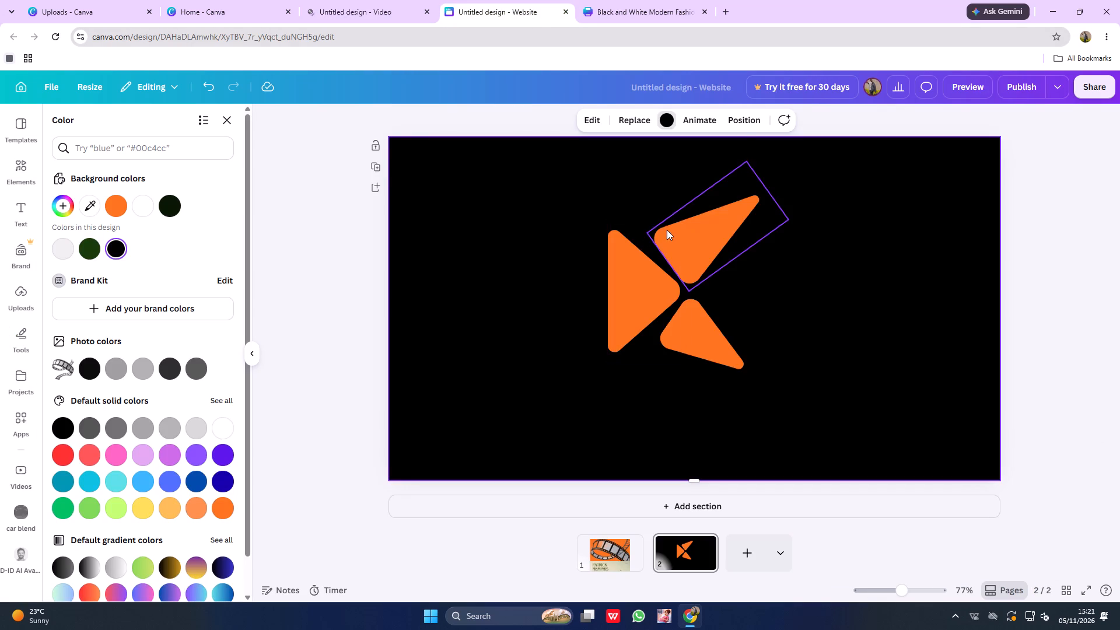
left_click(669, 230)
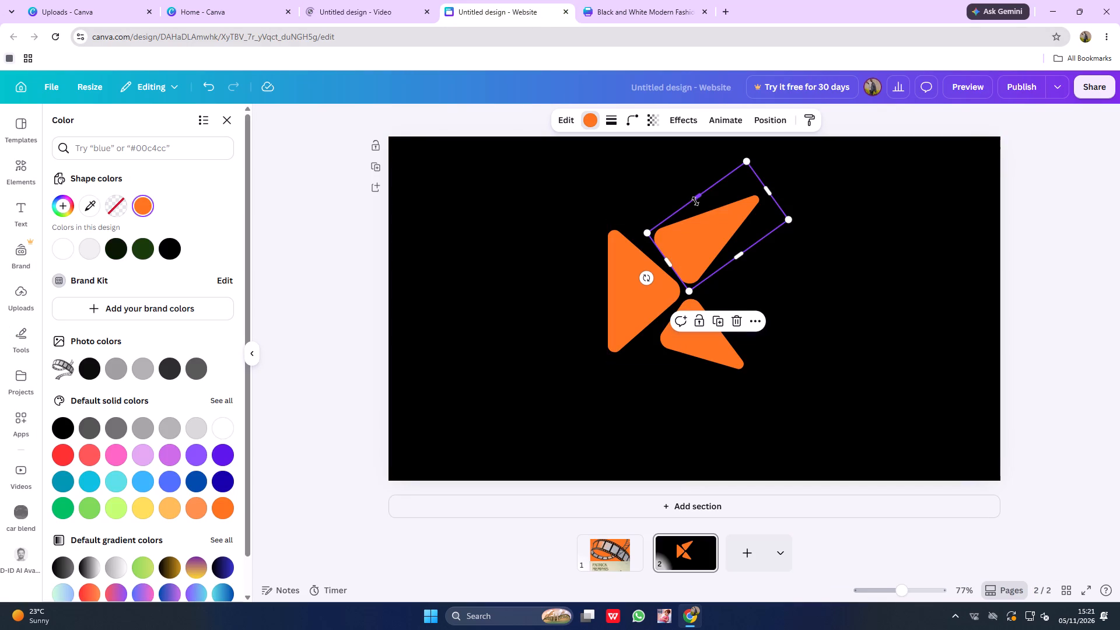
left_click(695, 198)
left_click(695, 198)
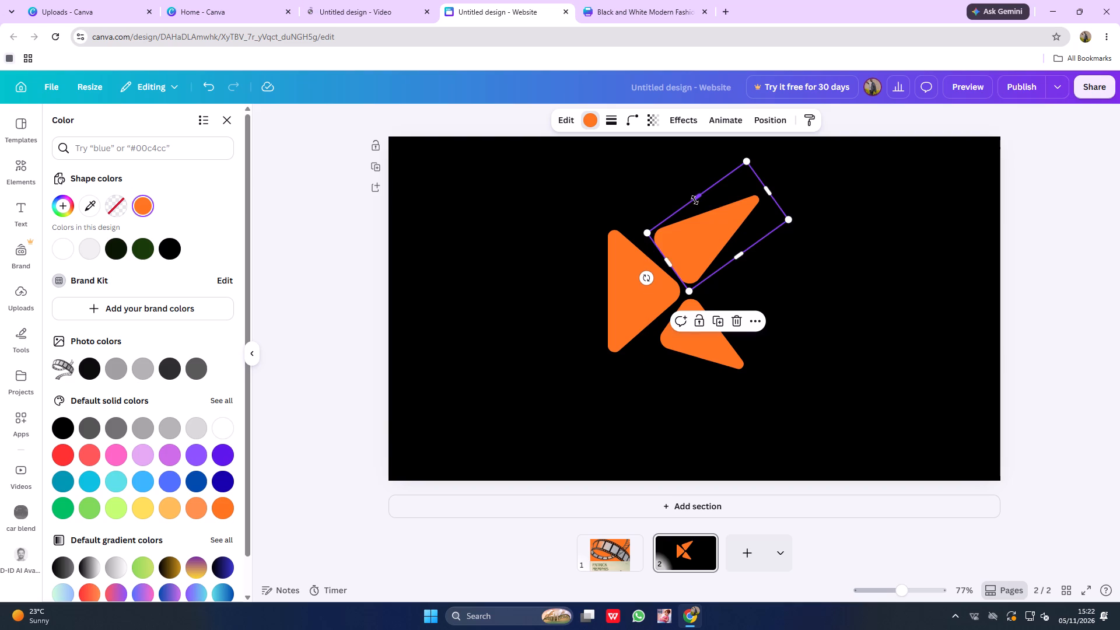
left_click(694, 200)
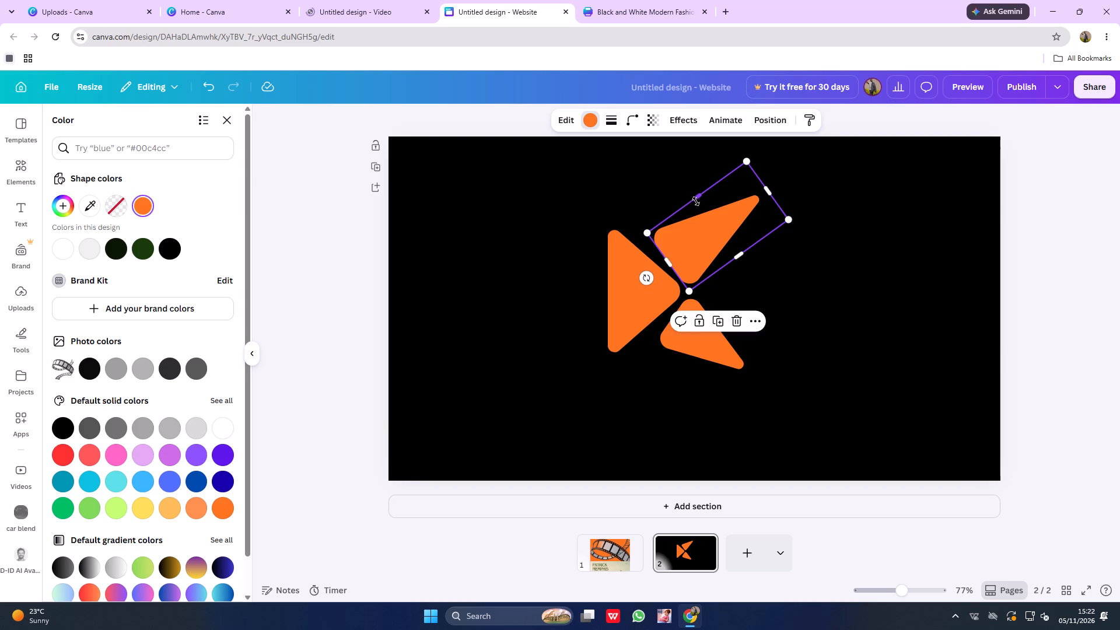
left_click(698, 198)
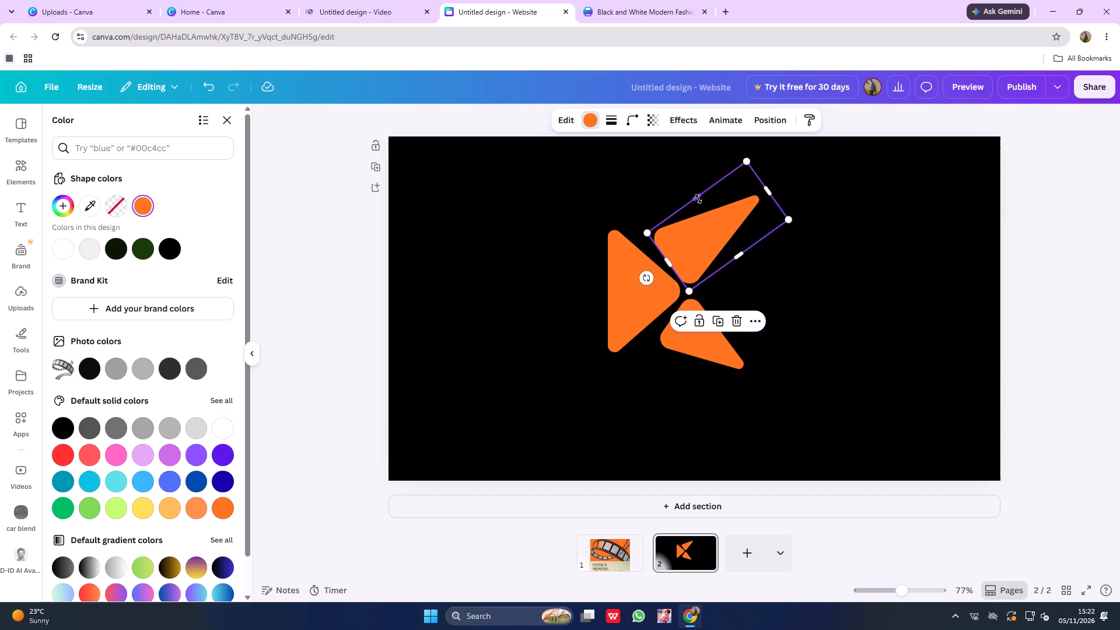
left_click(696, 197)
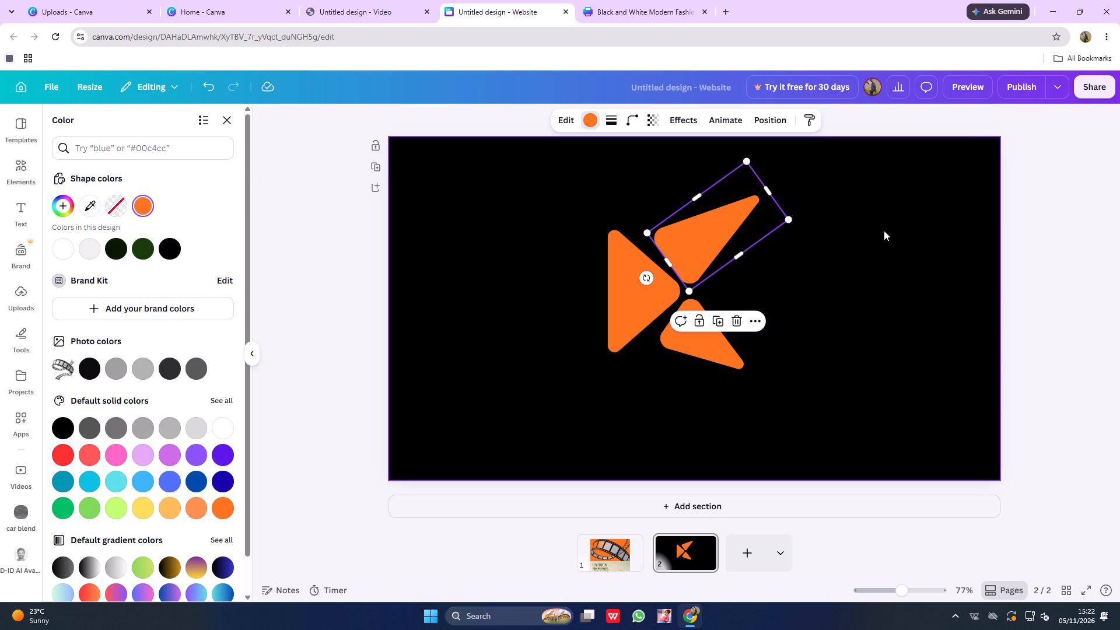
left_click(700, 351)
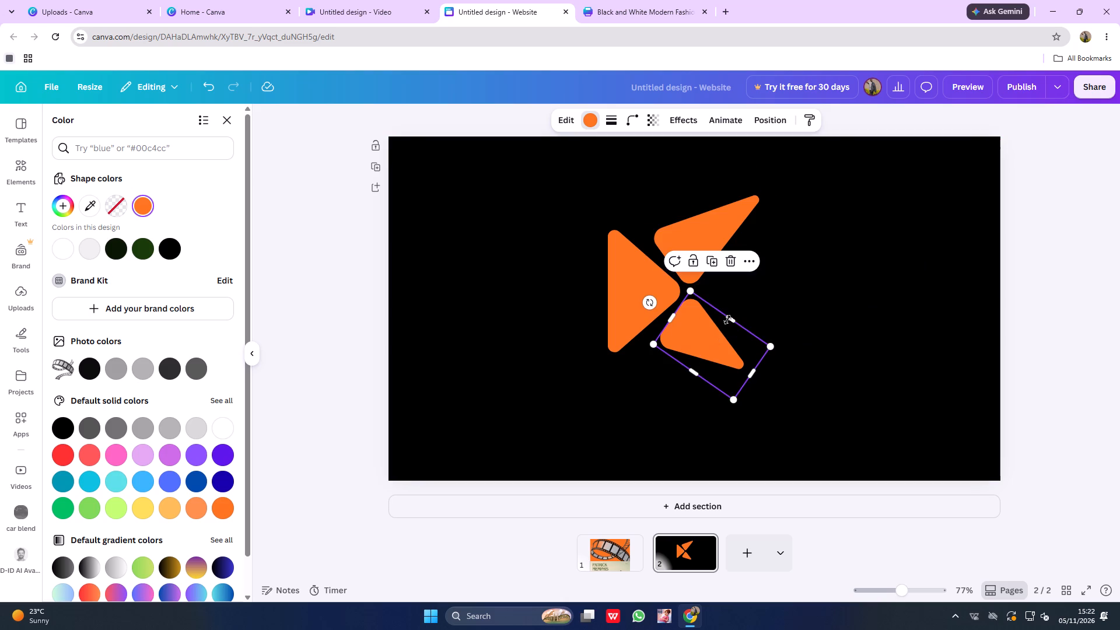
left_click(732, 317)
In the website design, examine the left triangle of the orange reference logo.
left_click(606, 272)
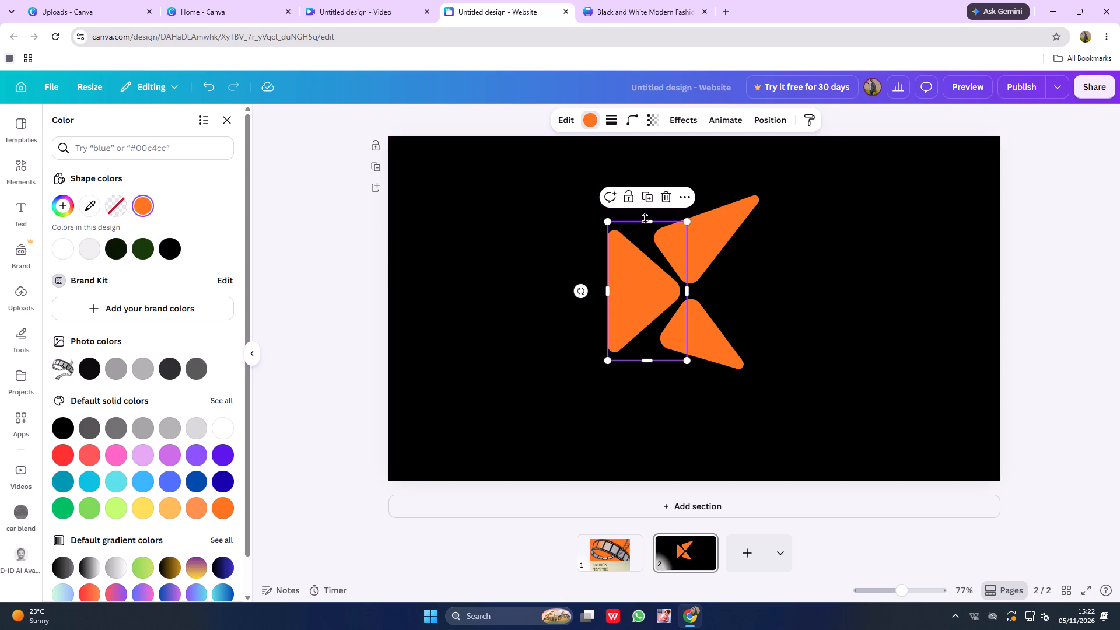
left_click(646, 220)
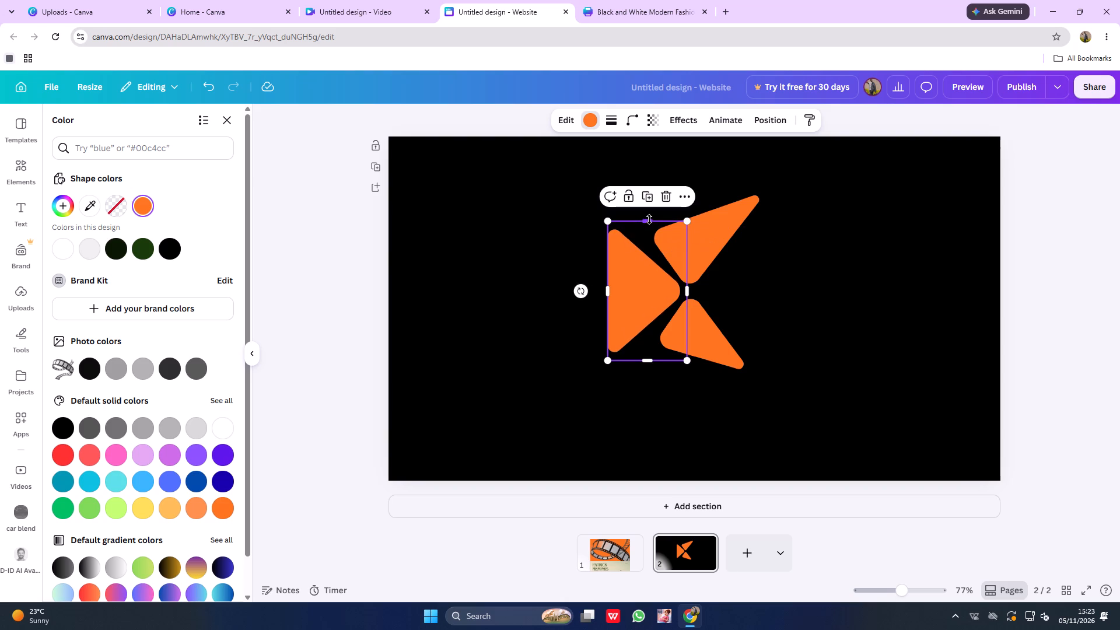
left_click(649, 219)
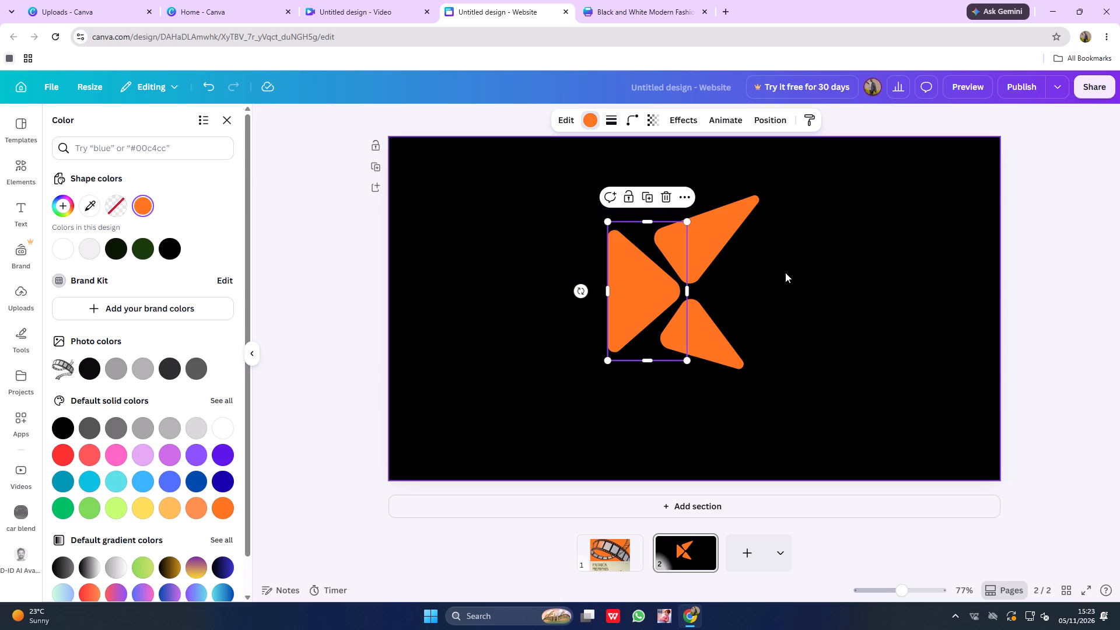
left_click_drag(460, 219, 471, 218)
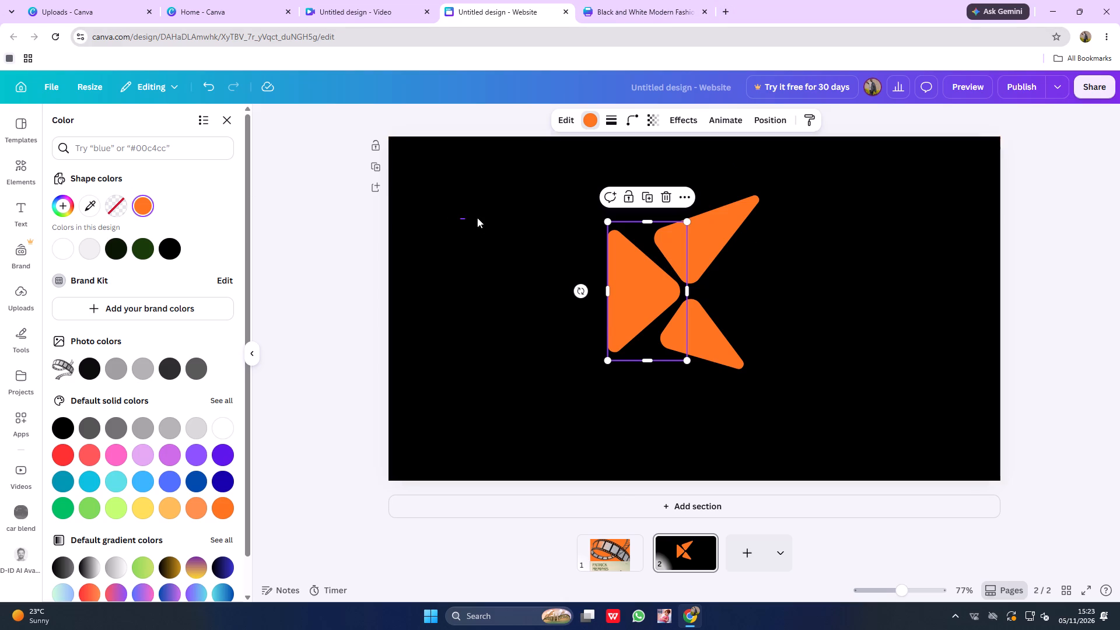
left_click(773, 313)
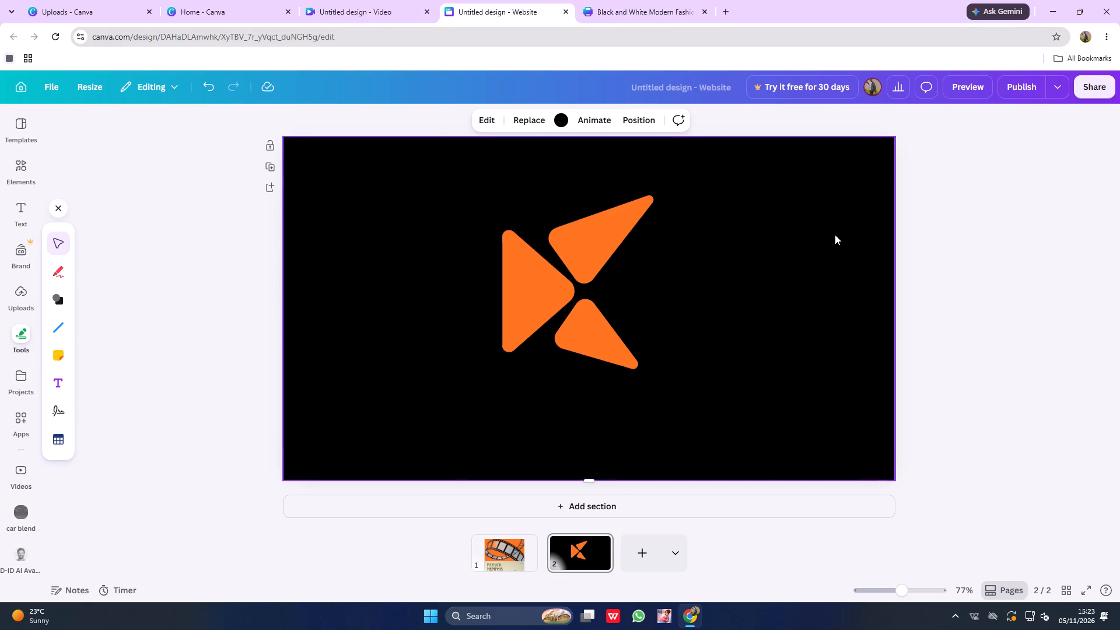
Move the three orange triangles of the reference logo together slightly left and down on the black page.
left_click_drag(457, 179, 733, 408)
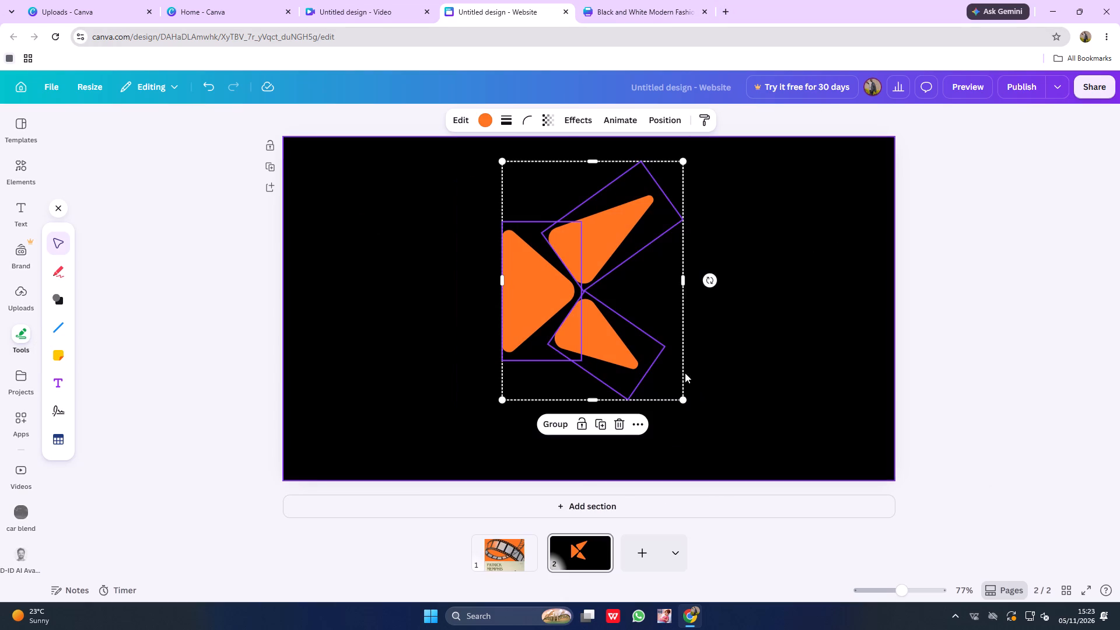
left_click_drag(633, 292, 710, 290)
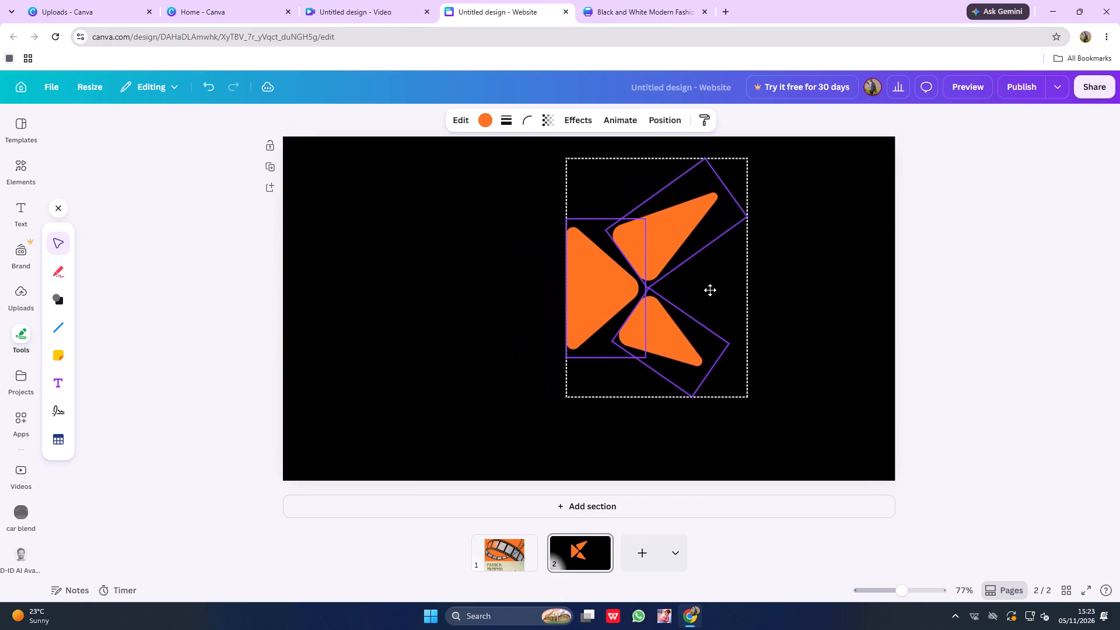
left_click_drag(710, 290, 615, 294)
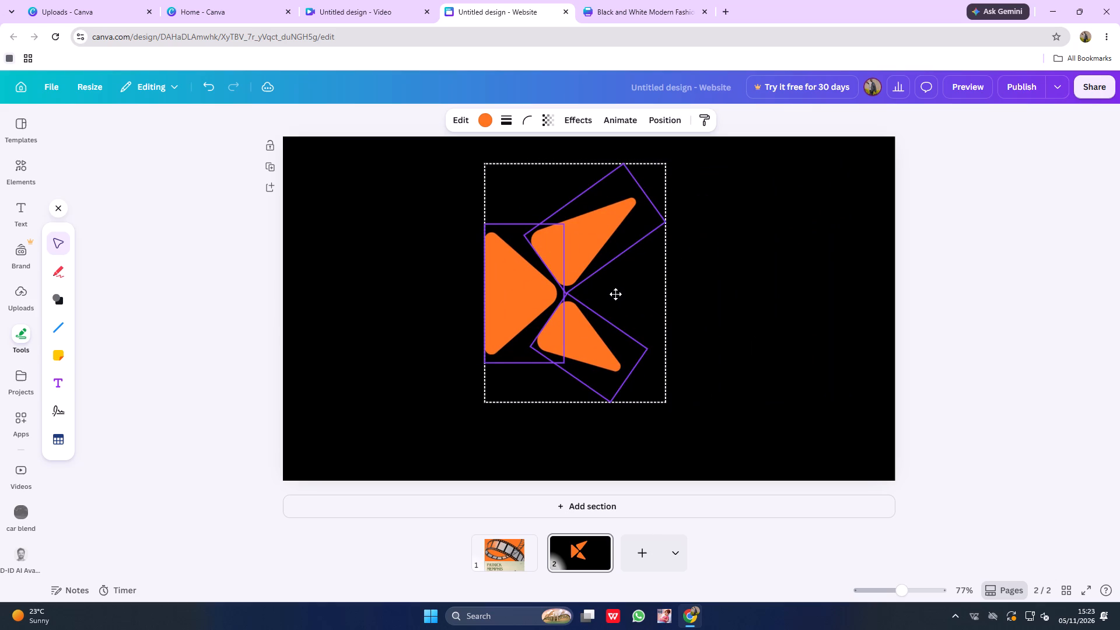
left_click_drag(615, 294, 612, 300)
left_click(801, 262)
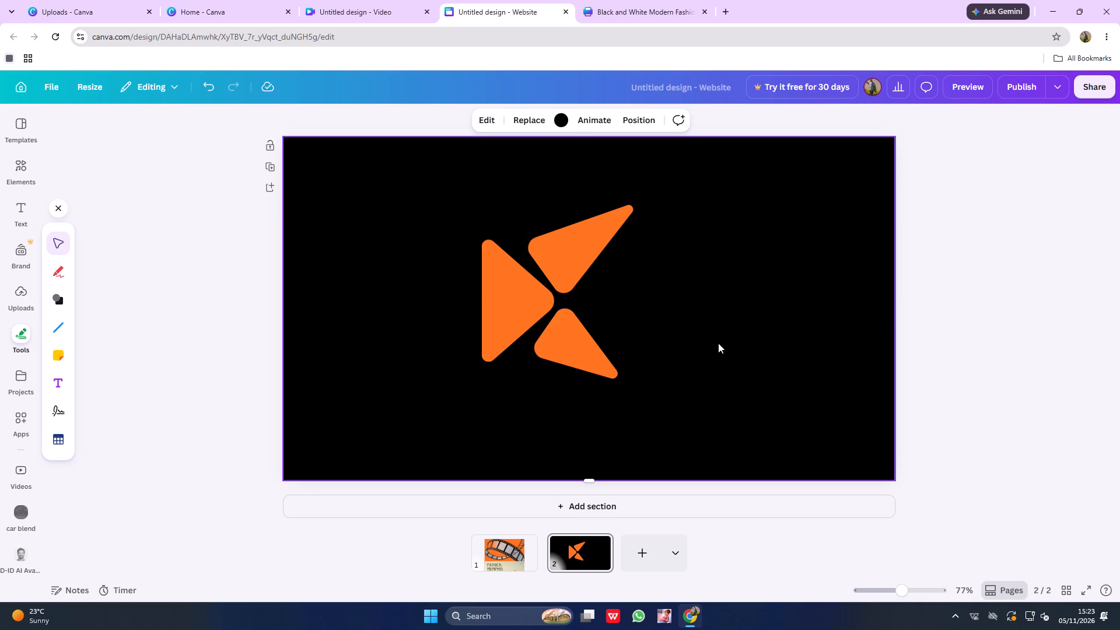
Switch to the video design and reshape the upper triangle copy to about 170 wide and 534 high.
left_click(350, 16)
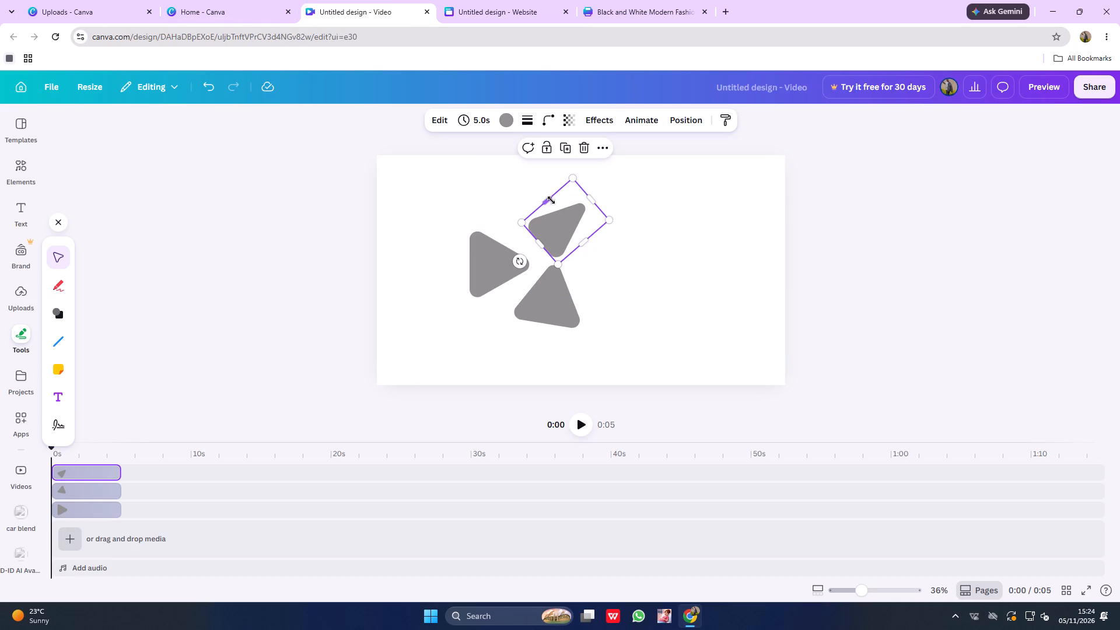
left_click_drag(549, 199, 555, 204)
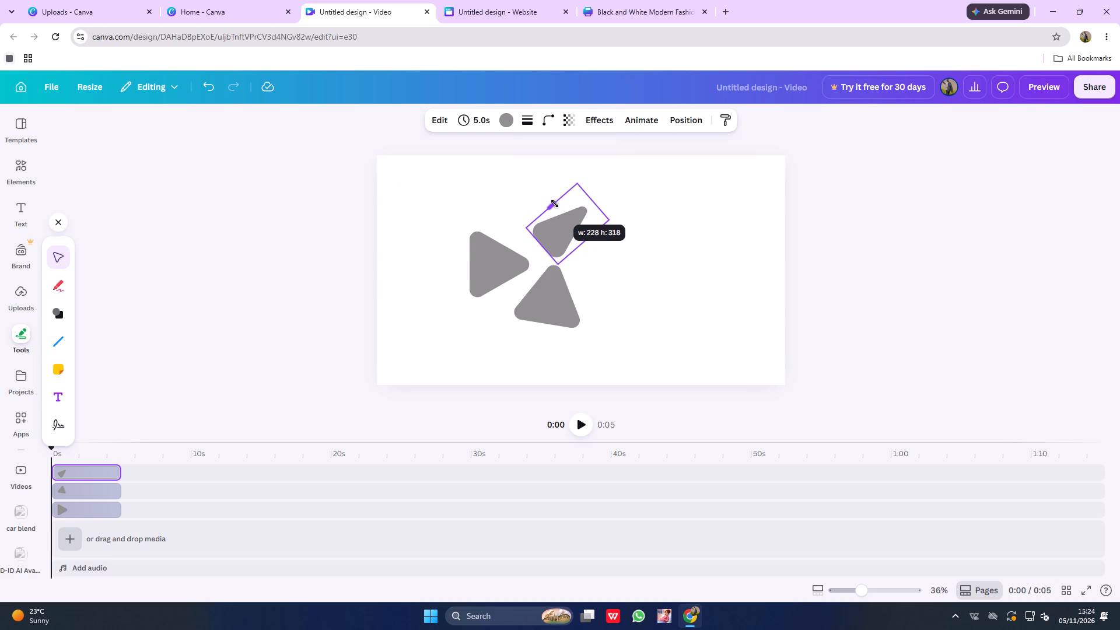
left_click_drag(555, 204, 562, 211)
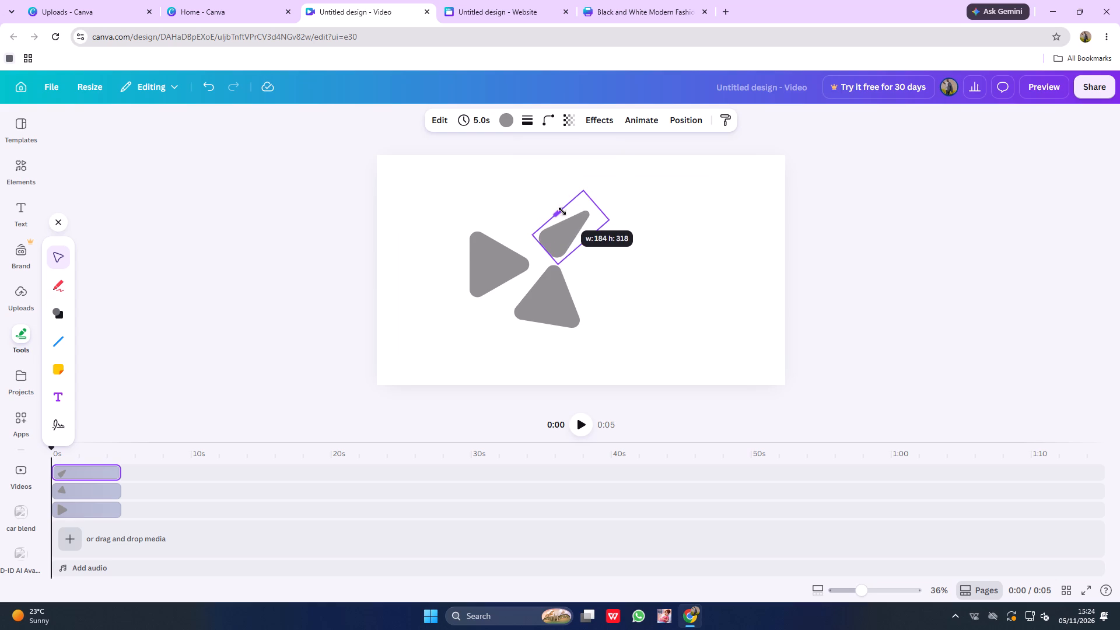
left_click_drag(562, 211, 565, 213)
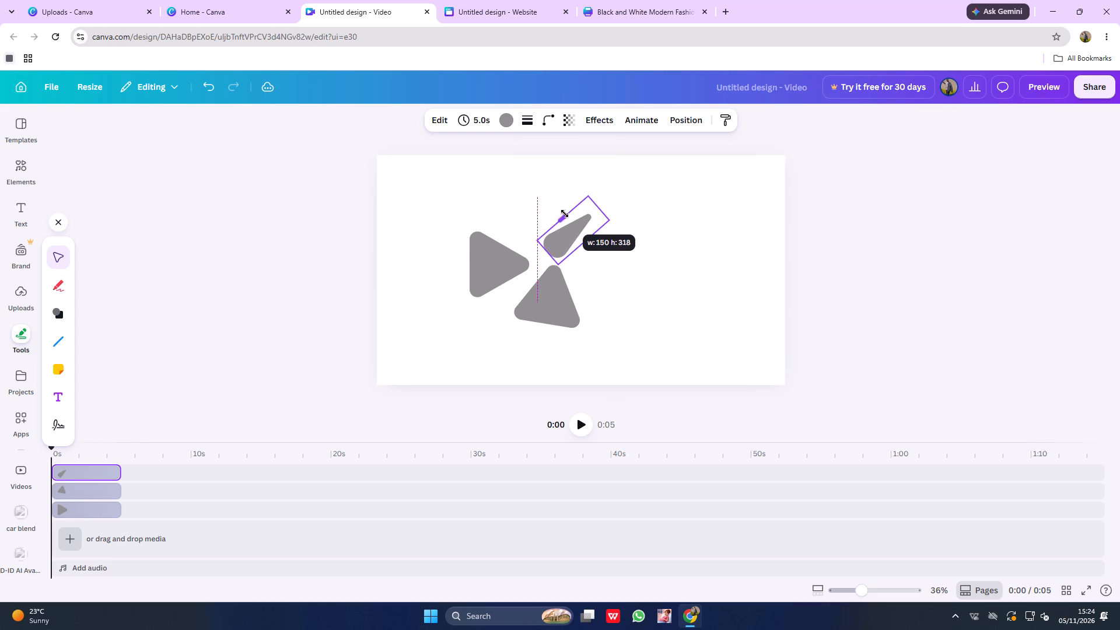
left_click_drag(565, 213, 562, 212)
key("1")
key("6")
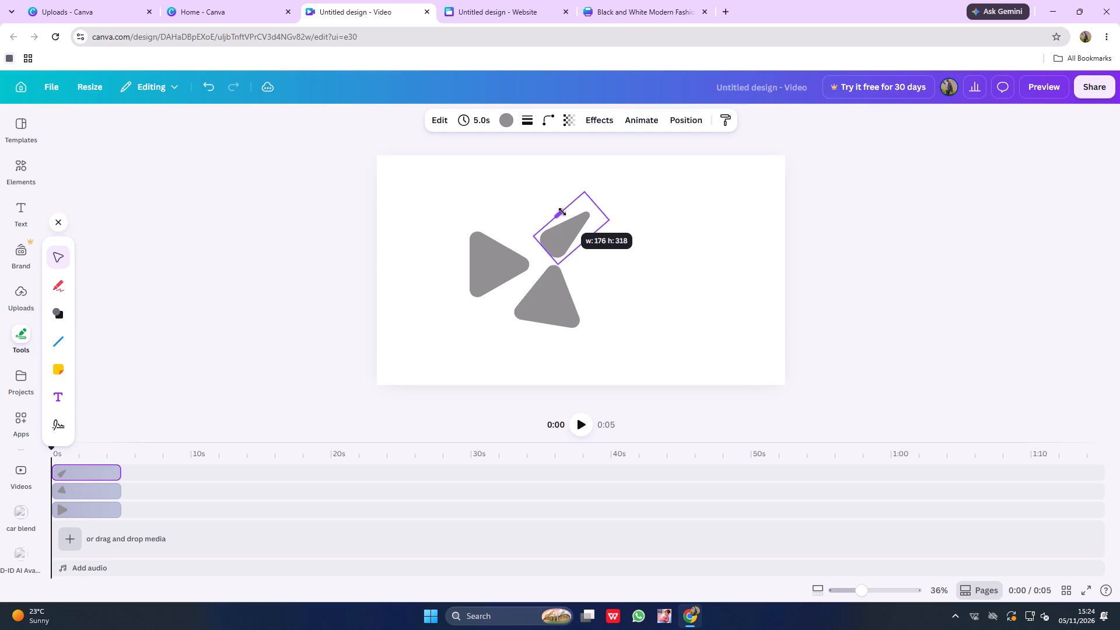
left_click_drag(562, 212, 562, 213)
key("6")
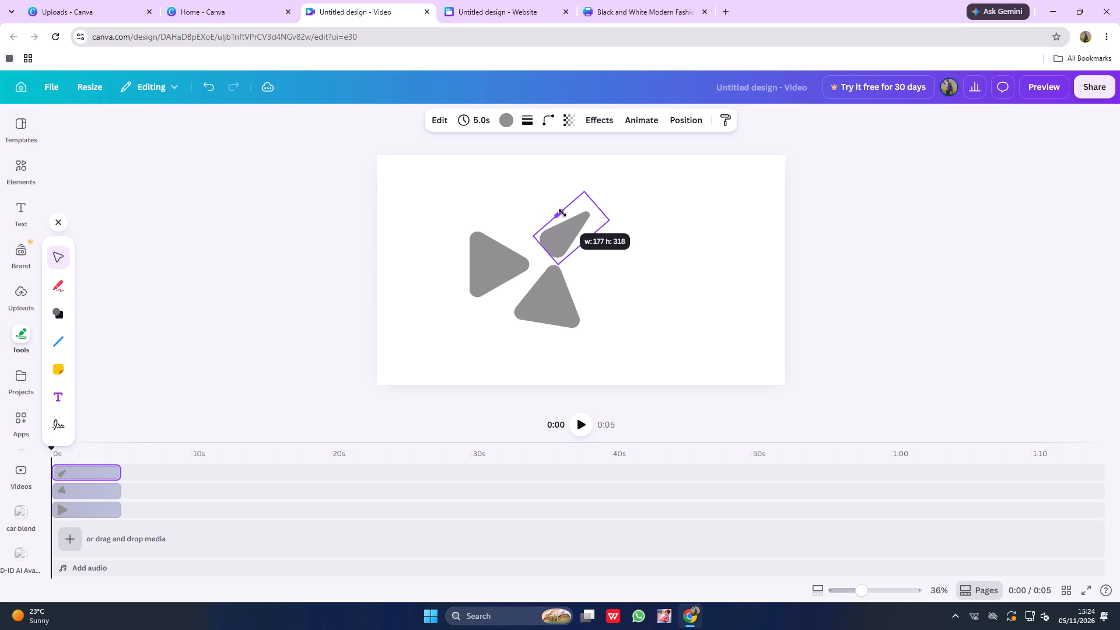
left_click_drag(562, 213, 563, 215)
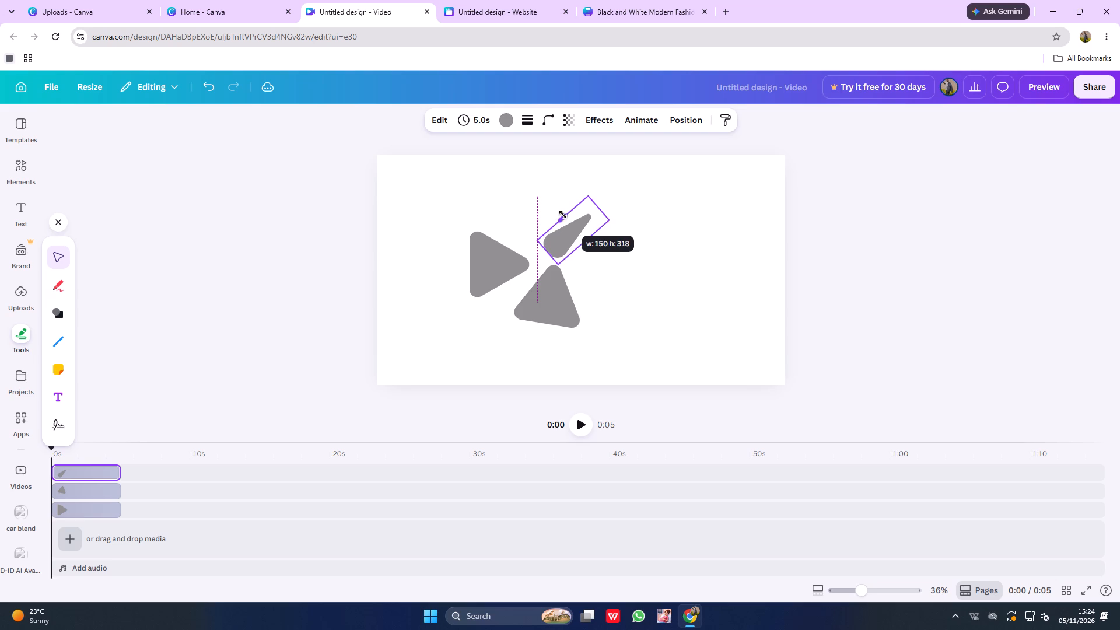
left_click_drag(563, 215, 563, 213)
left_click_drag(596, 205, 643, 189)
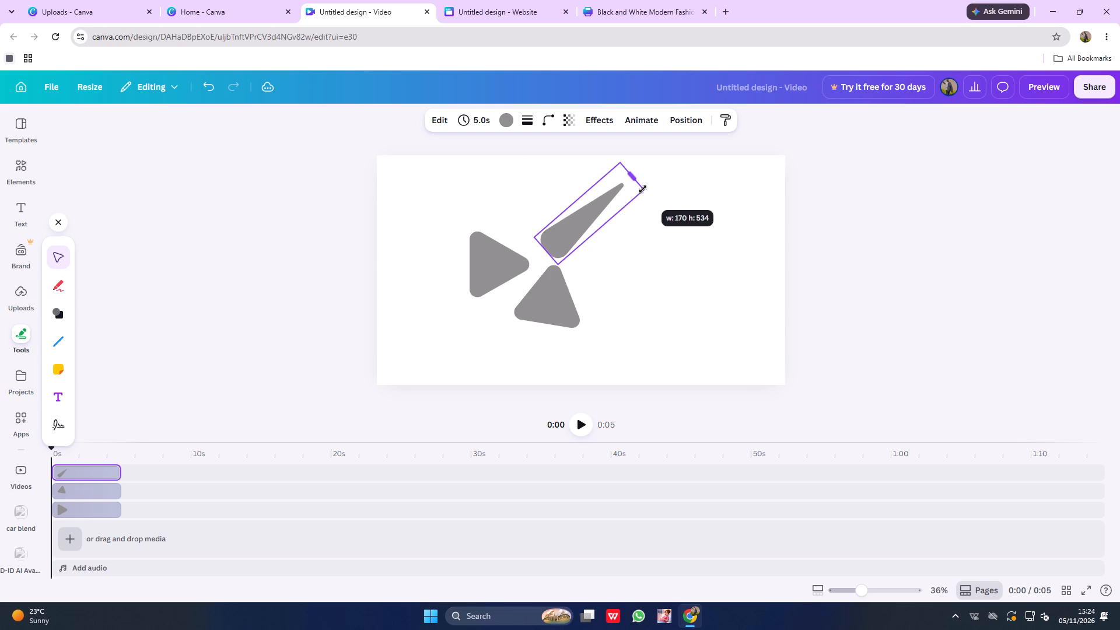
left_click_drag(643, 189, 642, 189)
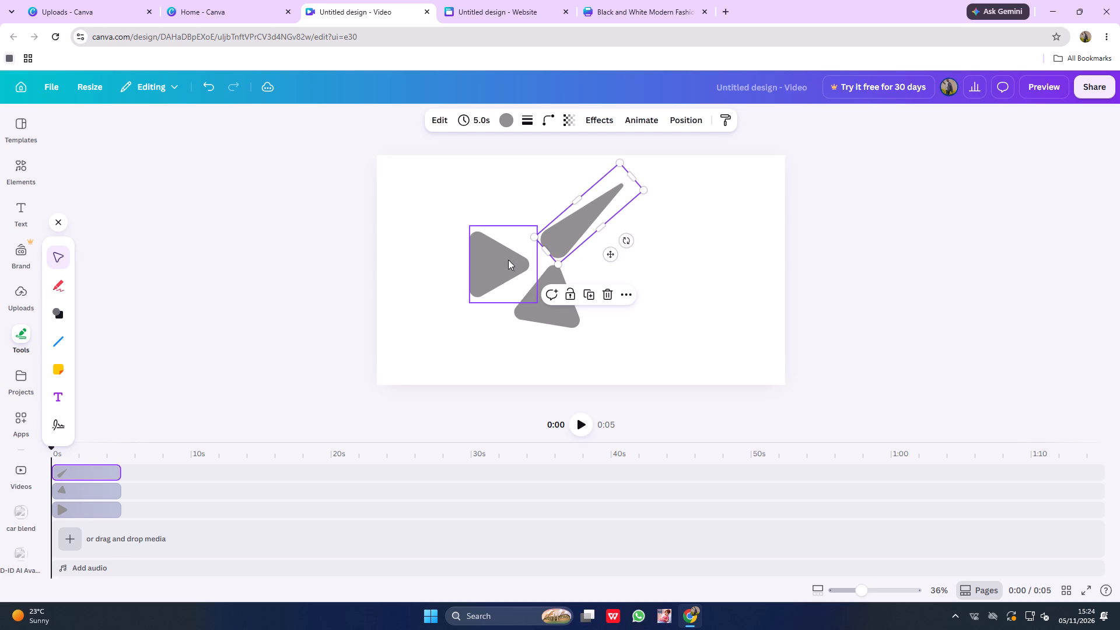
Move the left triangle in toward the centre of the mark, and reposition the upper triangle, slightly widened, just above its tip.
left_click_drag(508, 260, 524, 254)
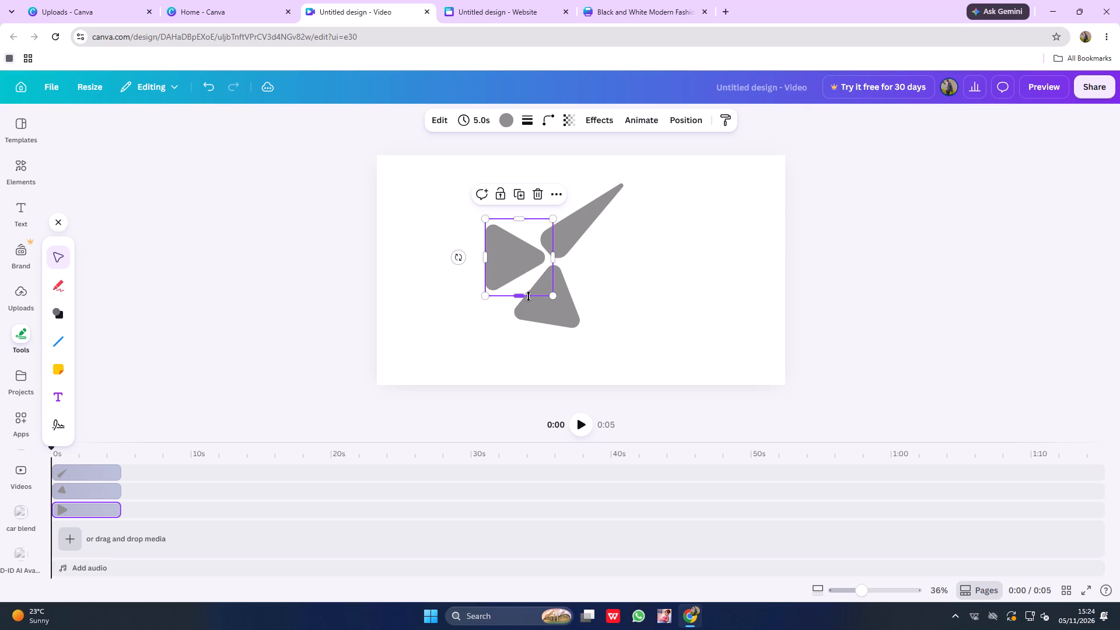
left_click_drag(598, 215, 605, 222)
left_click(608, 236)
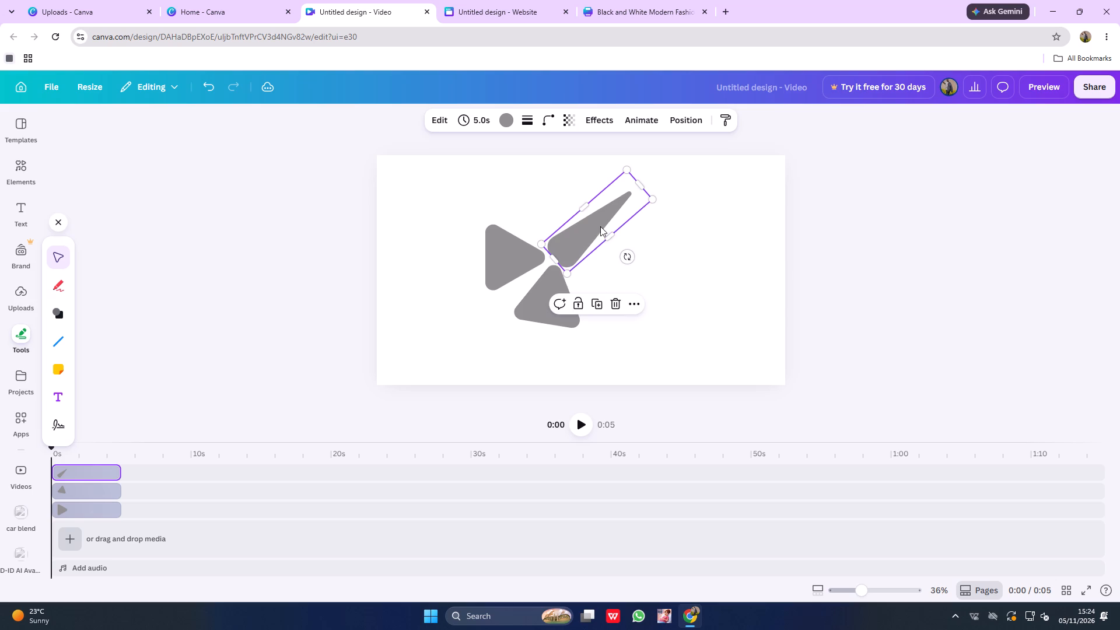
left_click_drag(600, 226, 587, 204)
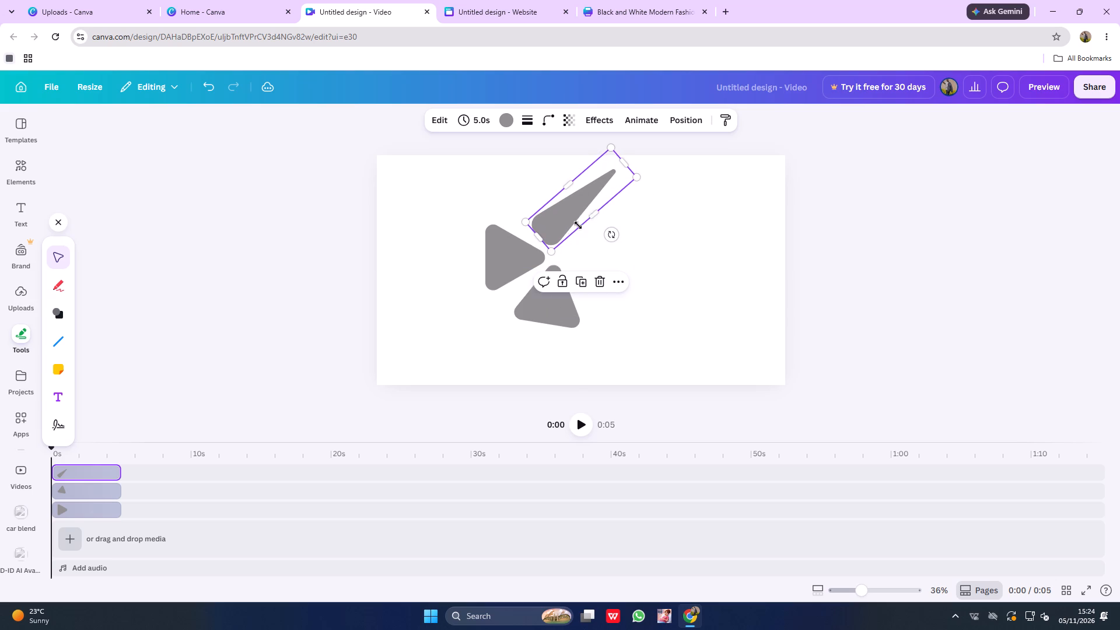
Narrow the lower triangle copy to a width of about 148, keeping its height at 318.
left_click(541, 296)
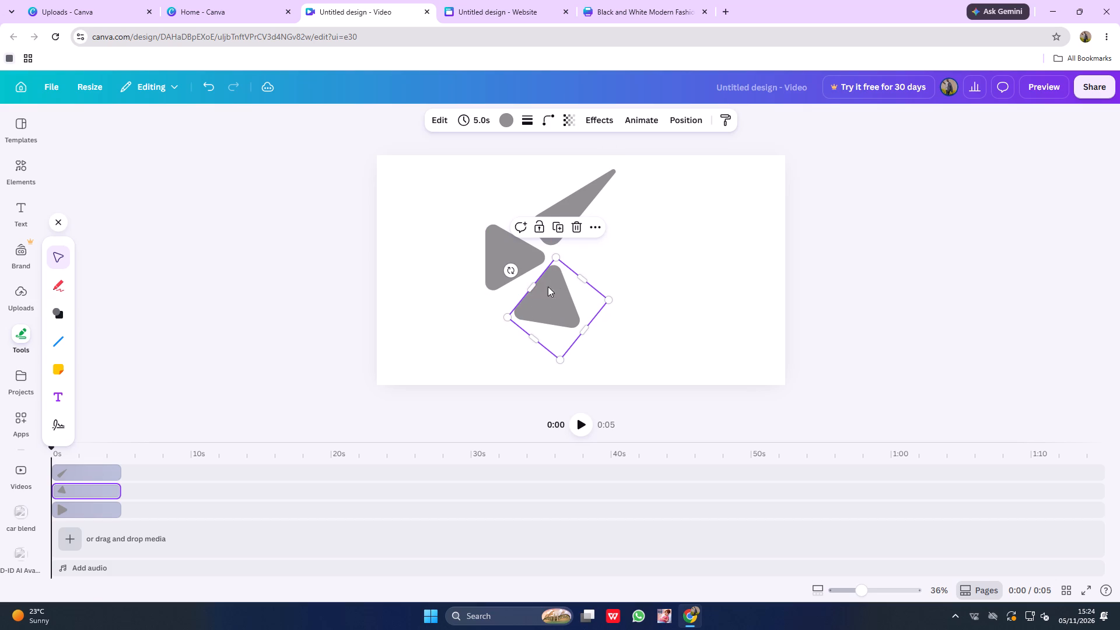
left_click_drag(533, 338, 543, 325)
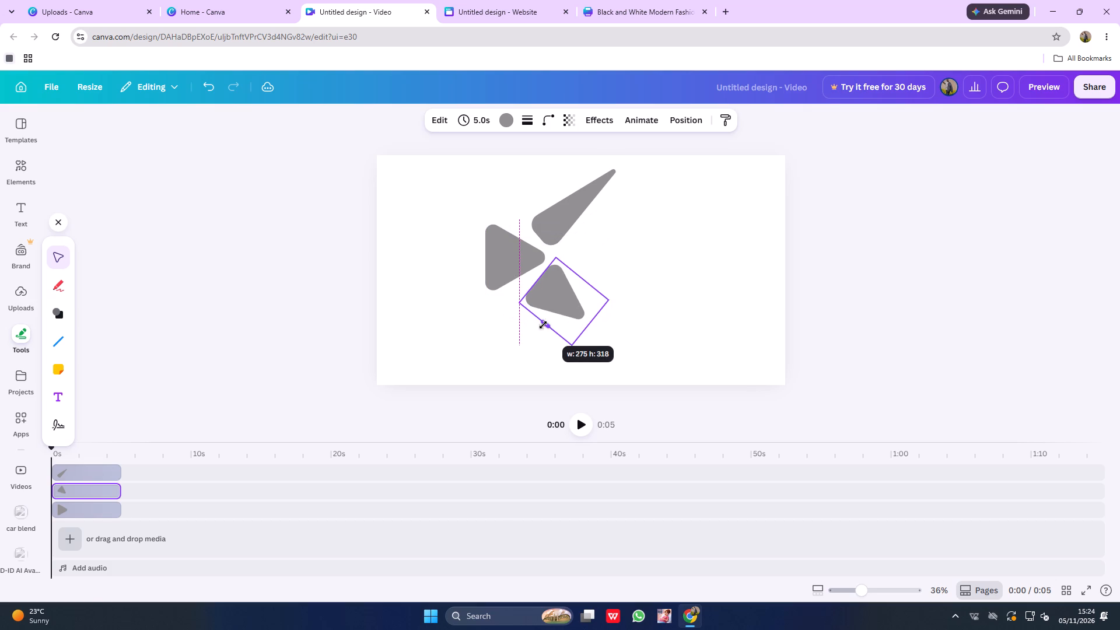
left_click_drag(543, 325, 552, 314)
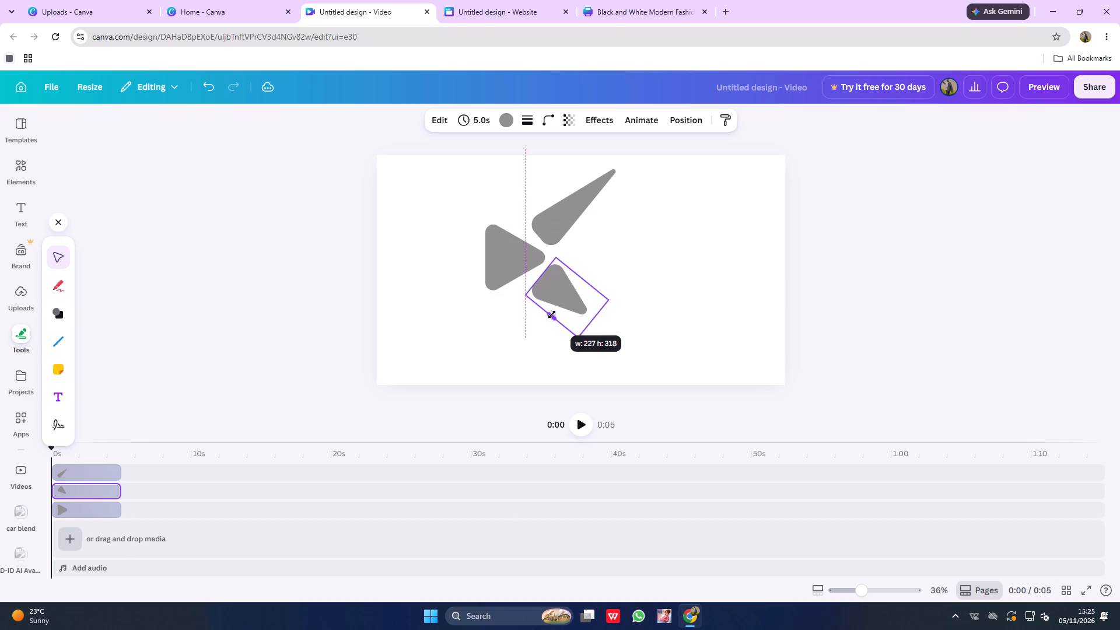
left_click_drag(552, 314, 555, 313)
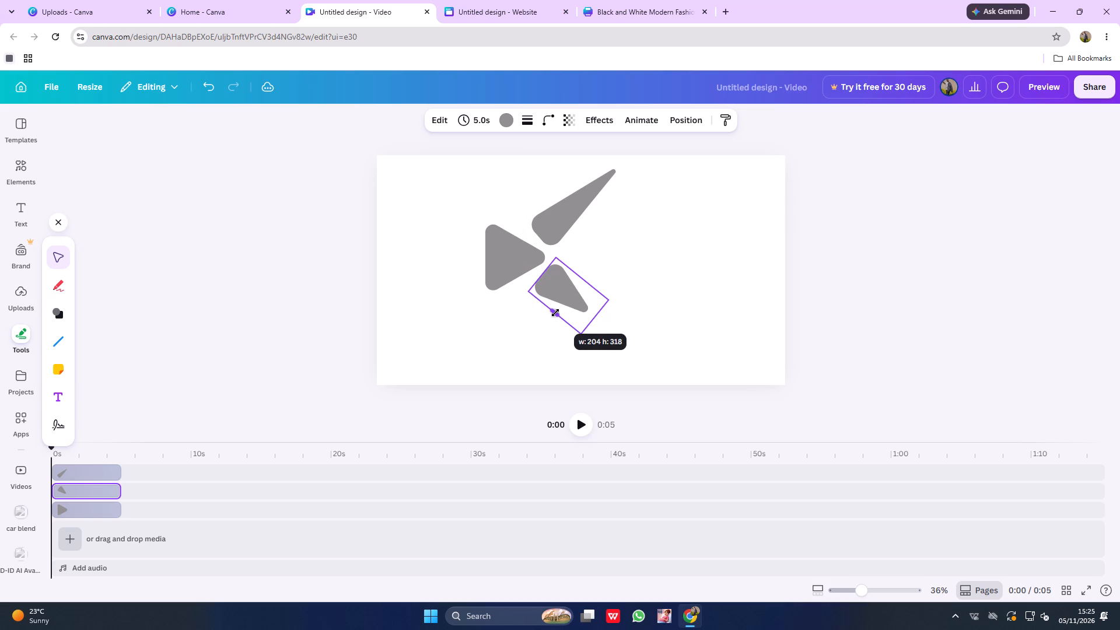
left_click_drag(555, 313, 558, 311)
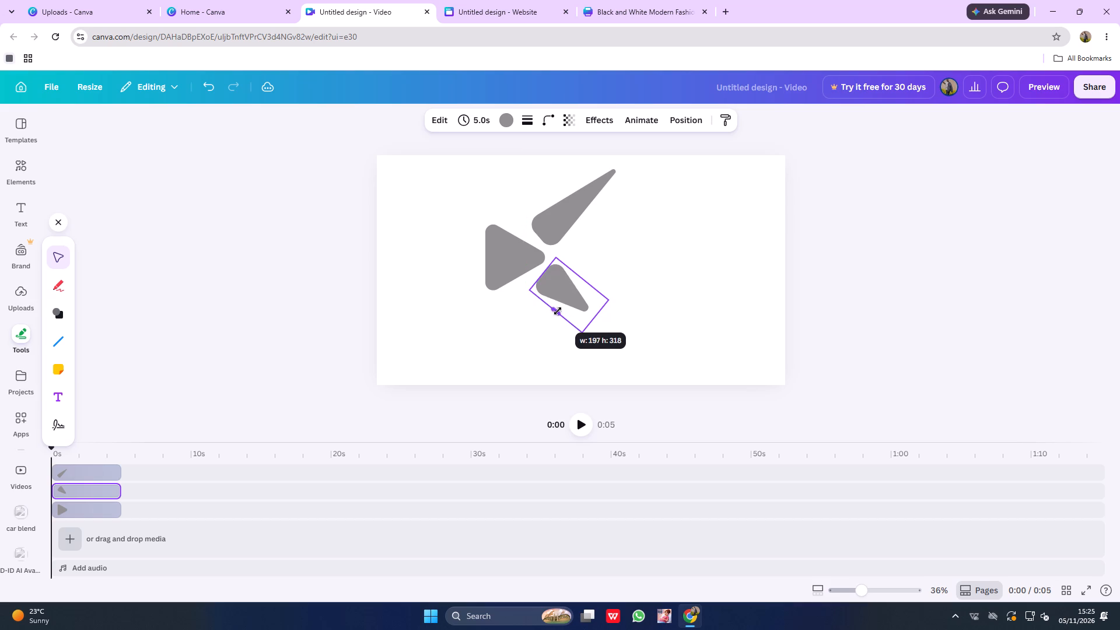
left_click_drag(558, 311, 561, 306)
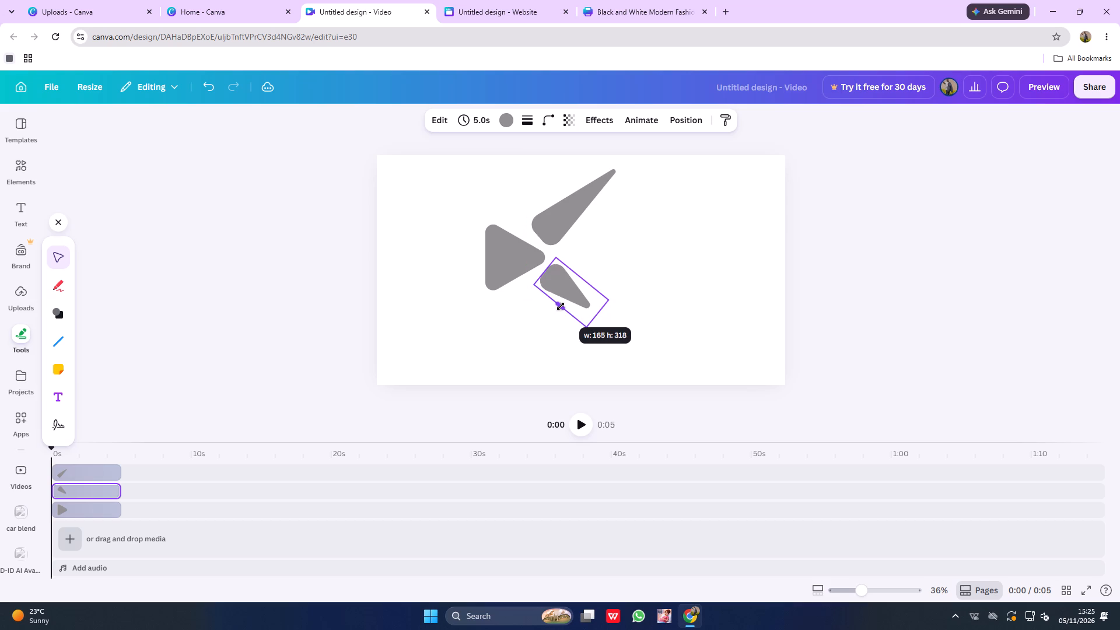
left_click_drag(561, 306, 565, 303)
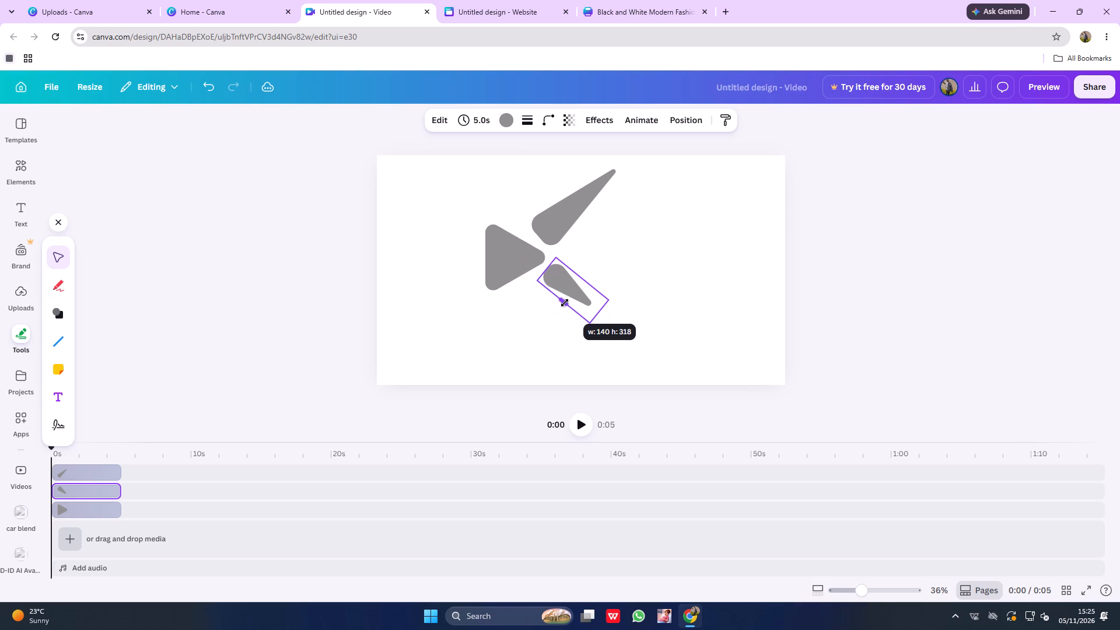
left_click_drag(565, 303, 563, 304)
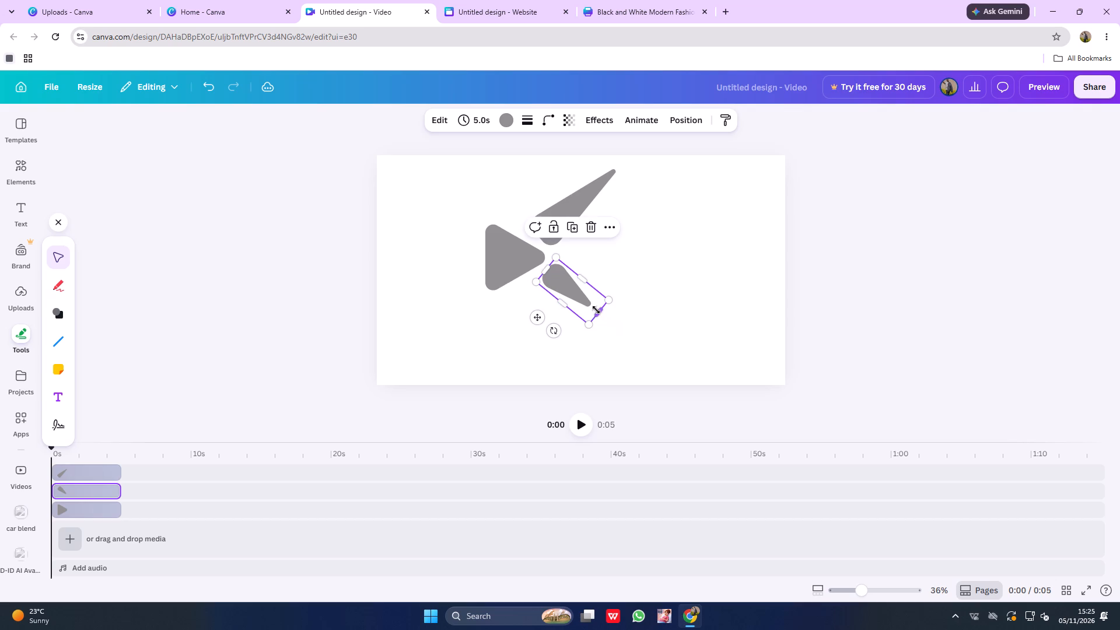
Shorten the lower triangle to a height of about 219, keeping its width at 148.
left_click_drag(598, 310, 601, 311)
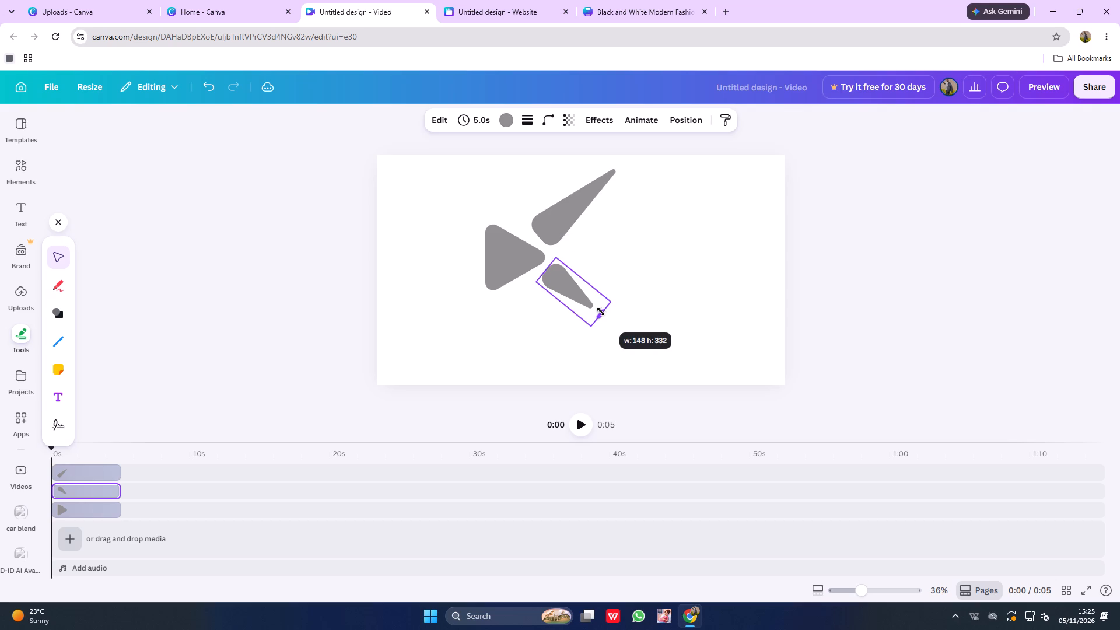
left_click_drag(601, 311, 592, 303)
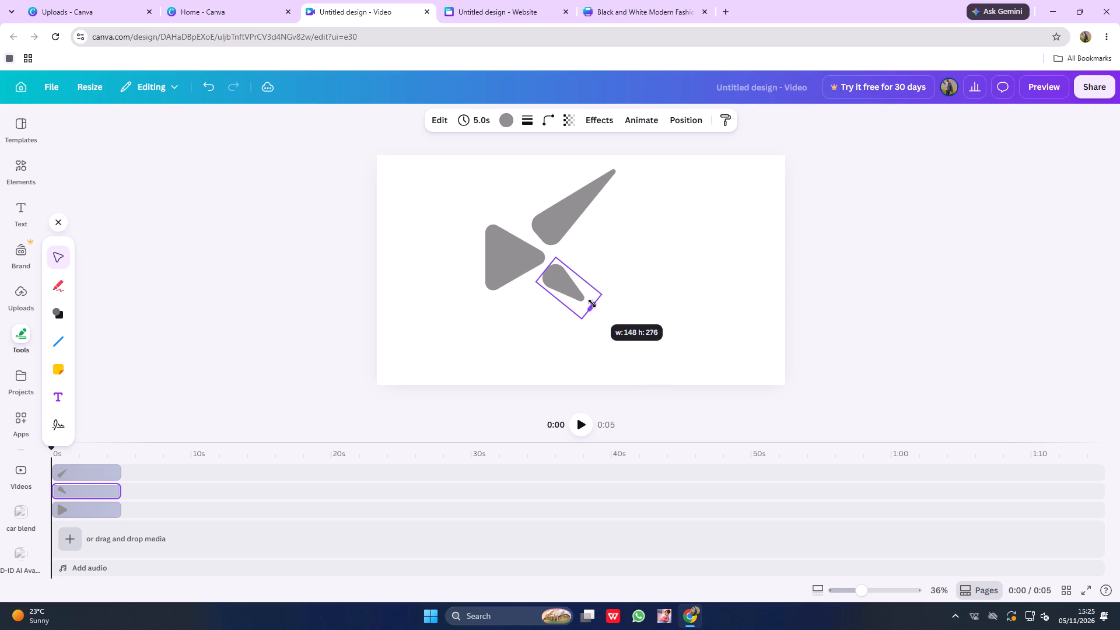
left_click_drag(592, 303, 589, 301)
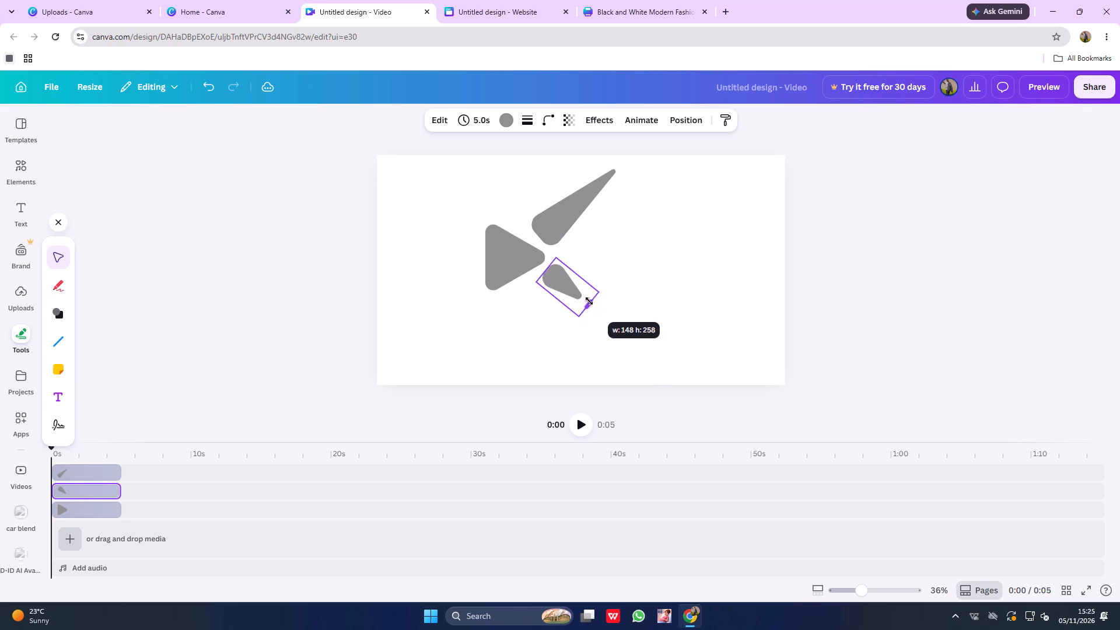
left_click_drag(589, 301, 586, 299)
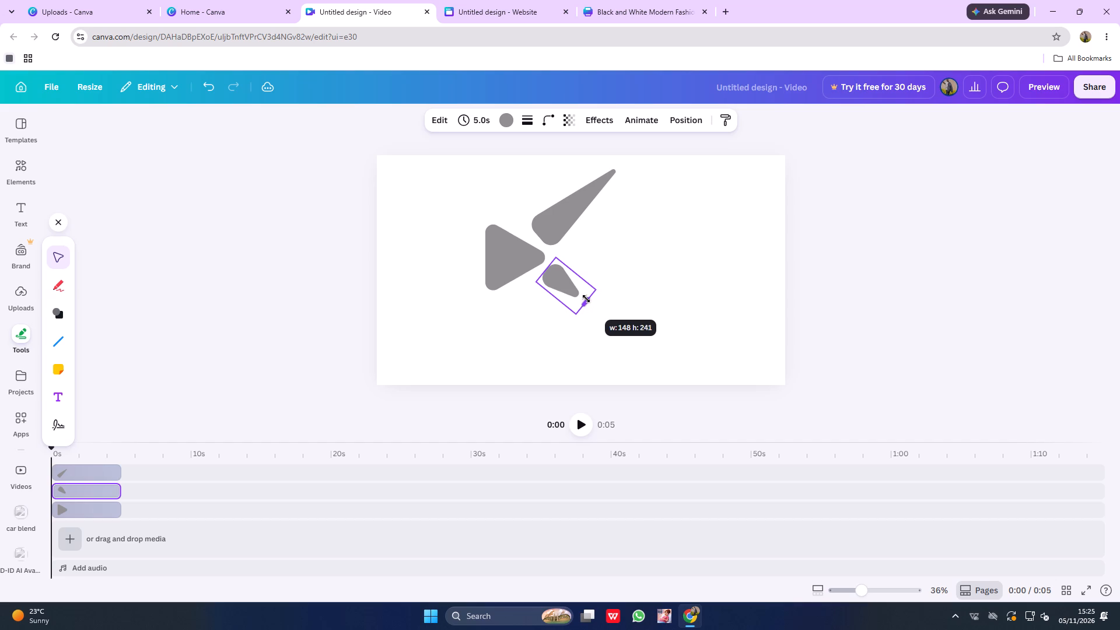
left_click_drag(586, 299, 584, 297)
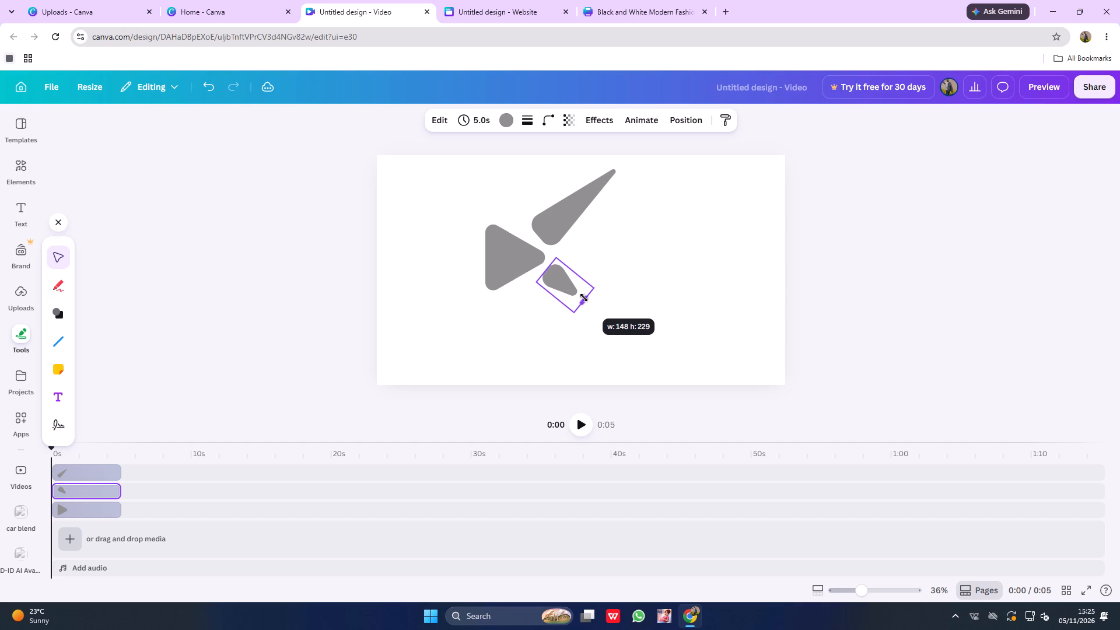
left_click_drag(584, 297, 582, 296)
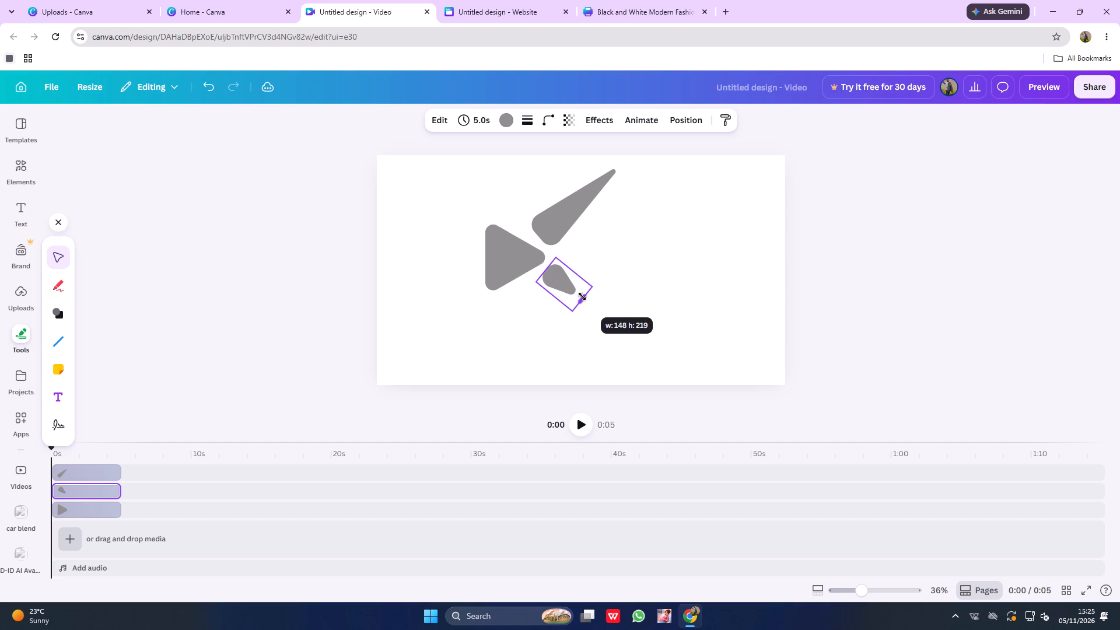
left_click_drag(582, 296, 579, 289)
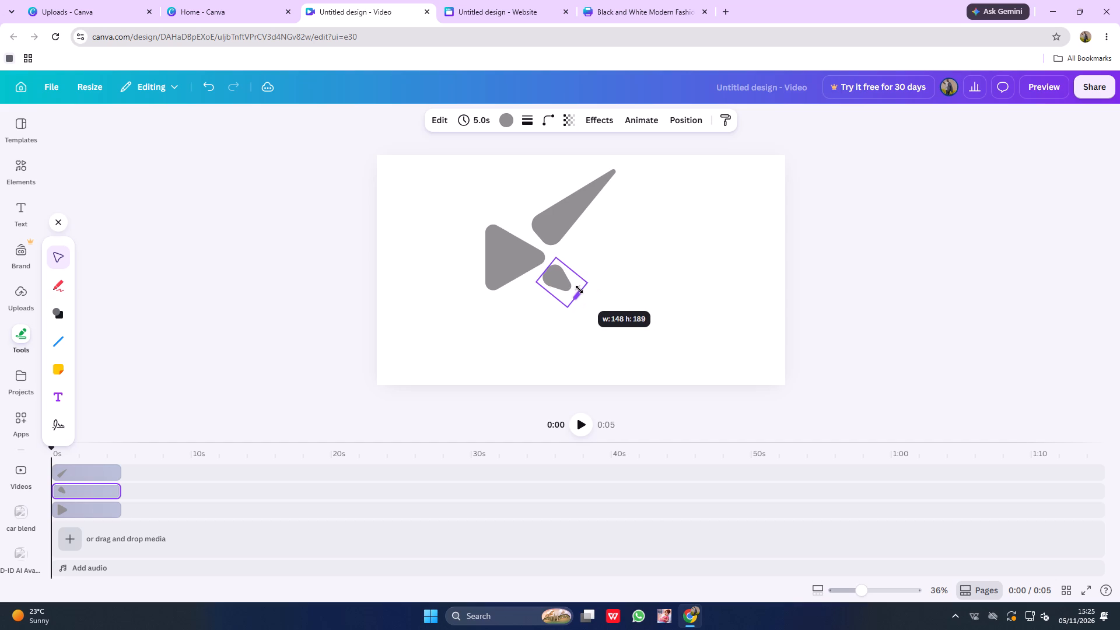
left_click_drag(579, 289, 585, 292)
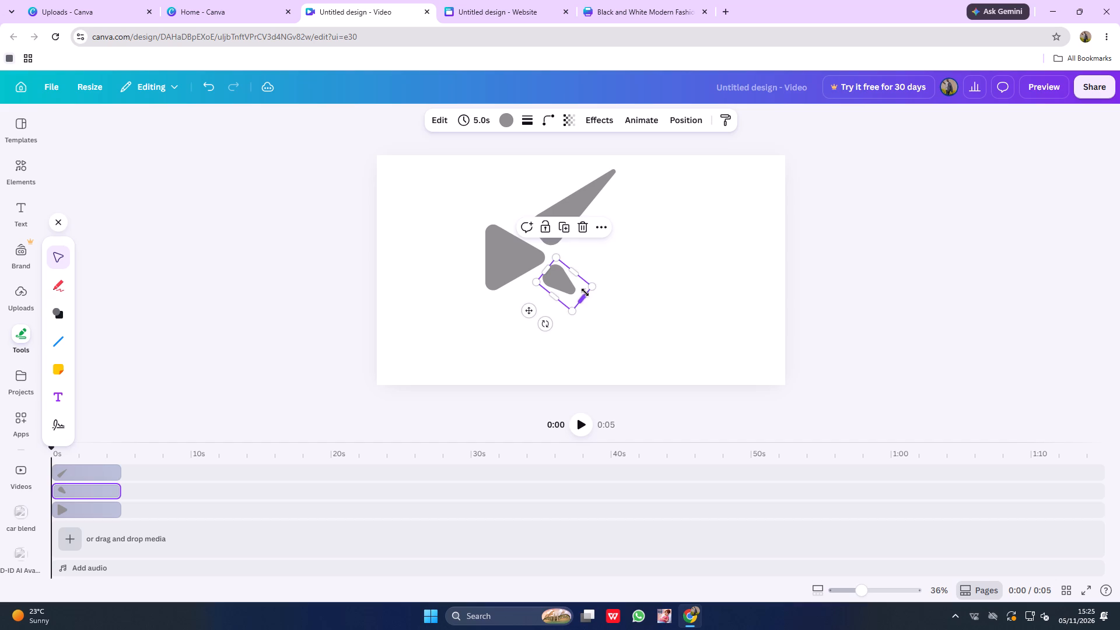
Move the left triangle slightly right and up, closer to the other two triangles.
left_click(615, 258)
left_click(471, 246)
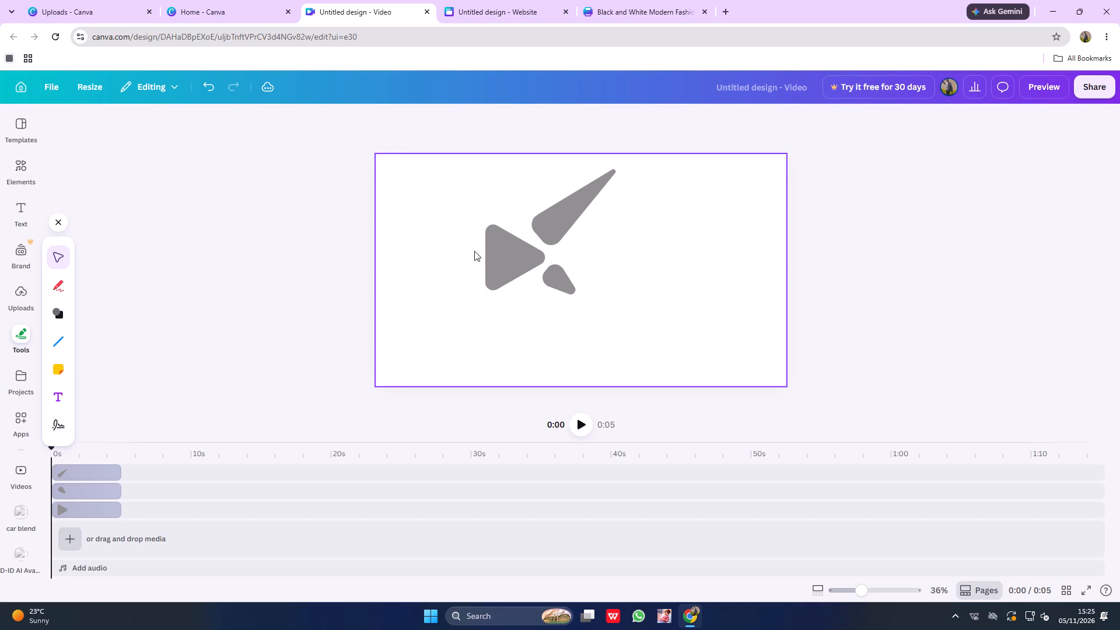
left_click_drag(502, 257, 508, 254)
left_click(554, 270)
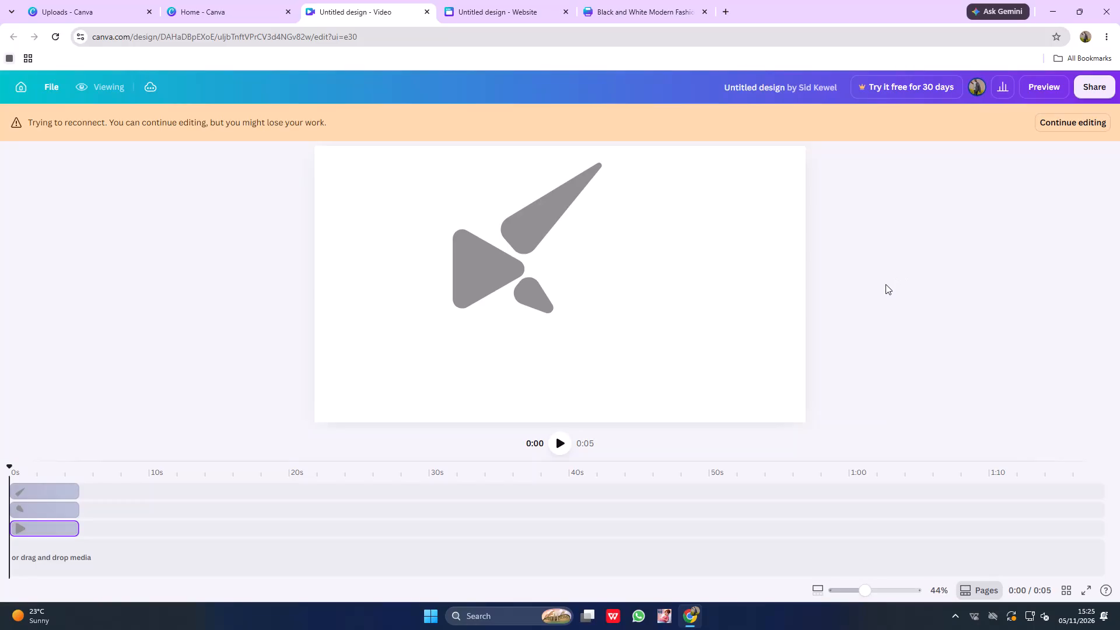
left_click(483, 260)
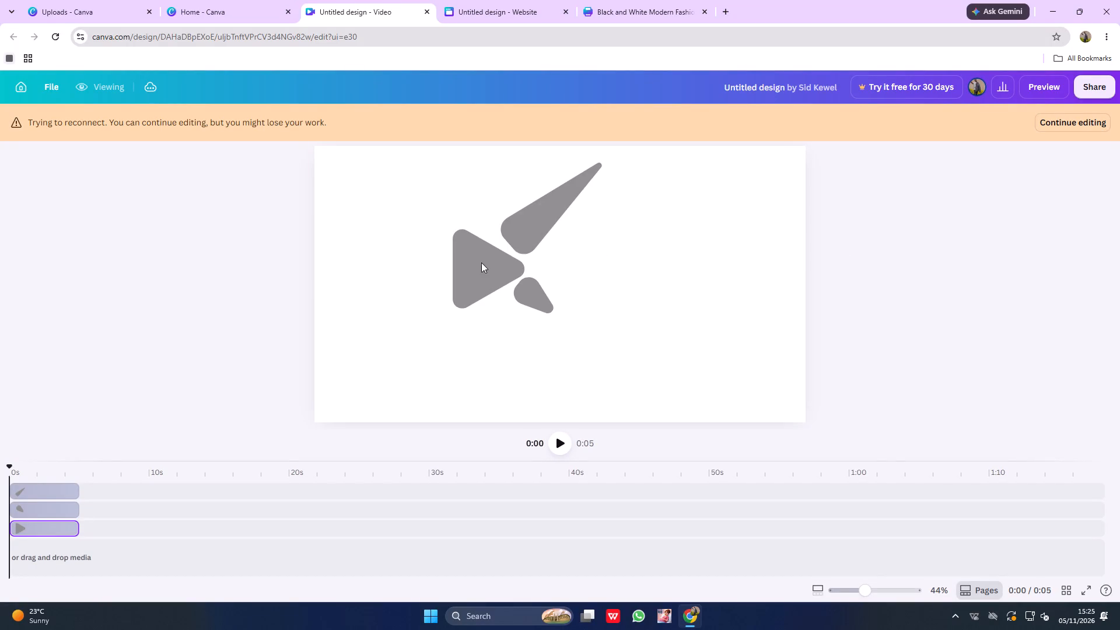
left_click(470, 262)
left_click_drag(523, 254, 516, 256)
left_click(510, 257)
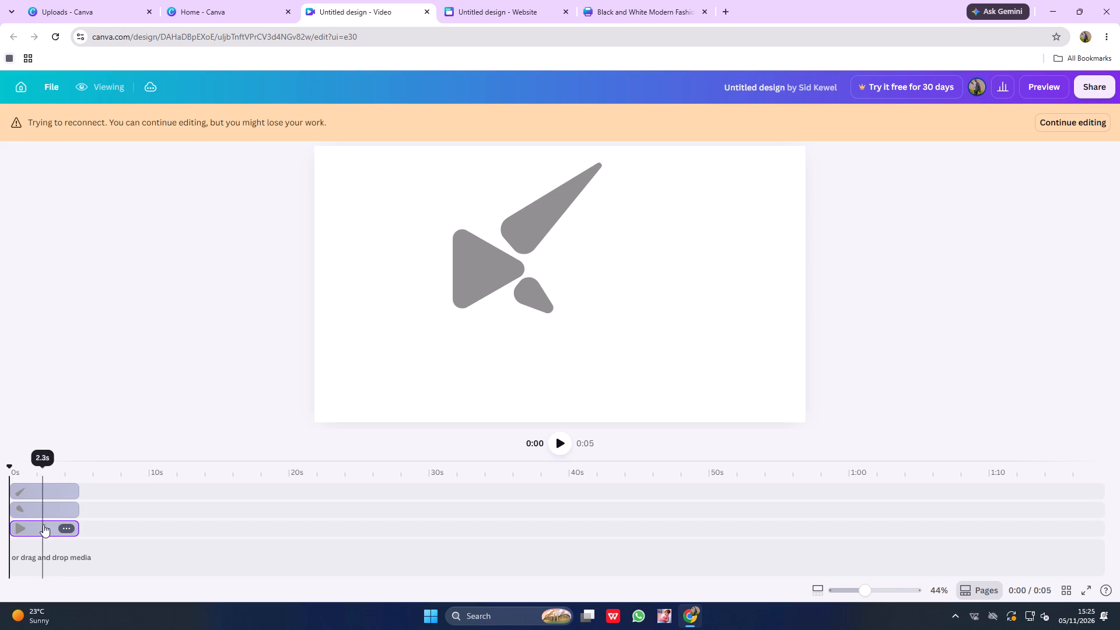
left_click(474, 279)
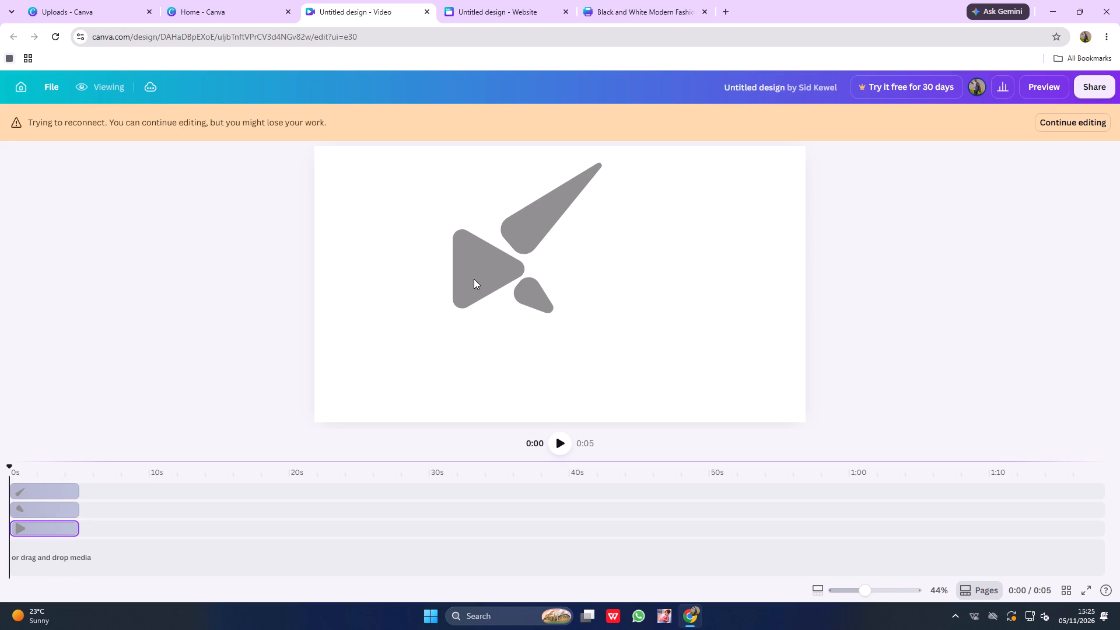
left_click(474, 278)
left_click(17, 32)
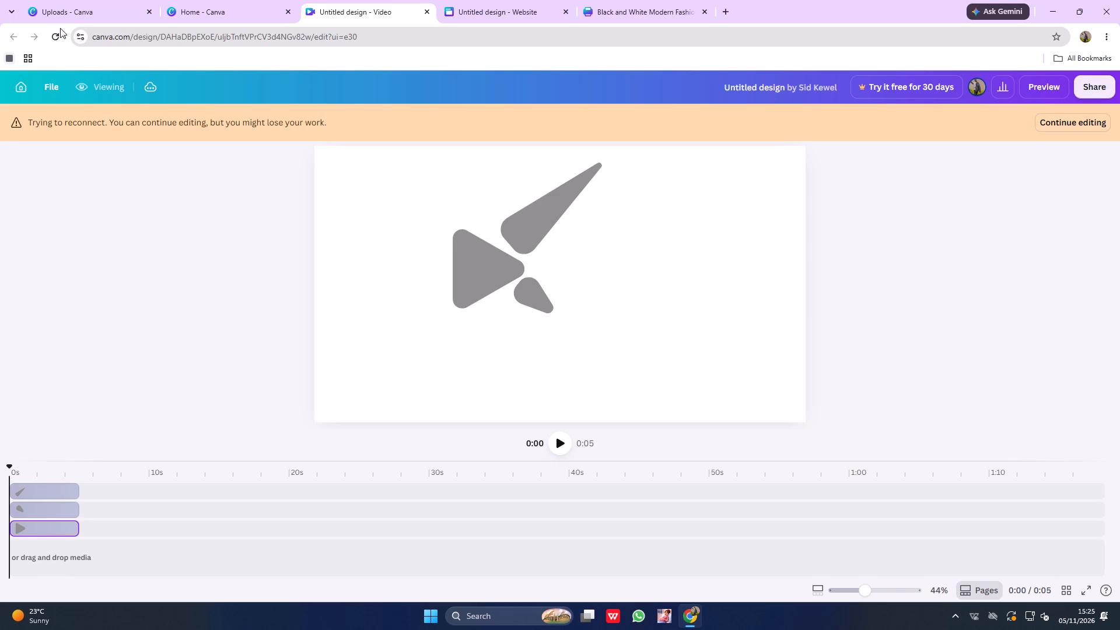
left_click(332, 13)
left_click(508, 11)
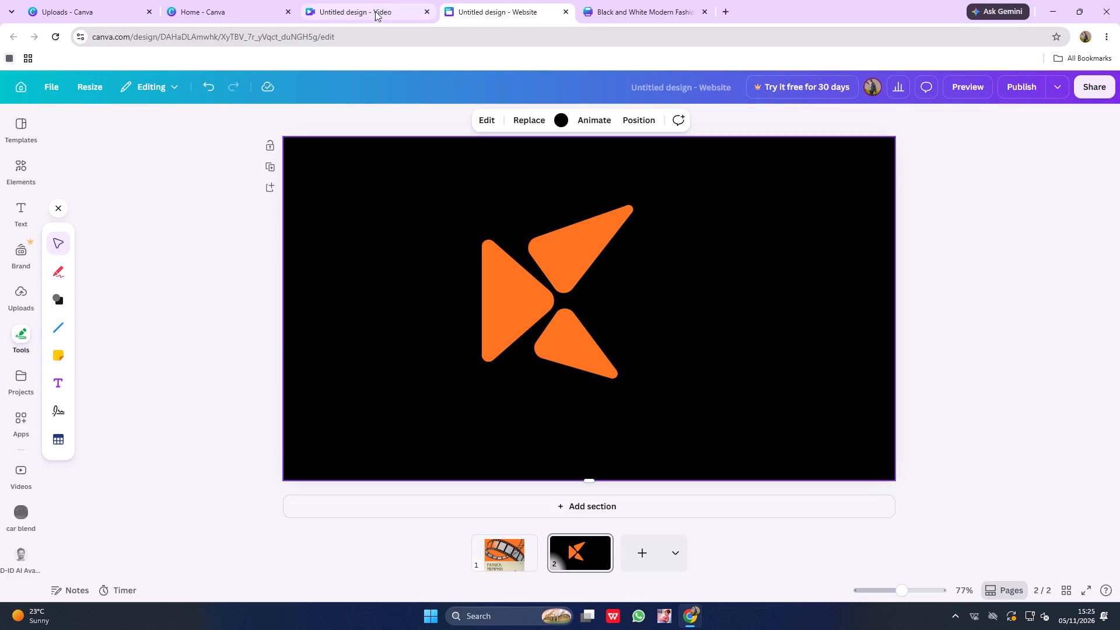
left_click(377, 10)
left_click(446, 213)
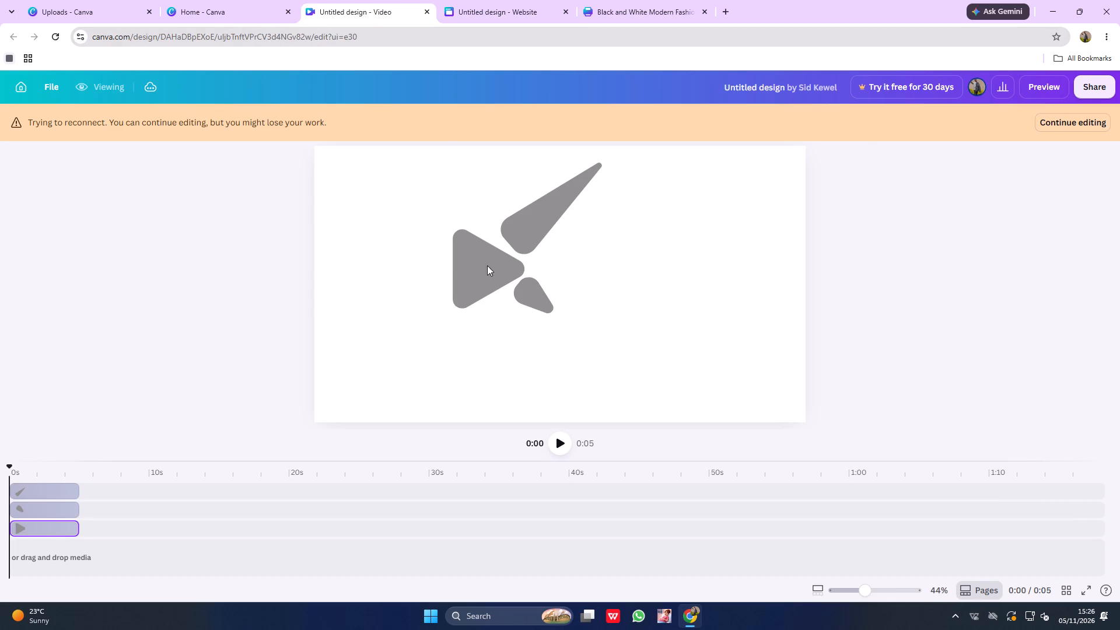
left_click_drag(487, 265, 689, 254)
Resume editing of the video design from viewing mode.
left_click(1072, 120)
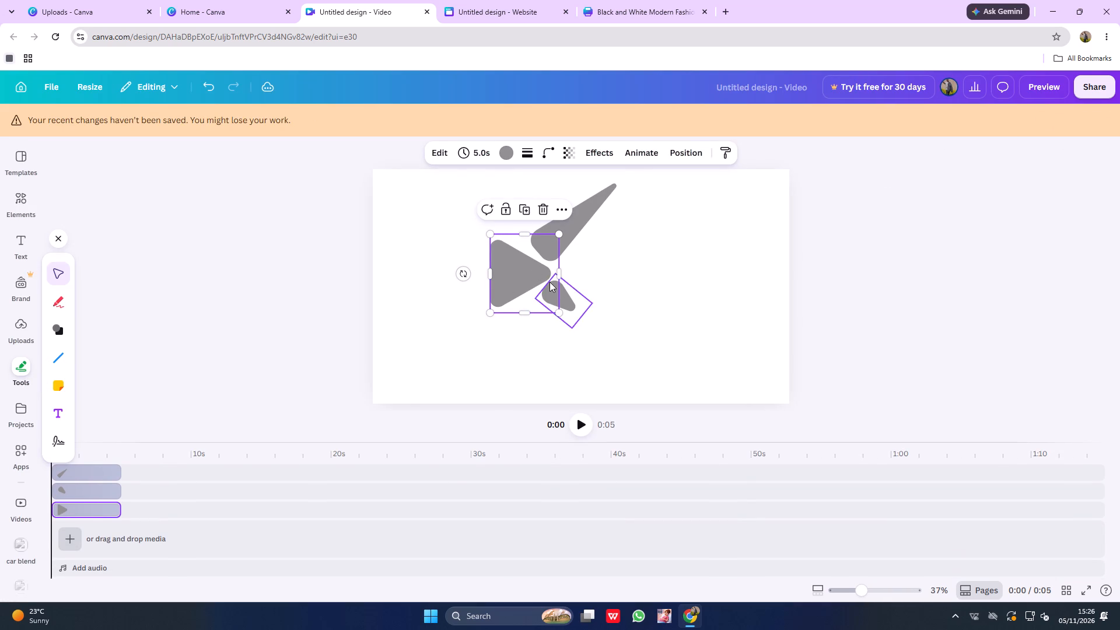
Shorten the upper triangle by about a quarter from its pointed end, keeping its width at 184.
left_click(566, 209)
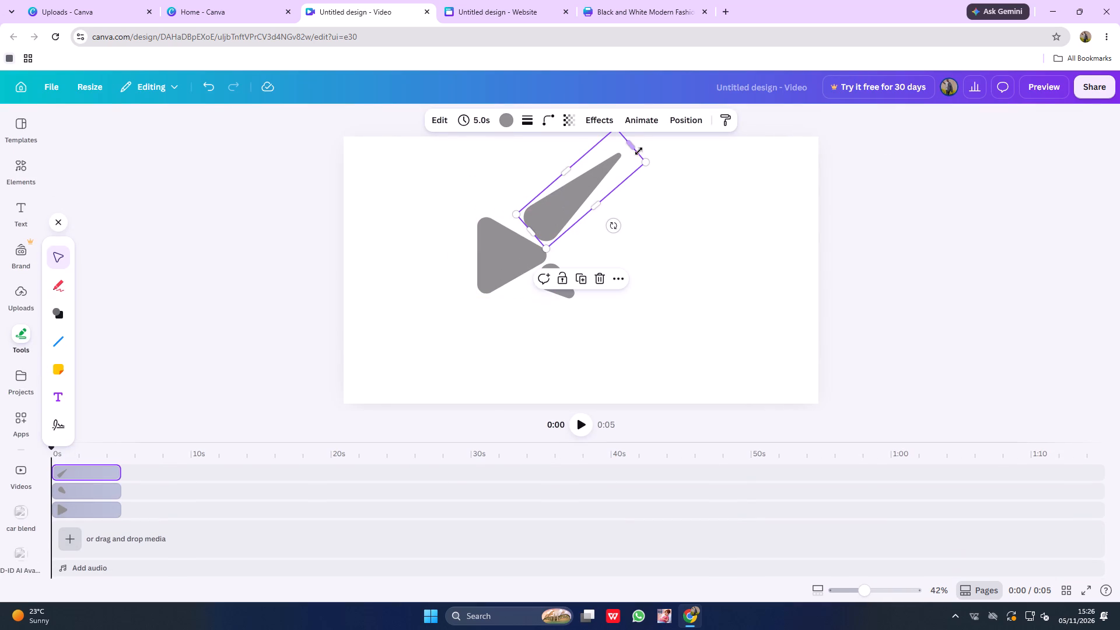
left_click_drag(635, 146, 604, 179)
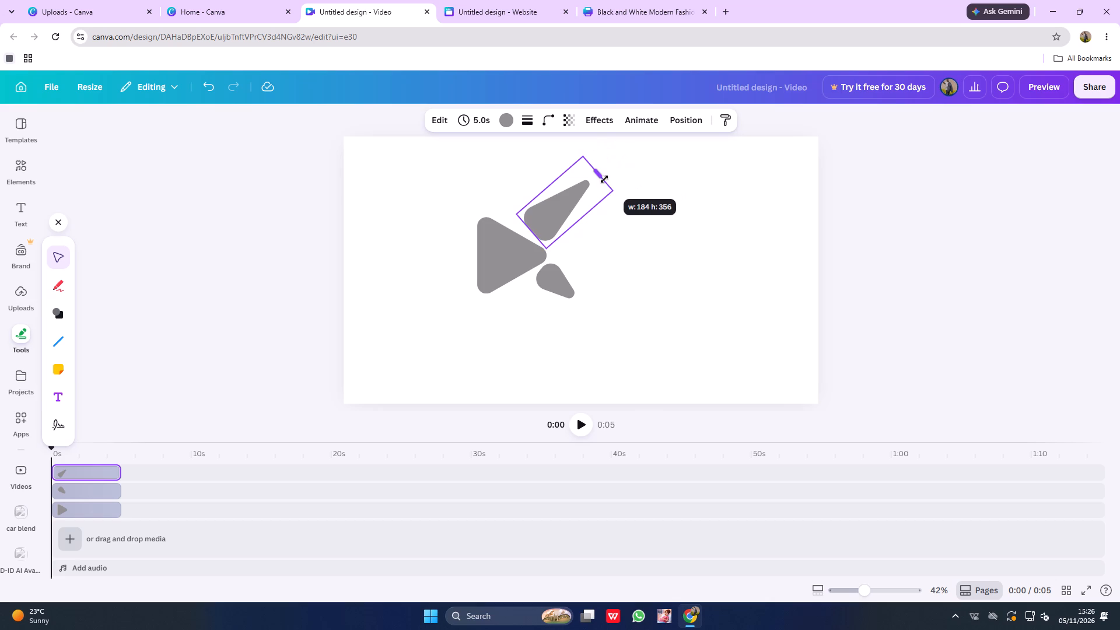
left_click_drag(604, 179, 615, 178)
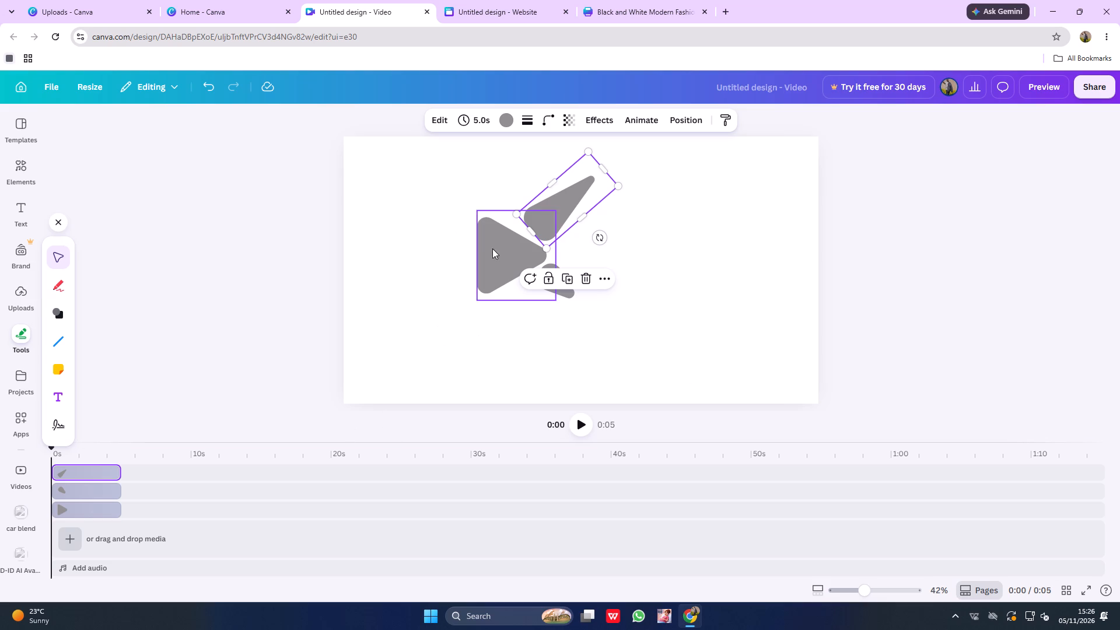
Narrow the left triangle by about a quarter, make it slightly taller, and move it slightly toward the other two triangles.
left_click(513, 255)
left_click_drag(555, 253, 554, 253)
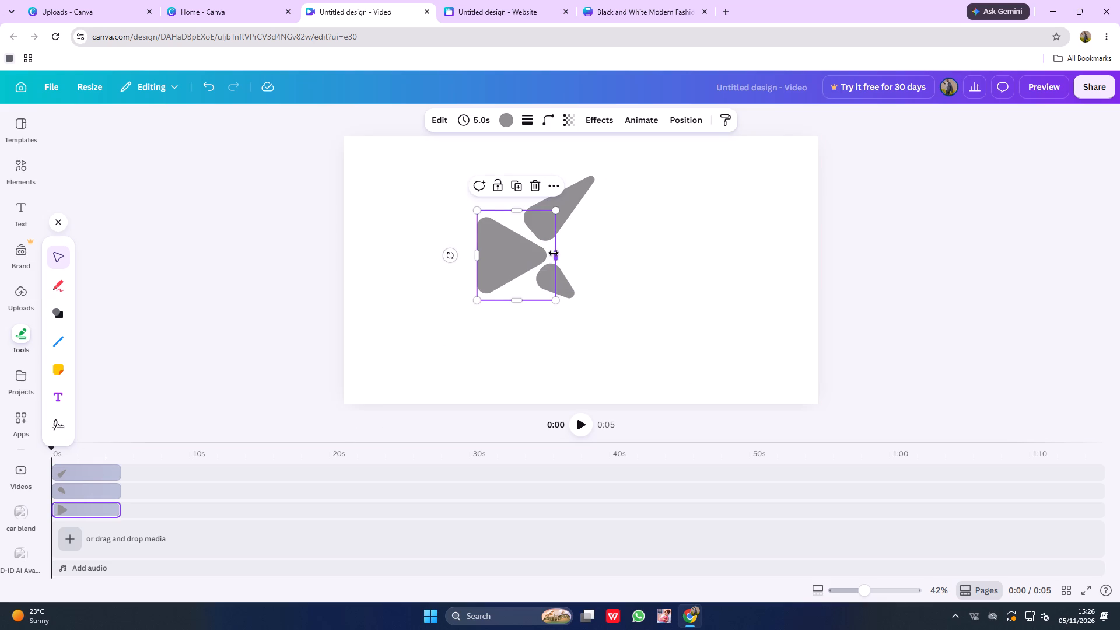
left_click_drag(554, 253, 535, 253)
left_click_drag(506, 211, 502, 197)
left_click_drag(495, 235, 506, 239)
left_click(549, 279)
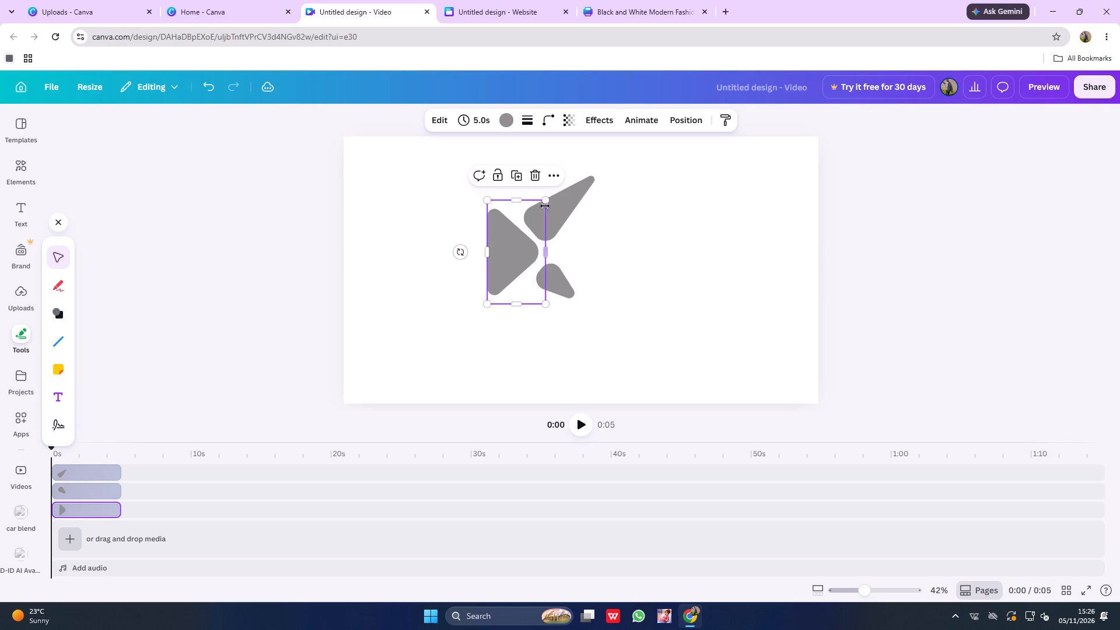
Reduce the left triangle's corner rounding to about 37.
left_click(544, 119)
left_click(527, 167)
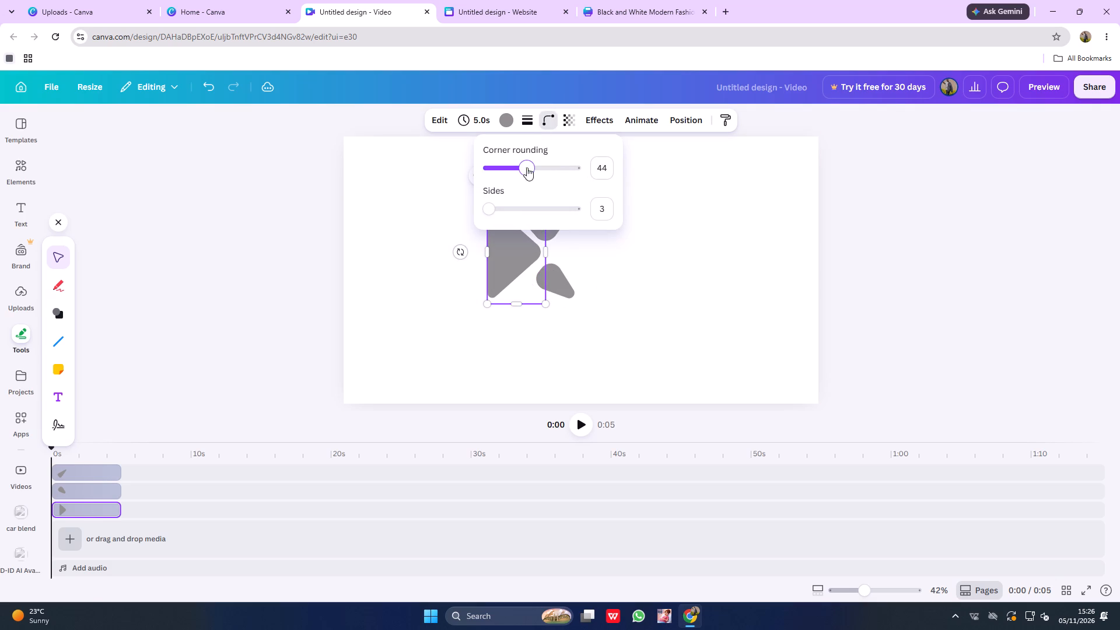
left_click(521, 167)
left_click(586, 276)
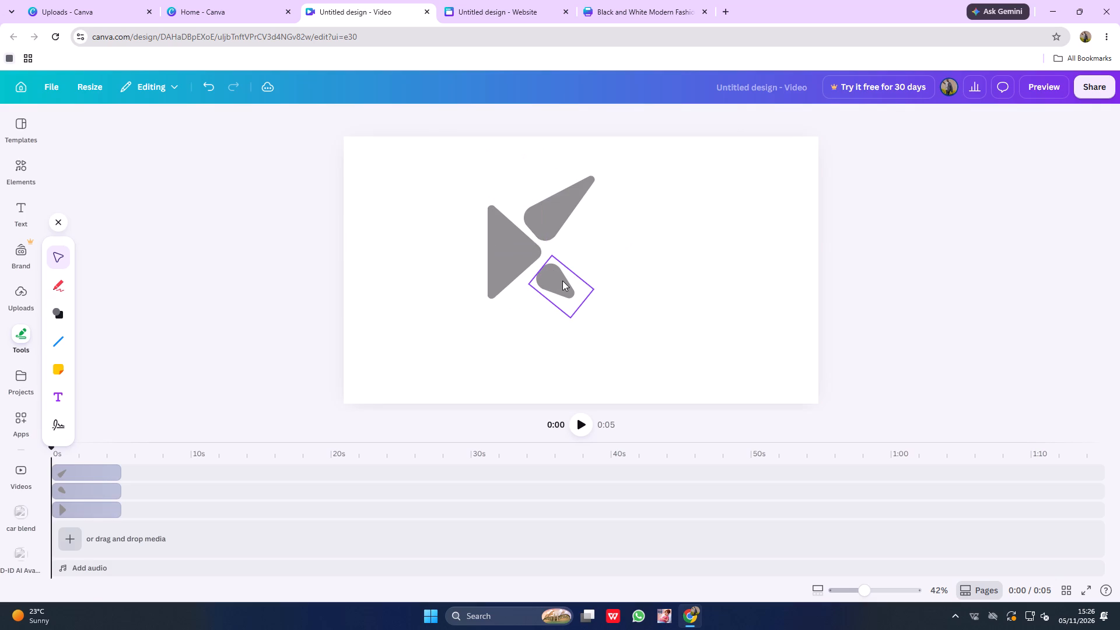
Set the lower triangle's corner rounding to 23.
left_click(558, 274)
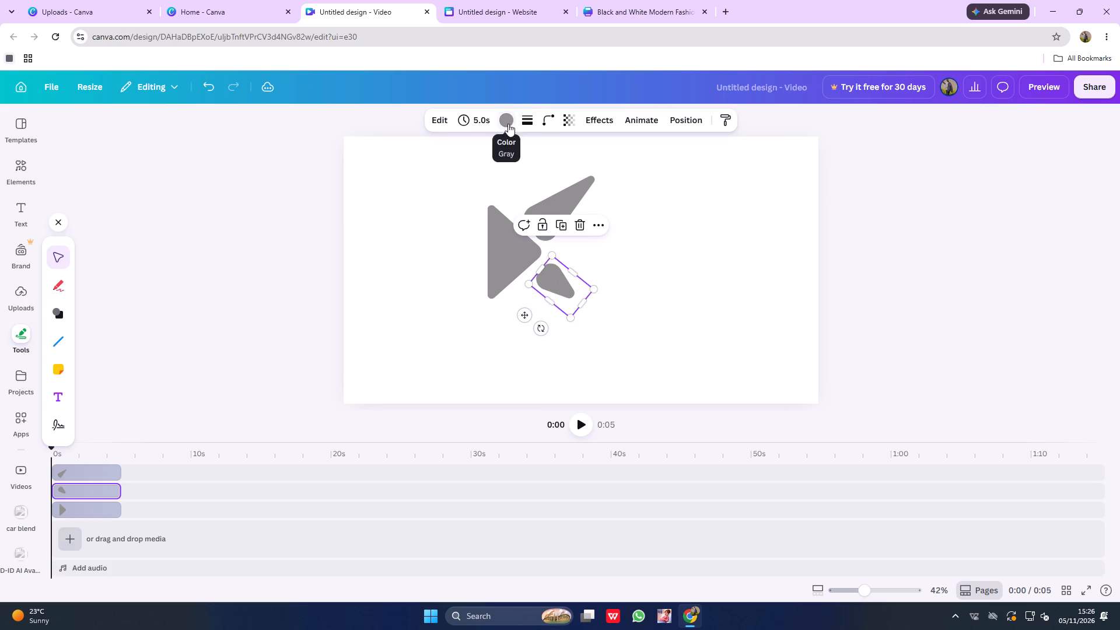
left_click(545, 118)
left_click(520, 166)
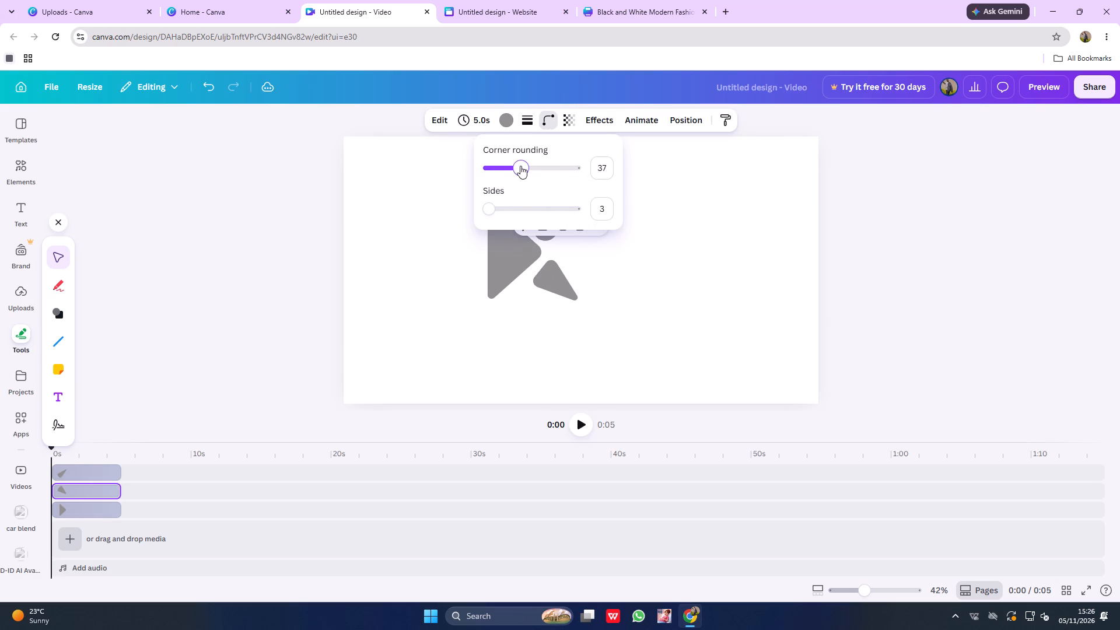
left_click(508, 172)
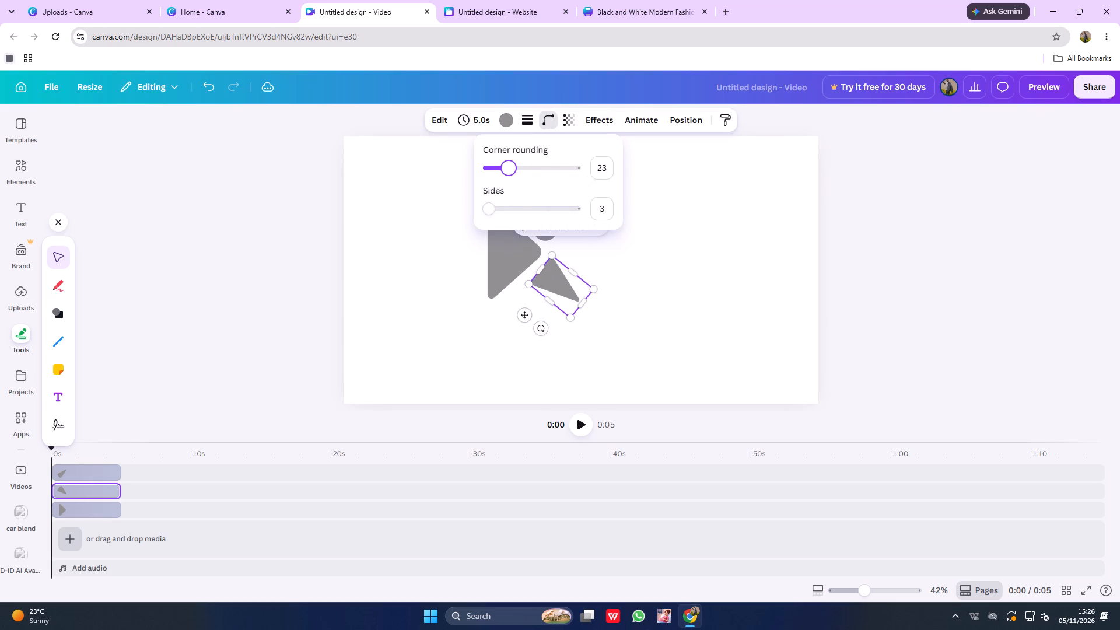
left_click(637, 265)
Set the upper triangle's corner rounding to 31.
left_click(563, 219)
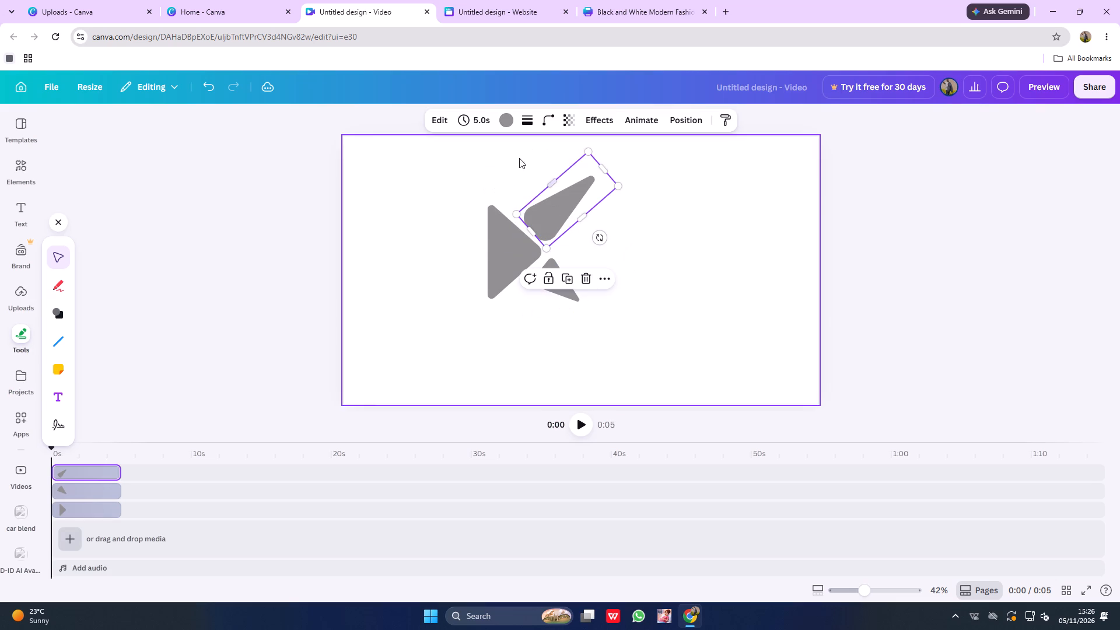
left_click(550, 120)
left_click(514, 164)
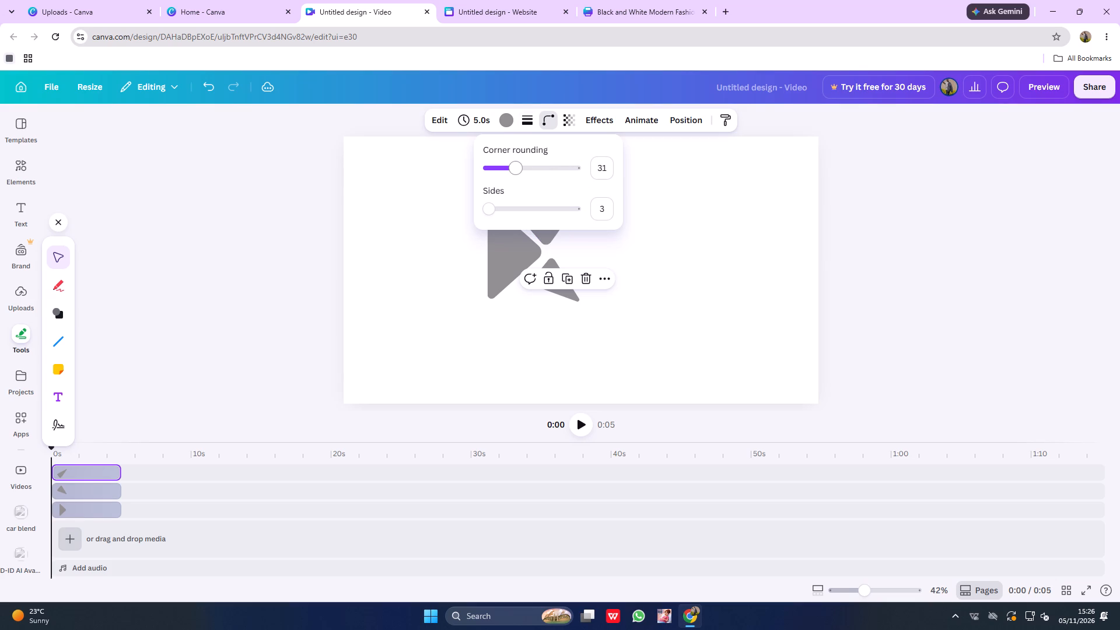
left_click(646, 218)
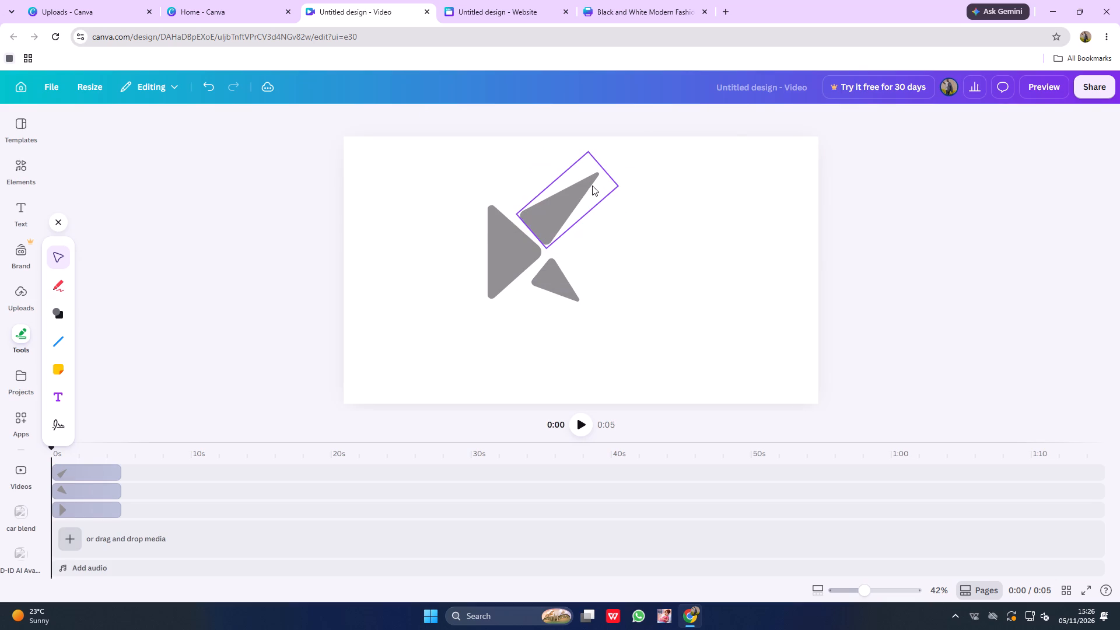
Rotate the upper triangle a few degrees clockwise and nudge it down and right beside the left triangle.
left_click(591, 195)
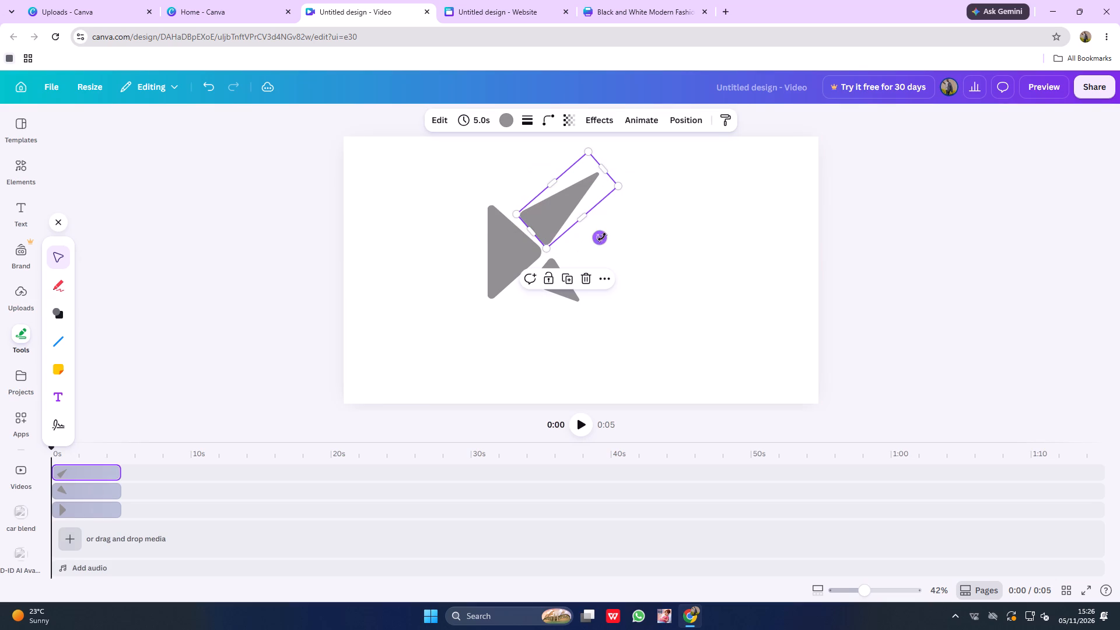
left_click_drag(601, 237, 595, 237)
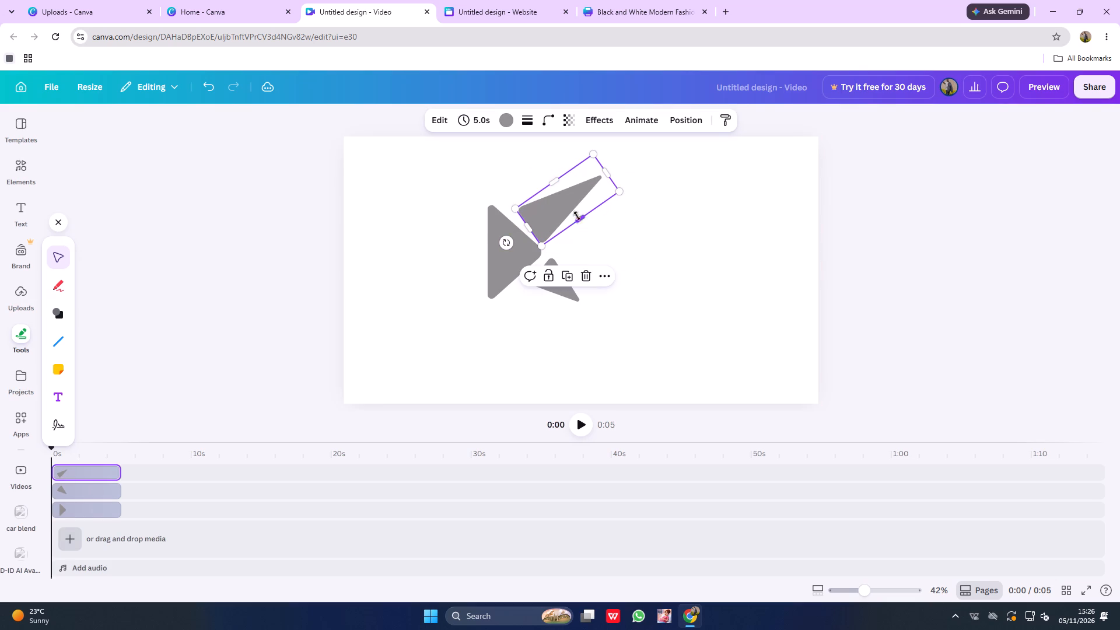
left_click_drag(570, 206, 576, 210)
Nudge the lower triangle slightly up and left, closer to the tip of the left triangle.
left_click(553, 262)
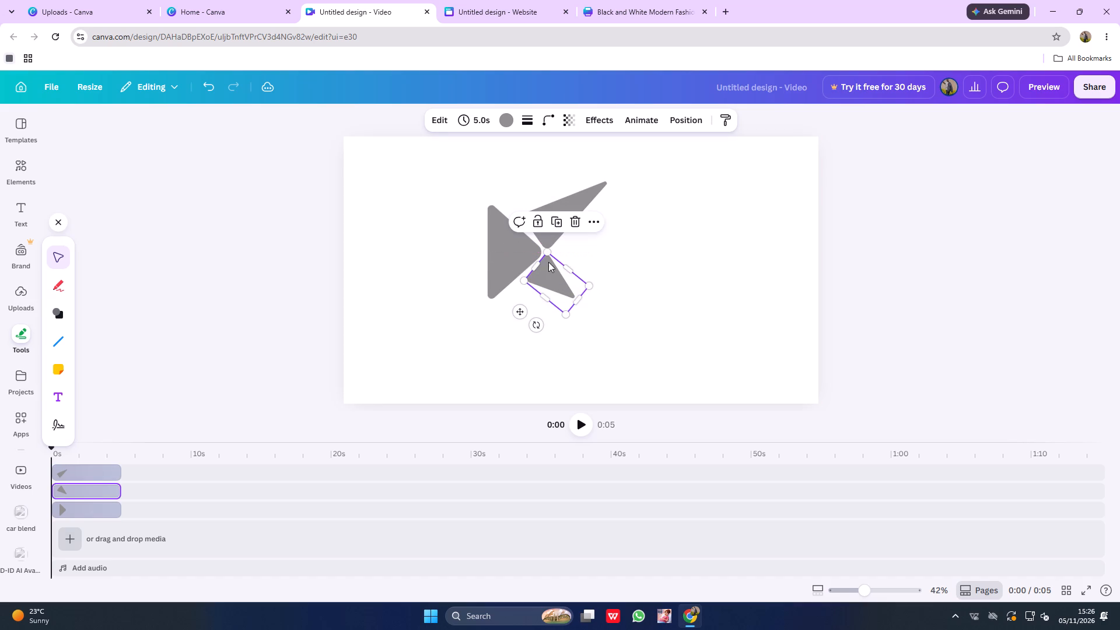
left_click(624, 268)
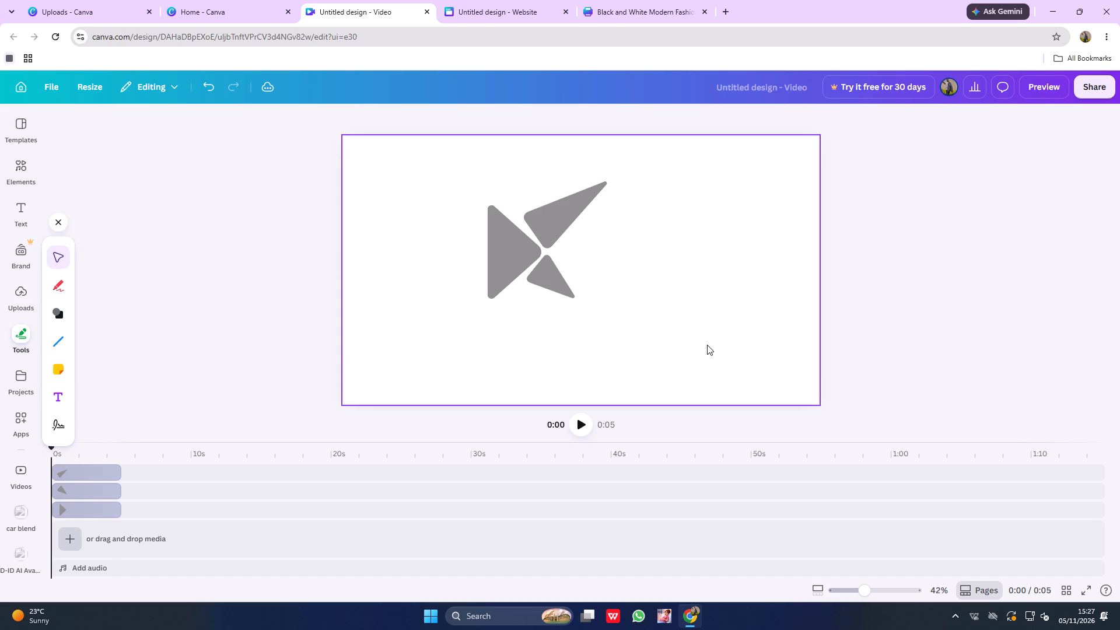
Select all three triangles together and move them right and slightly down to the horizontal middle of the page.
left_click_drag(455, 171, 473, 185)
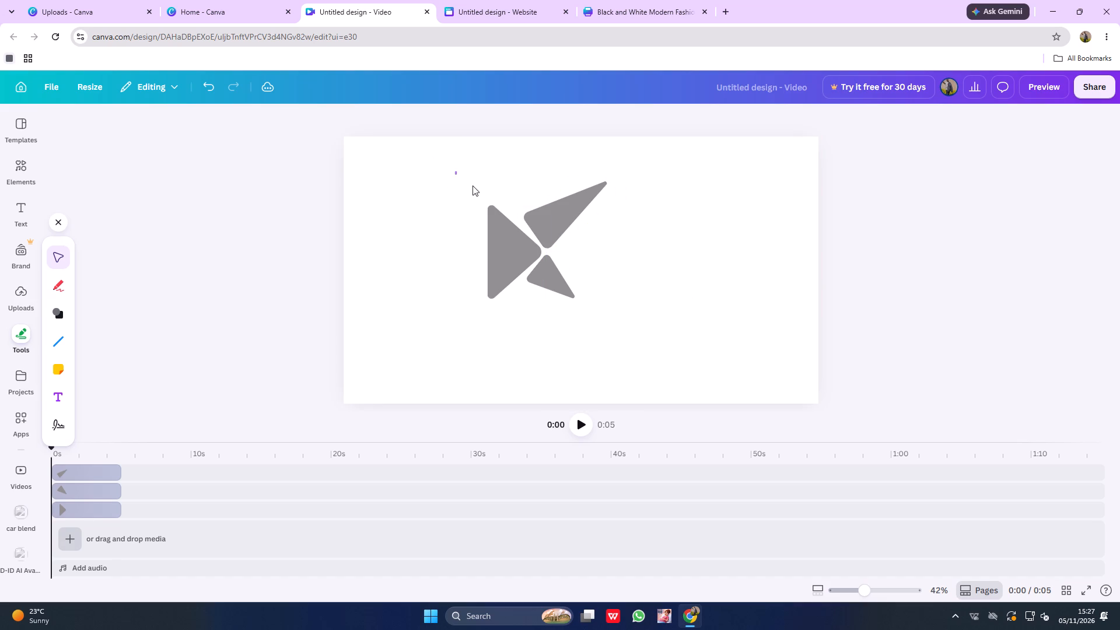
left_click_drag(473, 185, 659, 316)
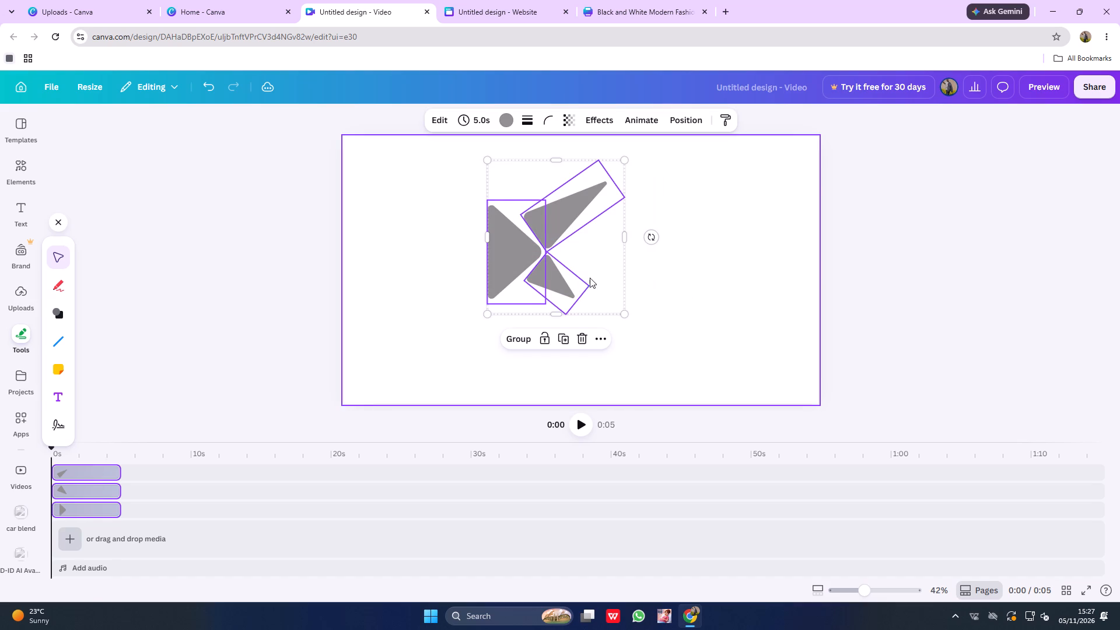
left_click_drag(601, 254, 635, 276)
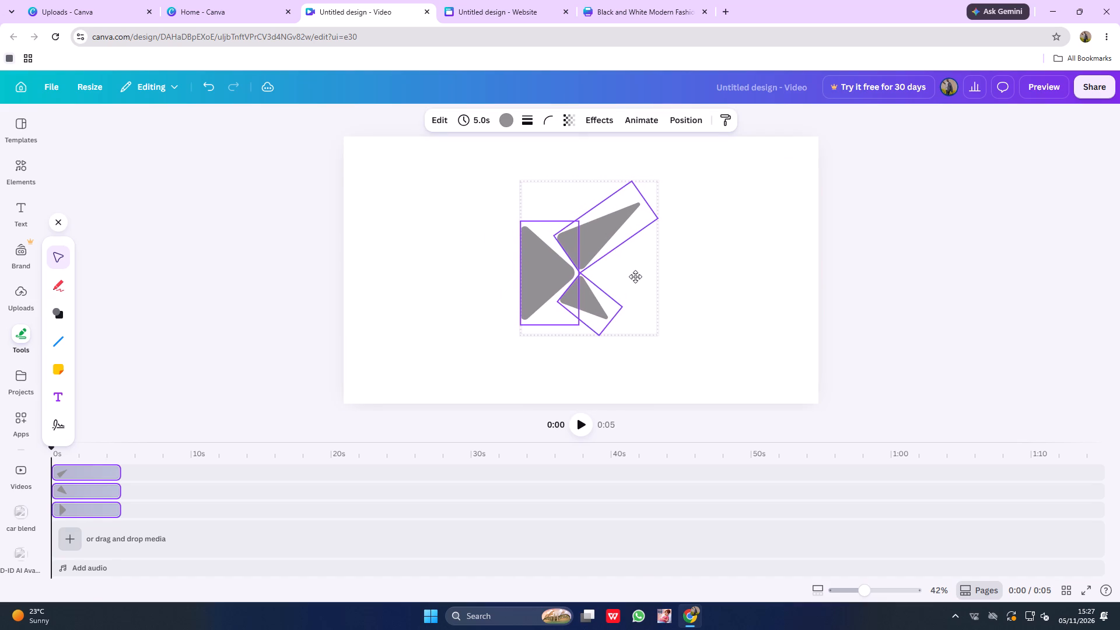
left_click_drag(635, 276, 635, 257)
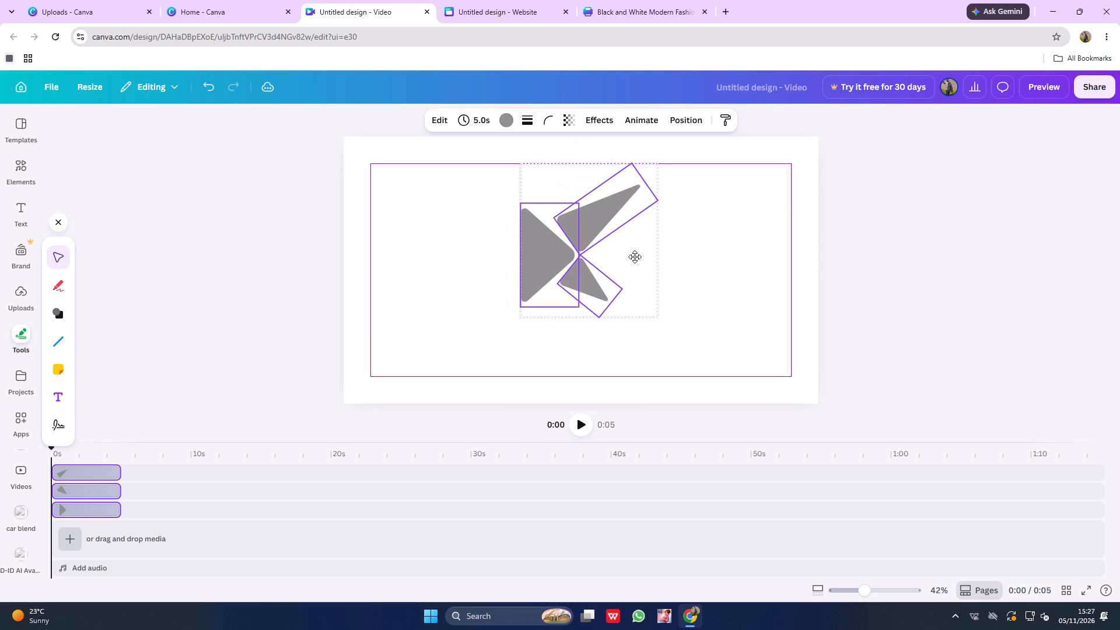
left_click_drag(635, 257, 628, 254)
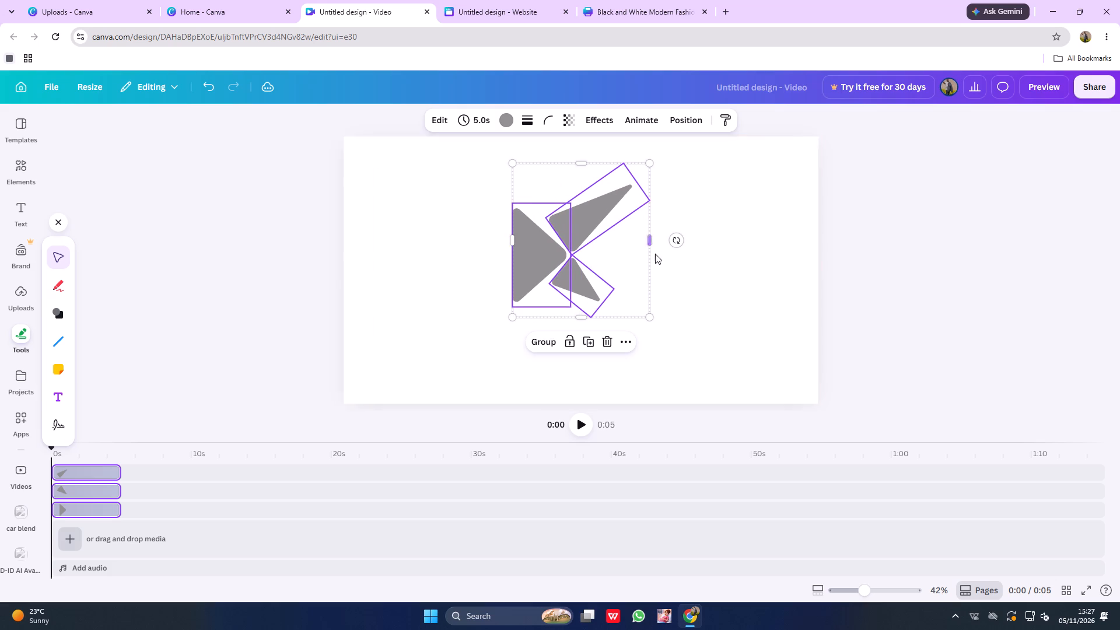
left_click(678, 265)
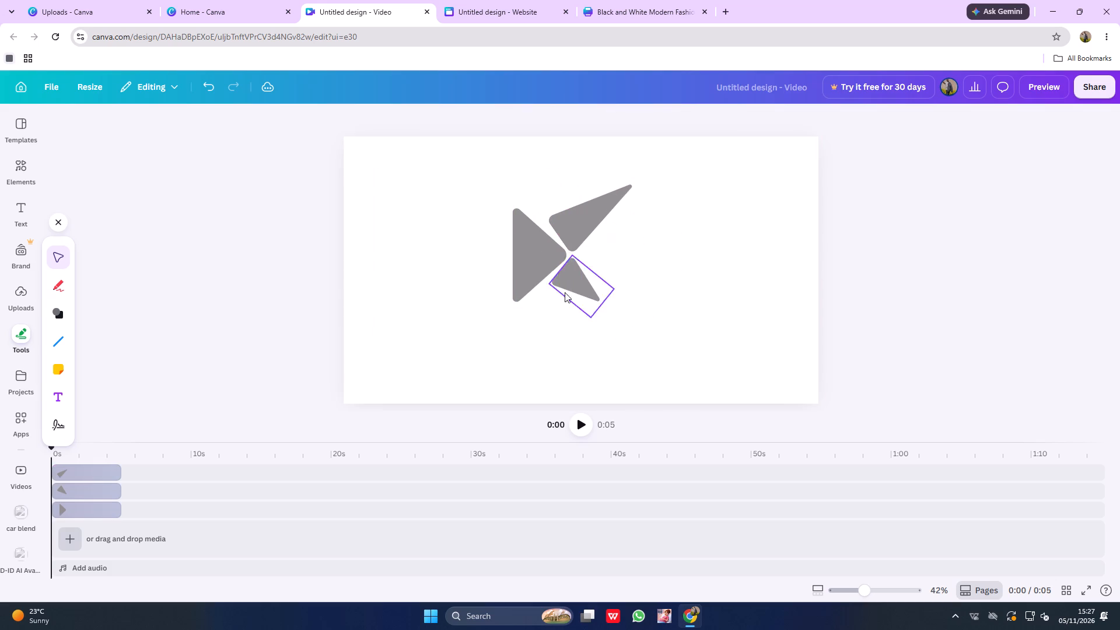
Select all three triangles, resume editing if the connection interrupts it, and change their fill colour to solid black.
left_click_drag(491, 196, 615, 310)
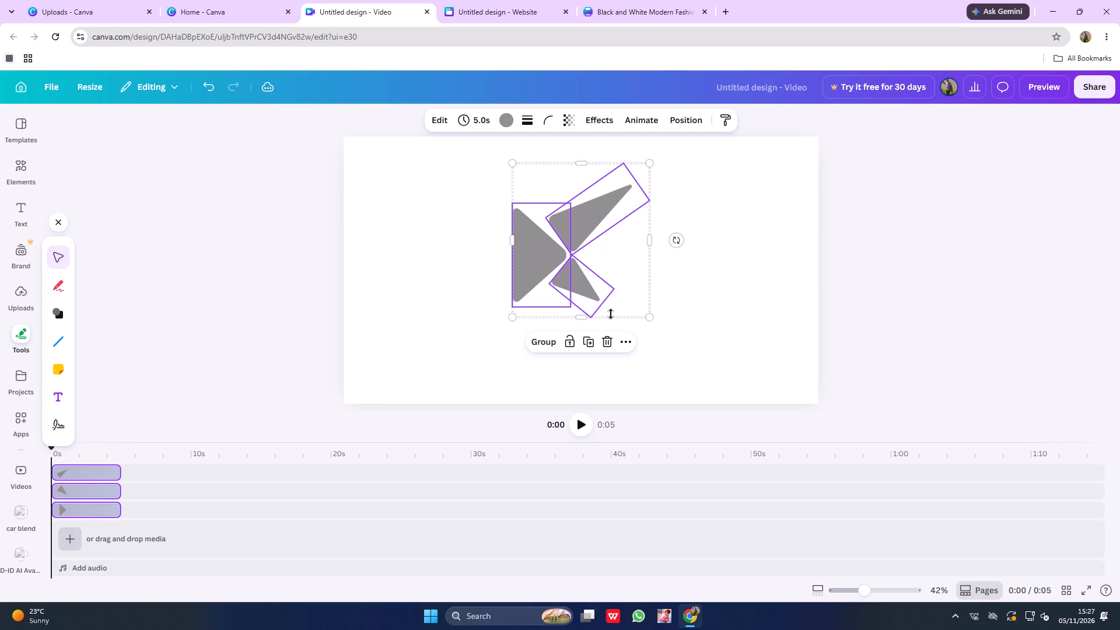
left_click(501, 118)
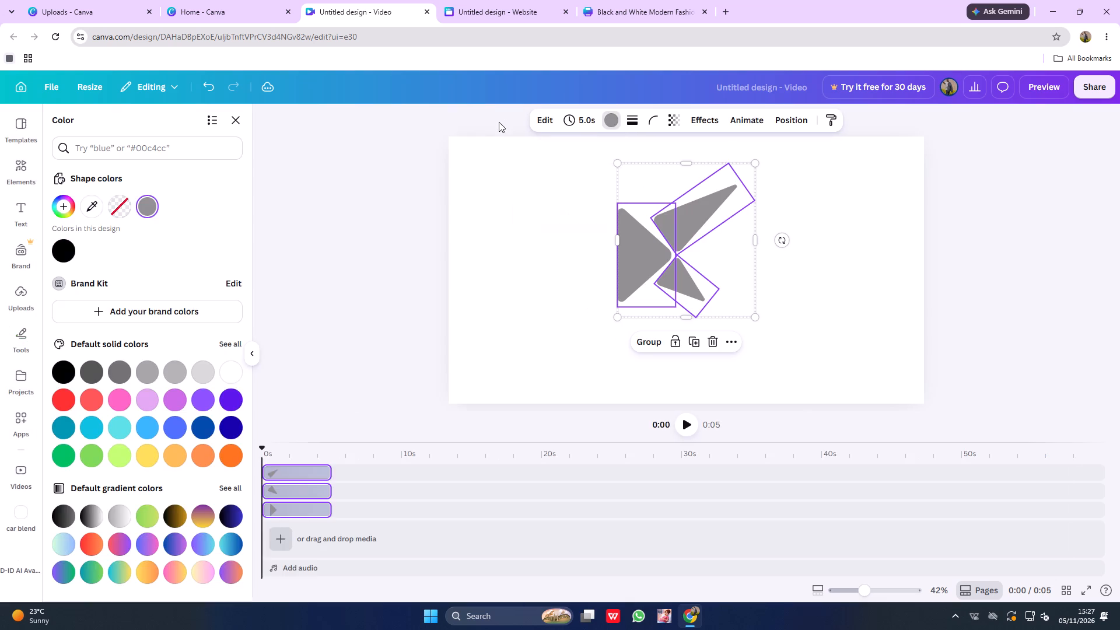
left_click_drag(480, 206, 524, 293)
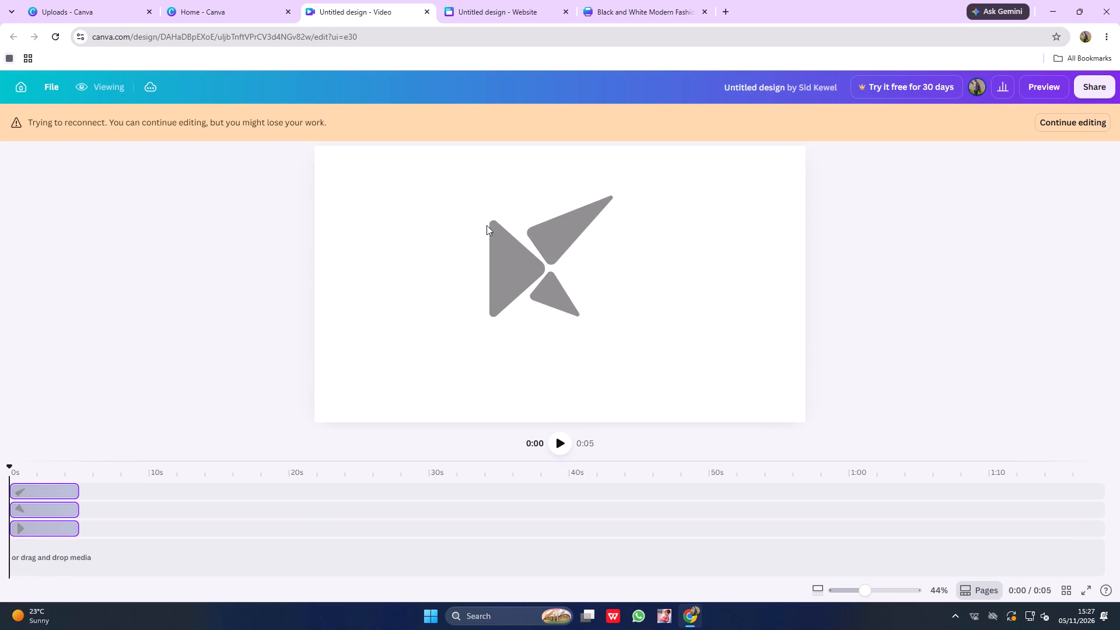
left_click(1081, 120)
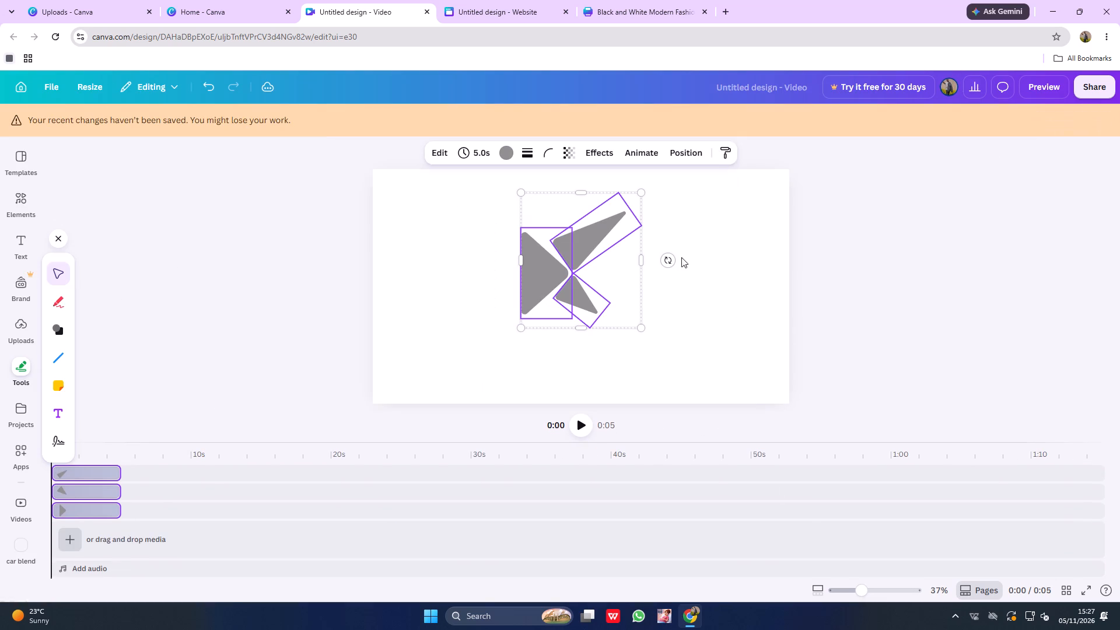
left_click(508, 153)
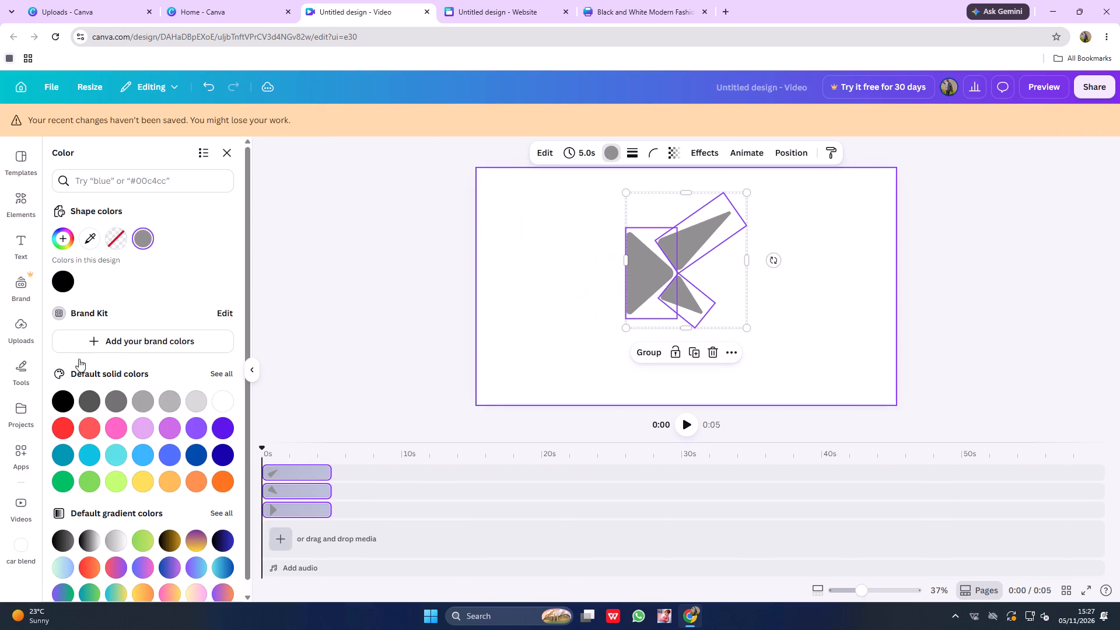
left_click(56, 401)
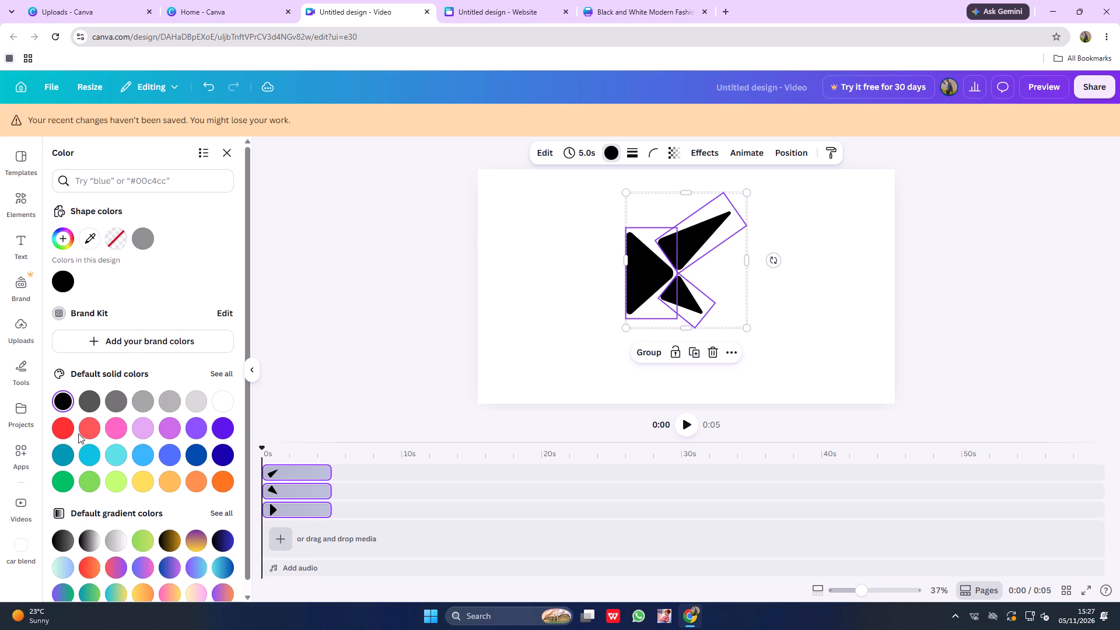
left_click(825, 265)
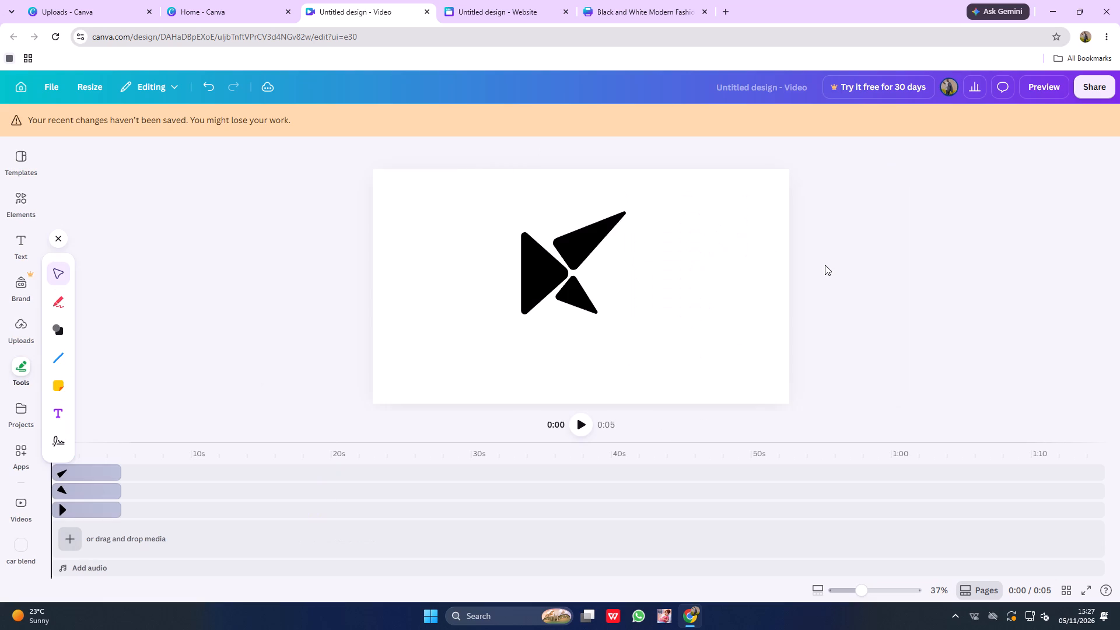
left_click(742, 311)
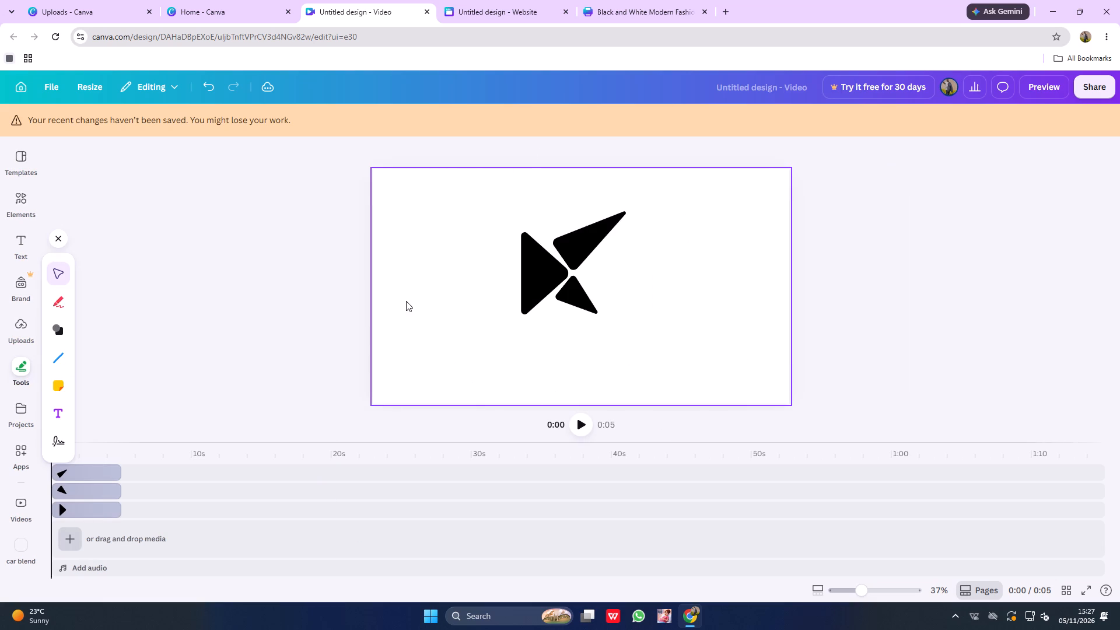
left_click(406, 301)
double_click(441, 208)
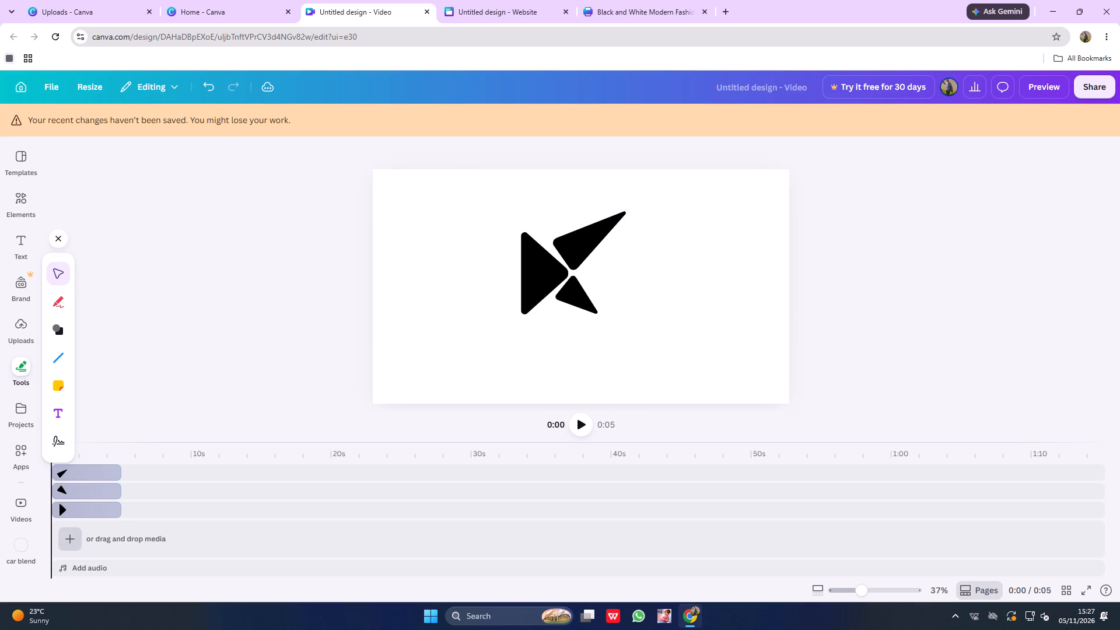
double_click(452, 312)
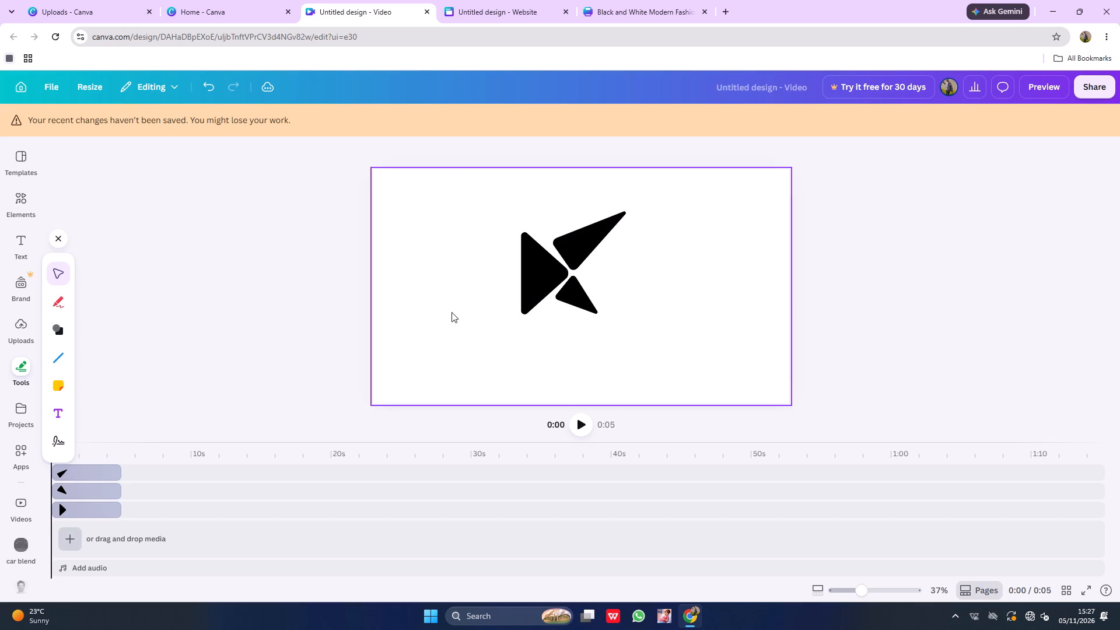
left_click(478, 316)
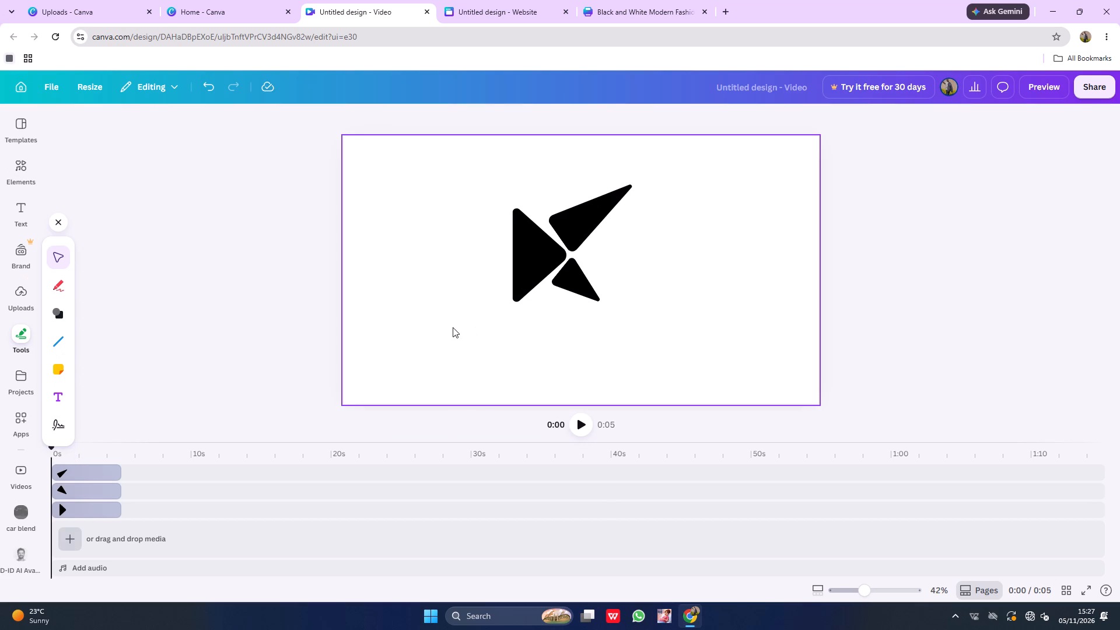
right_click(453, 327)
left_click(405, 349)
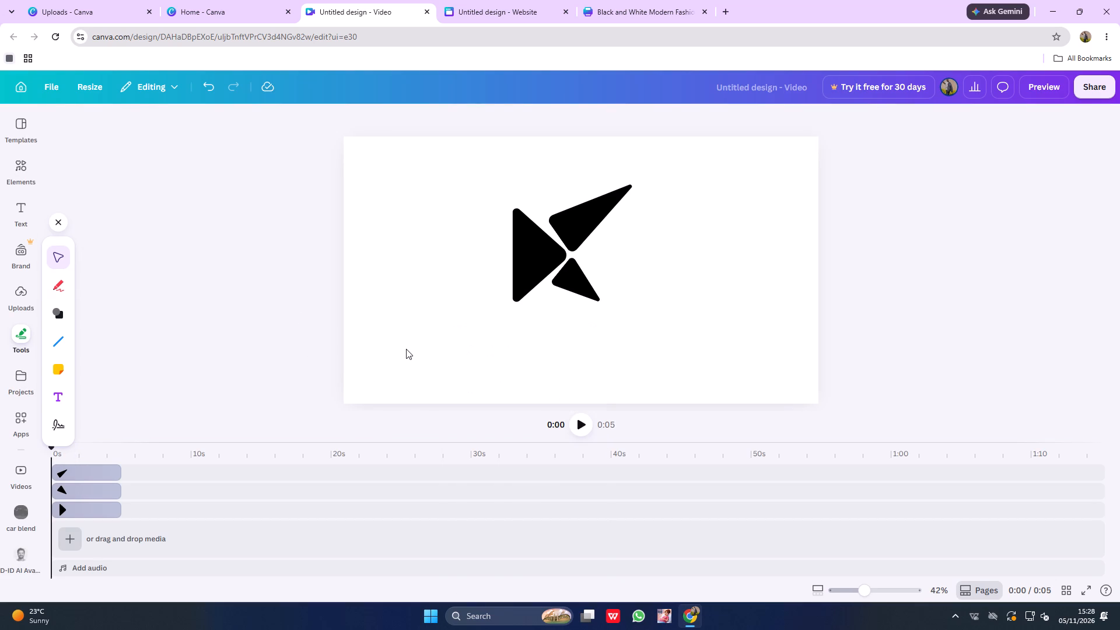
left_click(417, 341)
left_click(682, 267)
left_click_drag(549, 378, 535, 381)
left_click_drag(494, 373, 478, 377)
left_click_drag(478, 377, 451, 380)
Close the drawing tools and look through the element categories and suggested video templates.
left_click(56, 220)
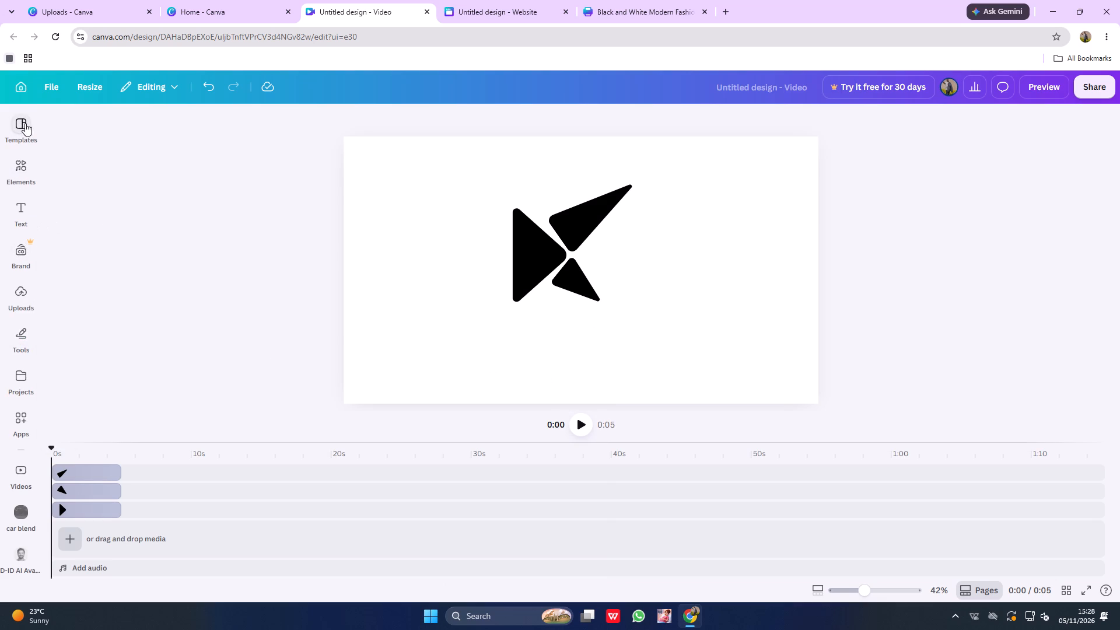
left_click(24, 164)
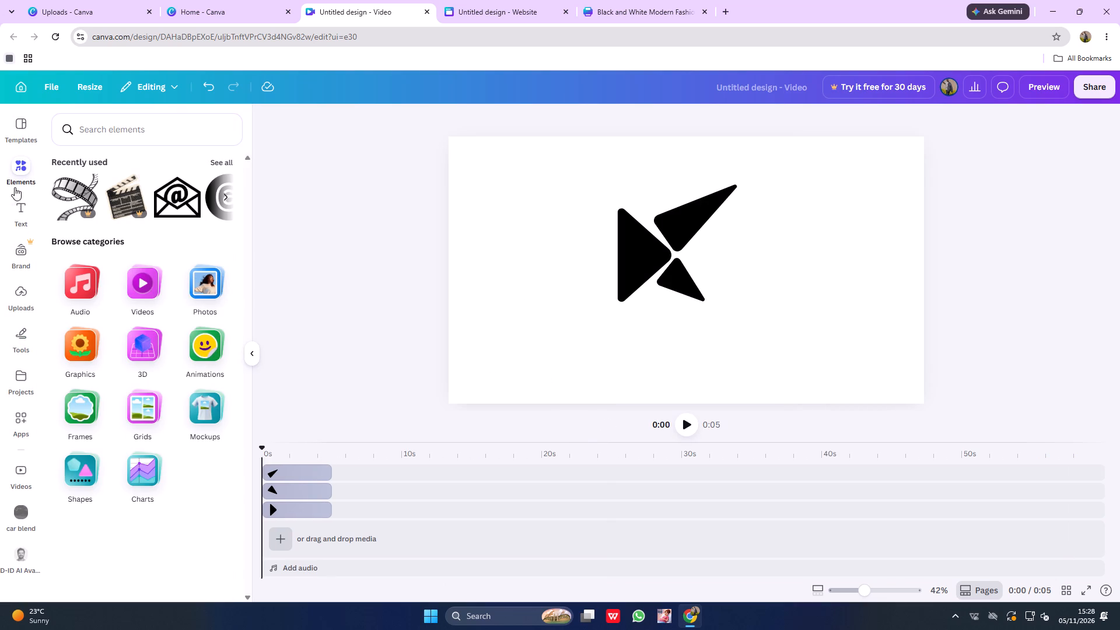
left_click(26, 132)
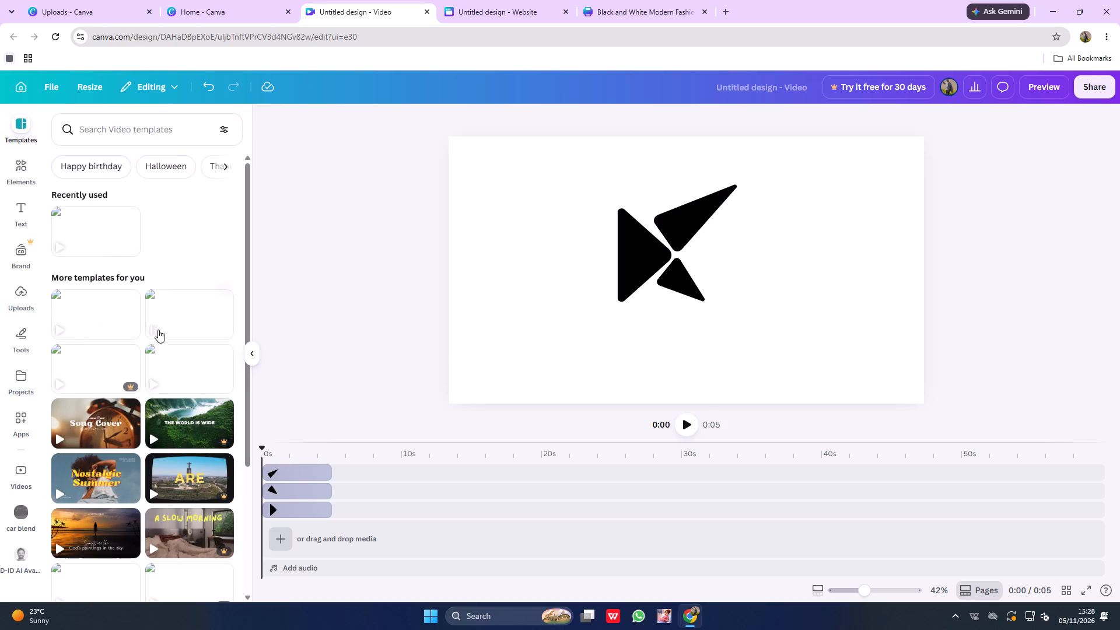
scroll(104, 375, "down", 3)
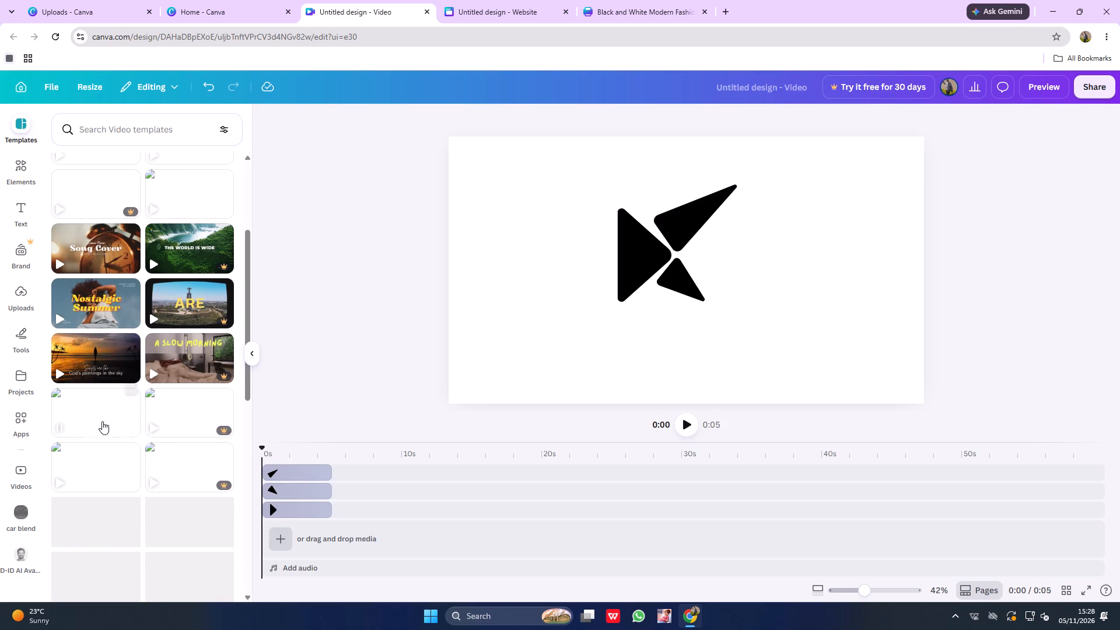
scroll(118, 429, "down", 2)
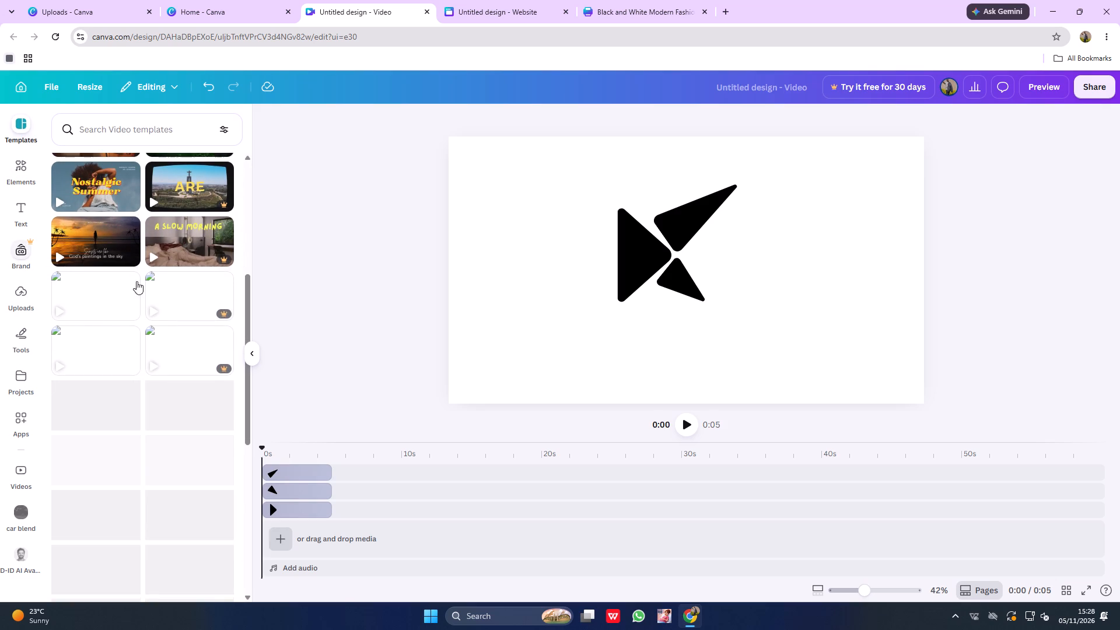
left_click(576, 219)
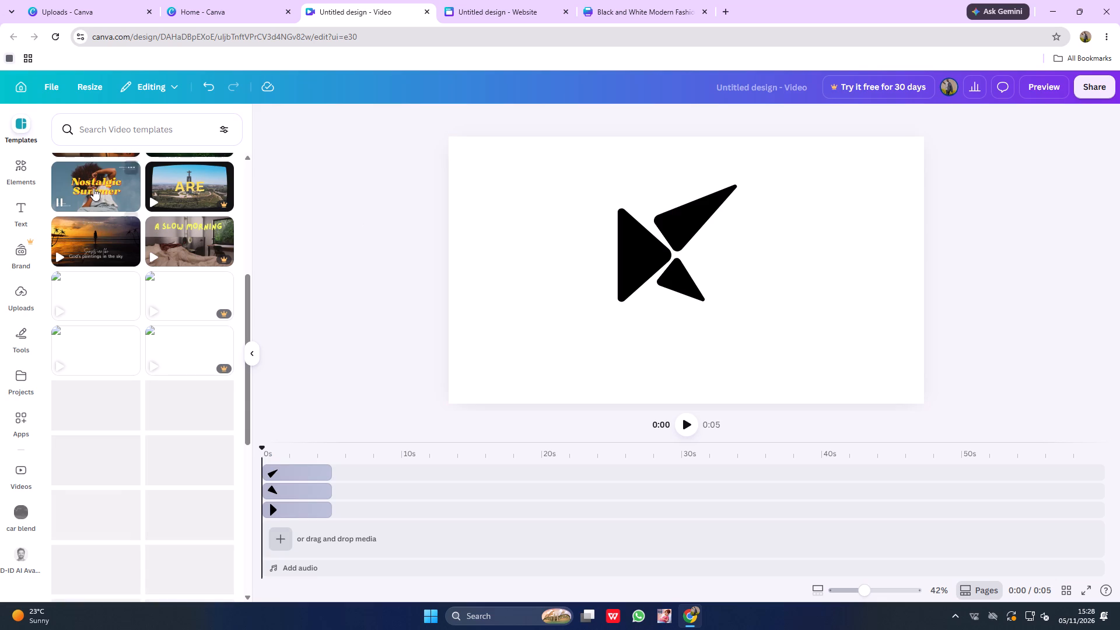
right_click(484, 213)
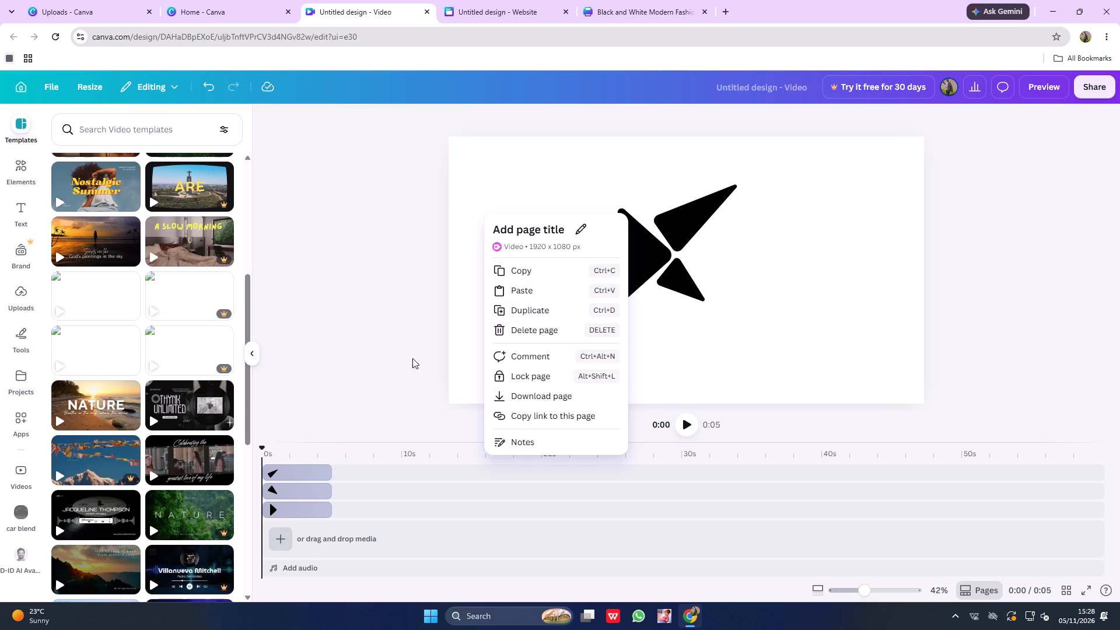
left_click(468, 258)
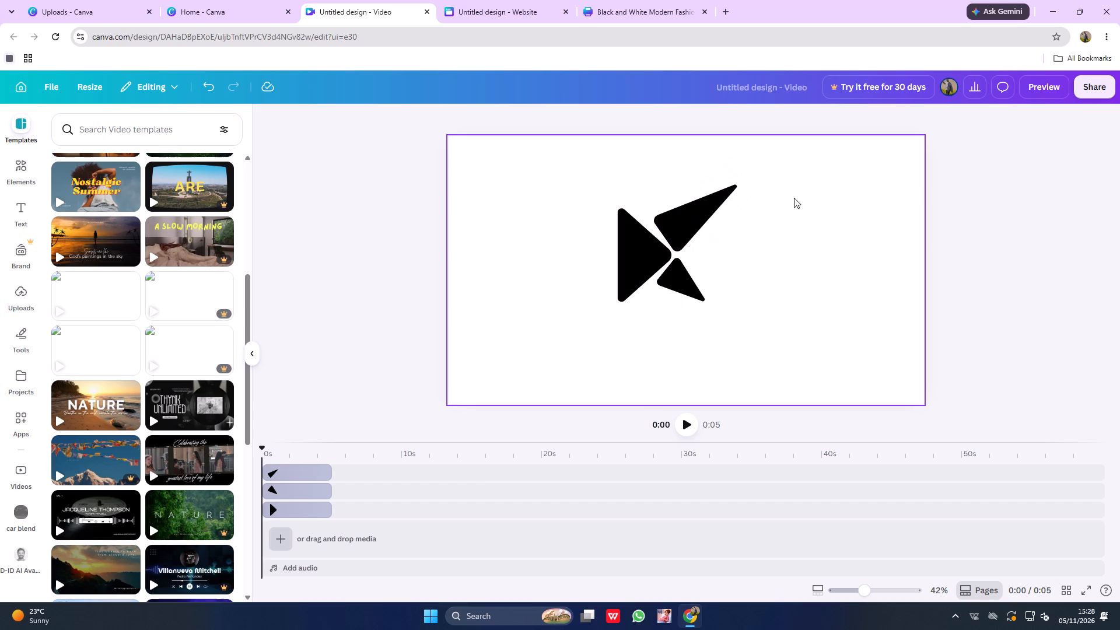
left_click(808, 218)
left_click_drag(458, 284, 470, 300)
double_click(471, 299)
left_click_drag(464, 256, 985, 391)
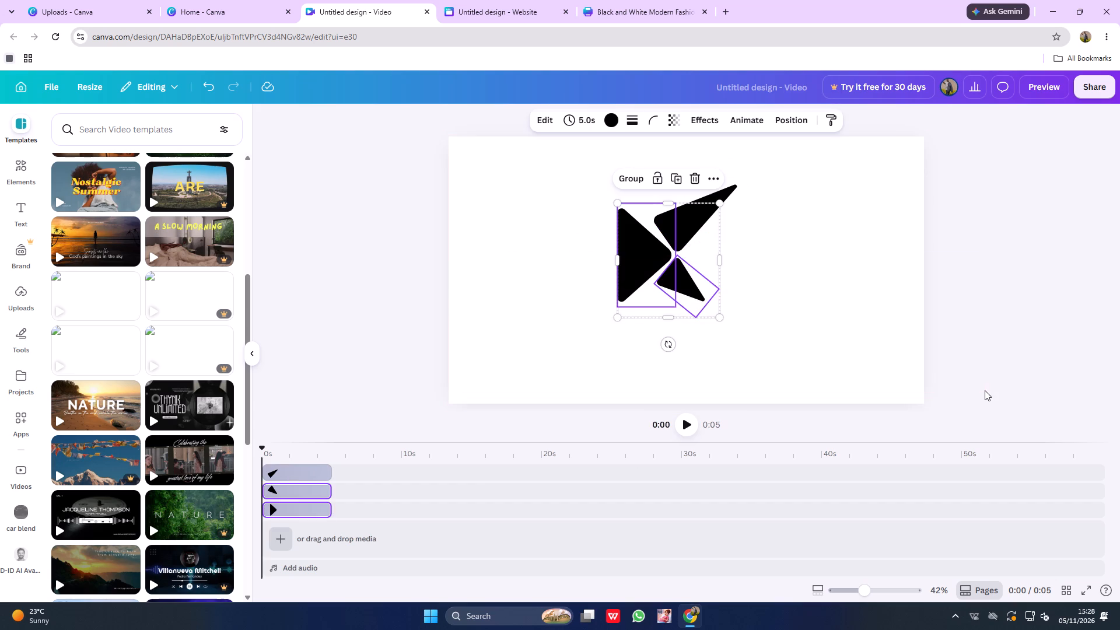
left_click(936, 374)
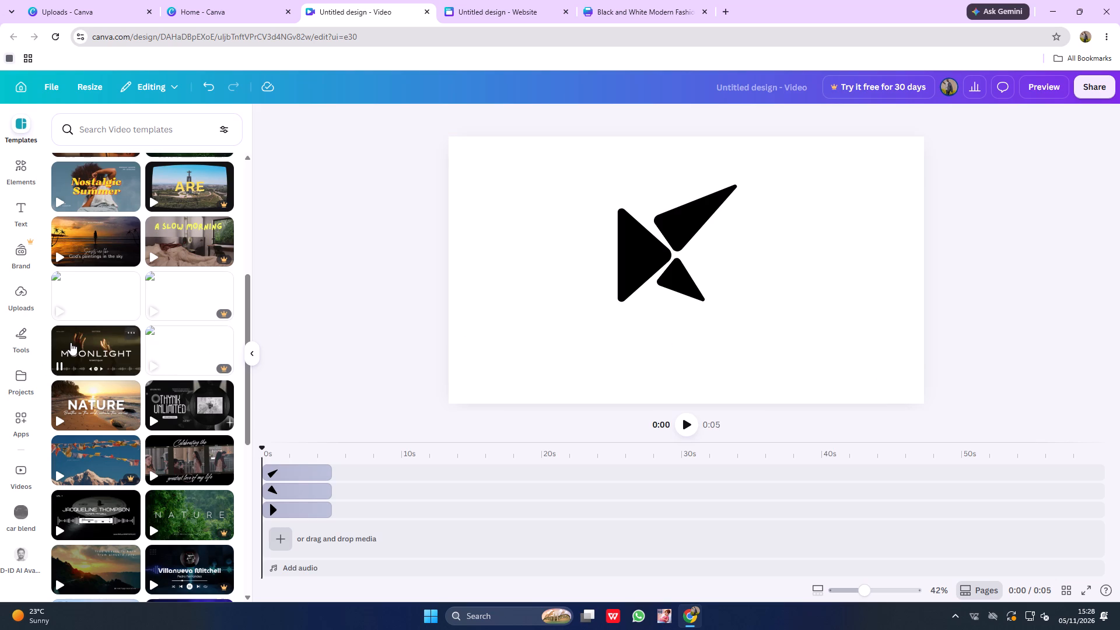
scroll(128, 426, "down", 3)
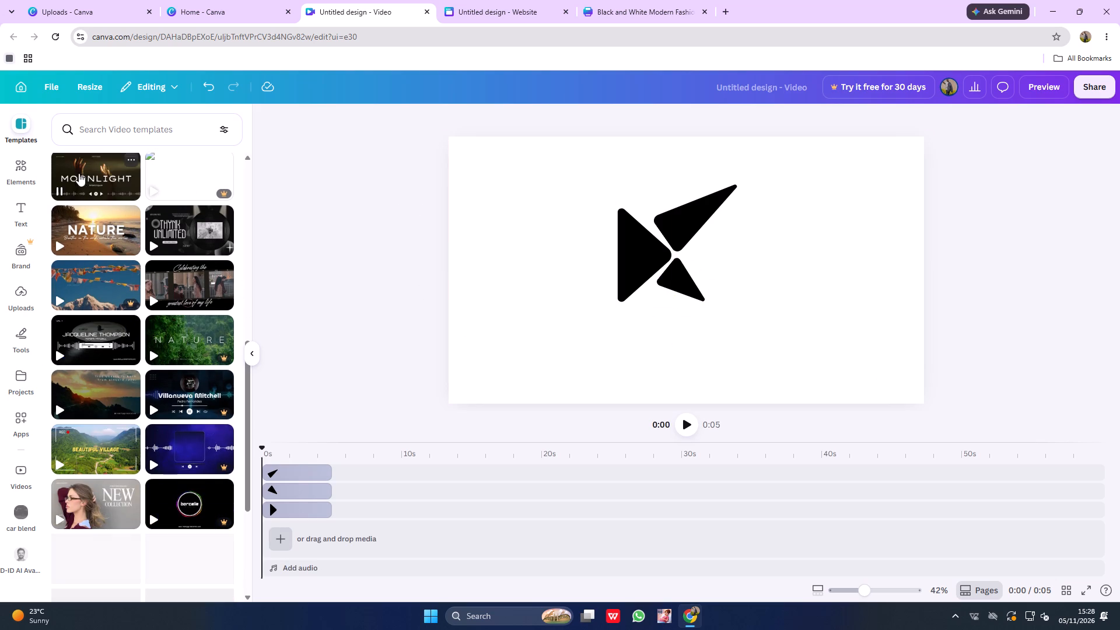
Browse the font combinations, add the black Happy Birthday one and move it lower over the base of the triangles.
left_click(21, 210)
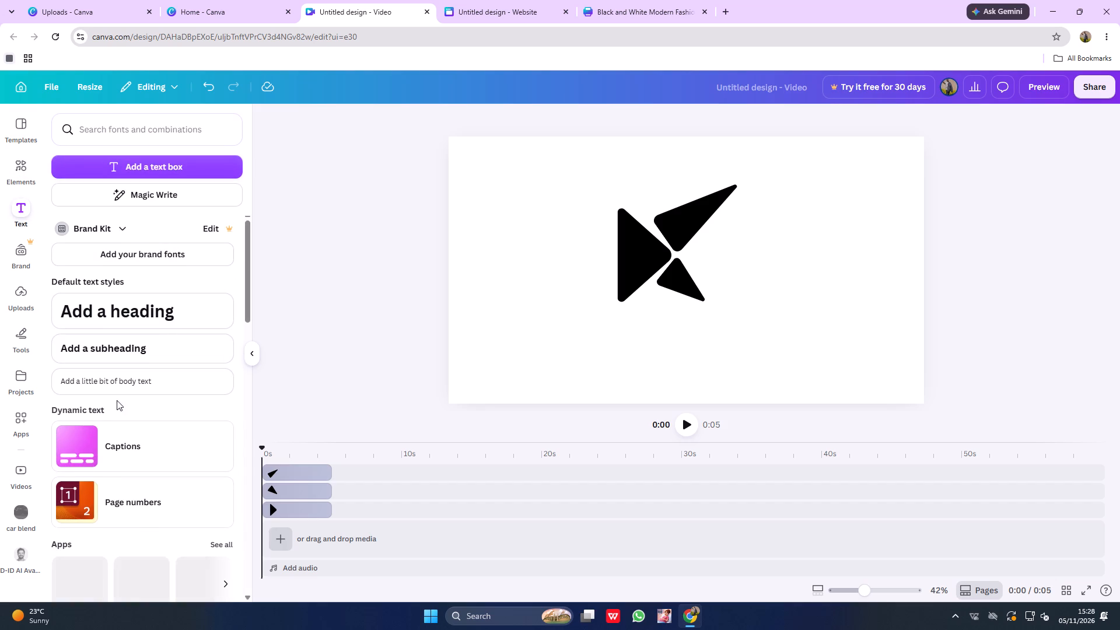
scroll(120, 400, "down", 5)
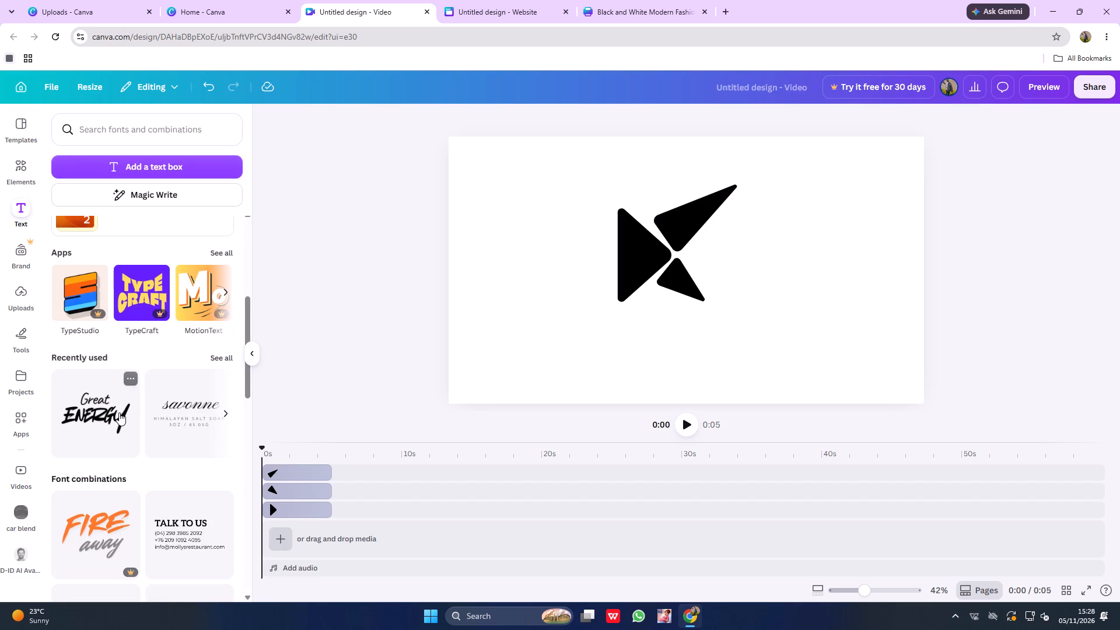
scroll(121, 425, "down", 7)
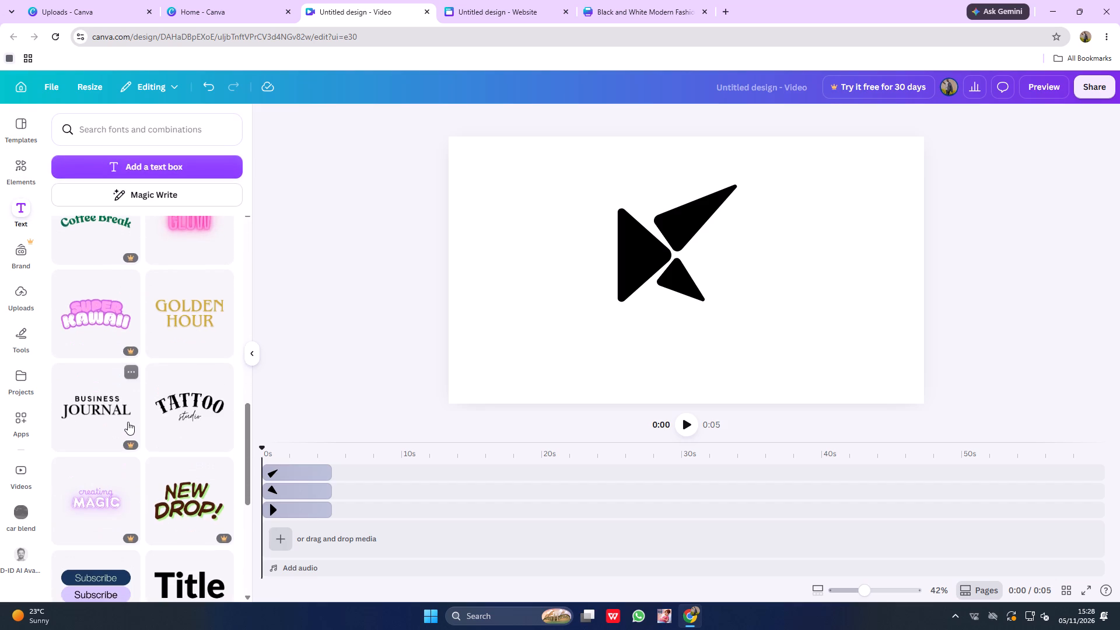
scroll(138, 418, "down", 3)
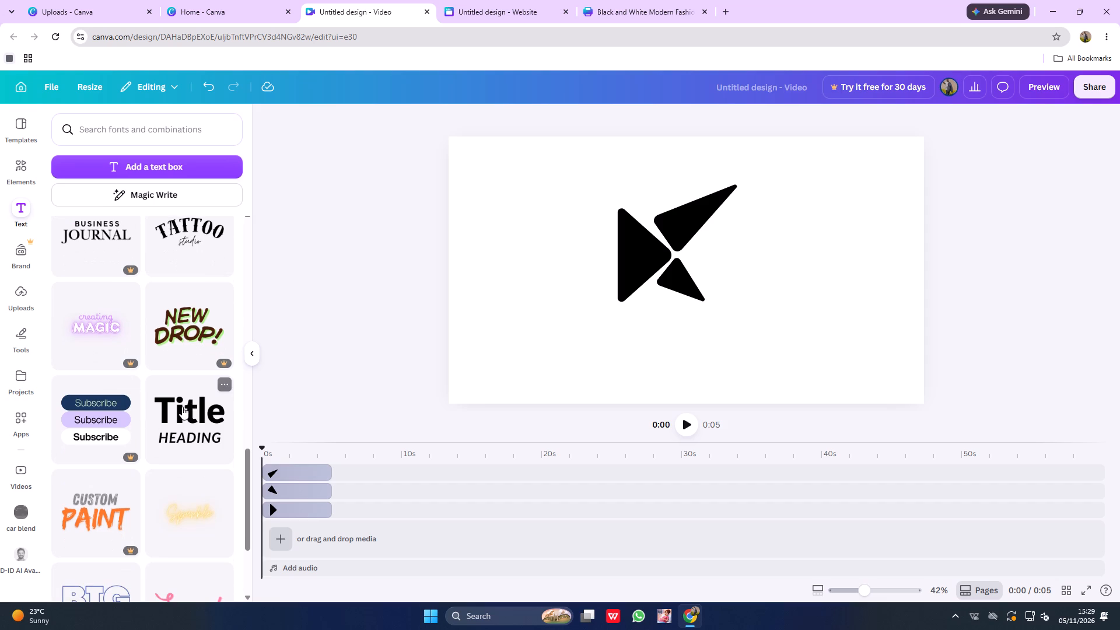
scroll(180, 407, "down", 5)
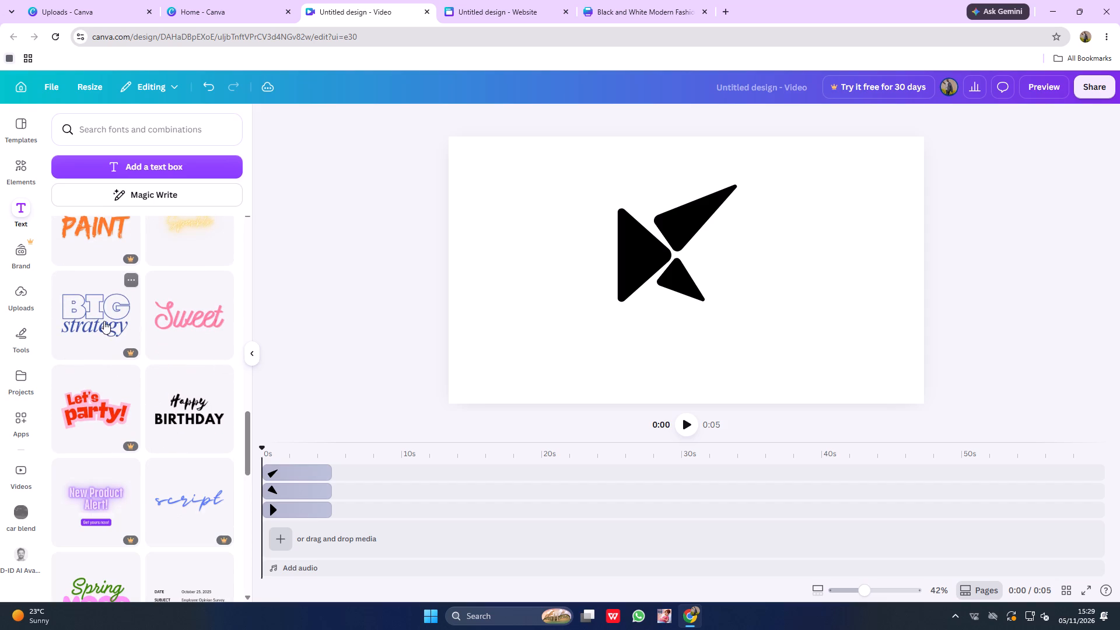
scroll(139, 378, "down", 1)
scroll(183, 351, "down", 2)
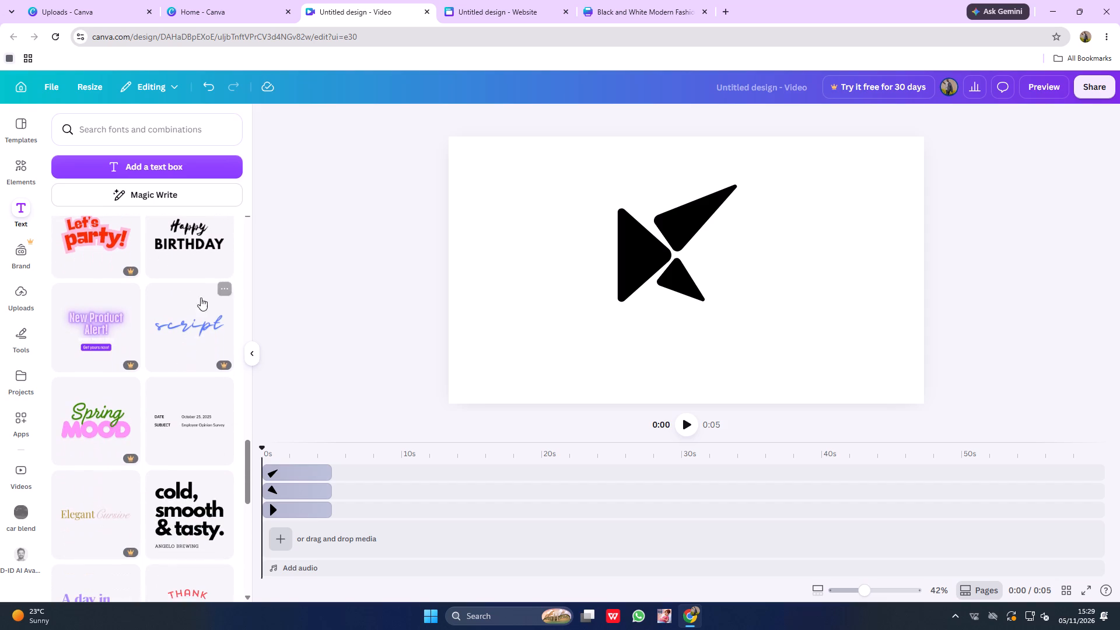
left_click(187, 229)
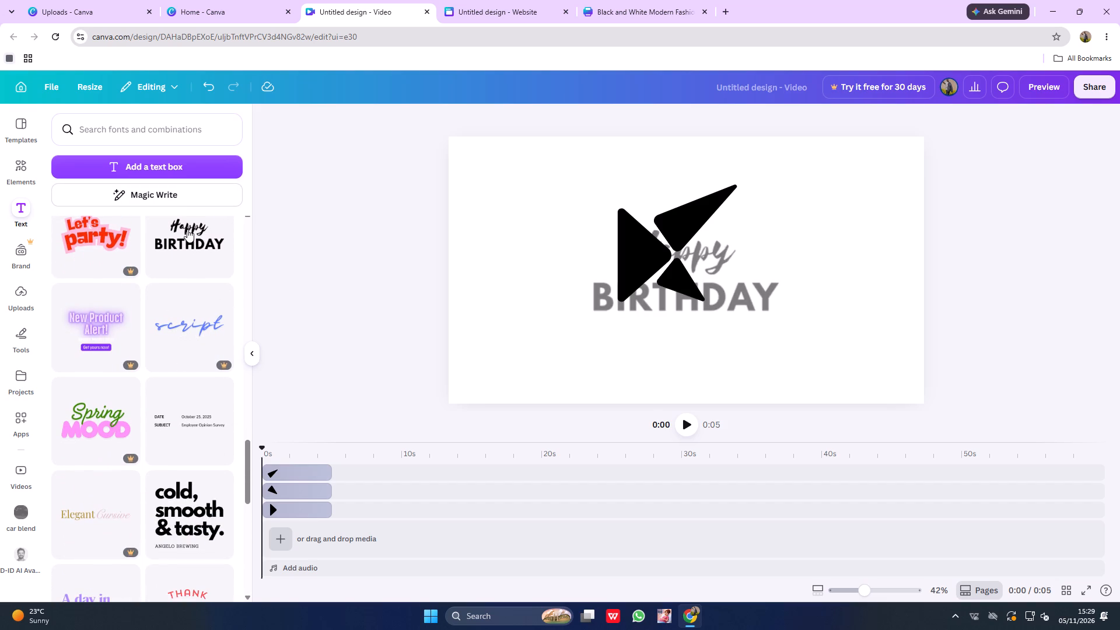
left_click_drag(761, 263, 761, 293)
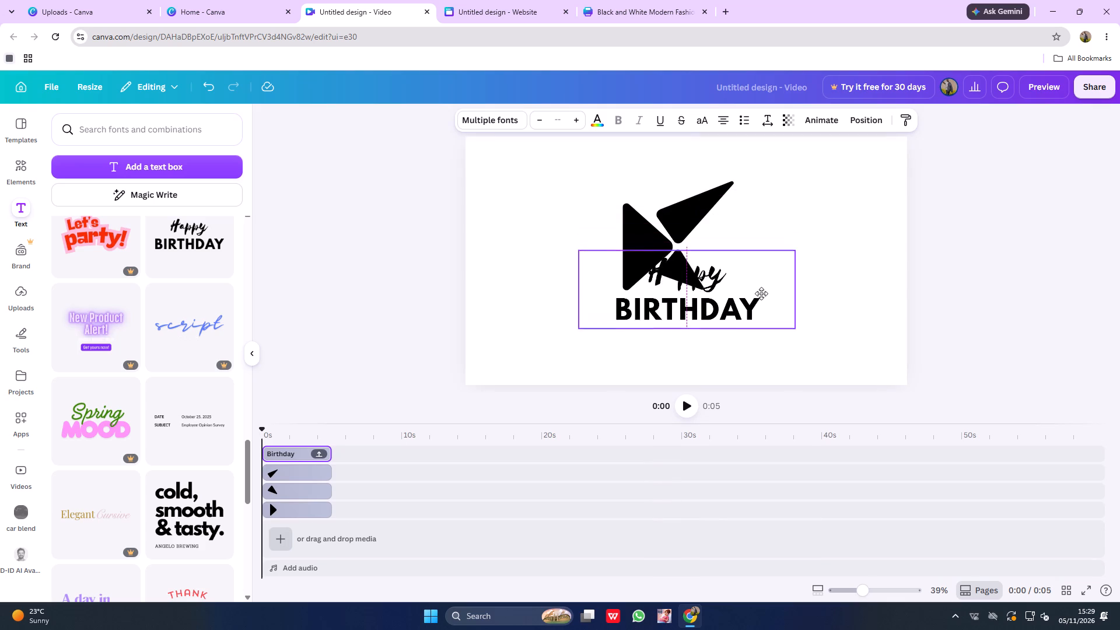
left_click_drag(761, 293, 751, 313)
Clear the word Happy and replace BIRTHDAY with kollywood in the added text group.
double_click(685, 299)
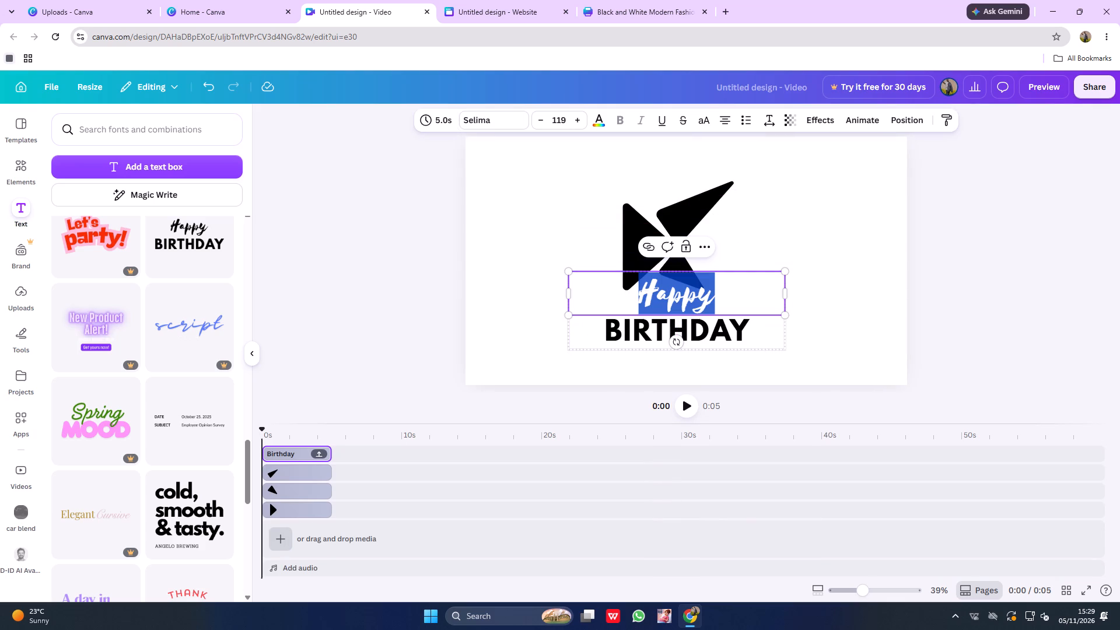
key("BackSpace")
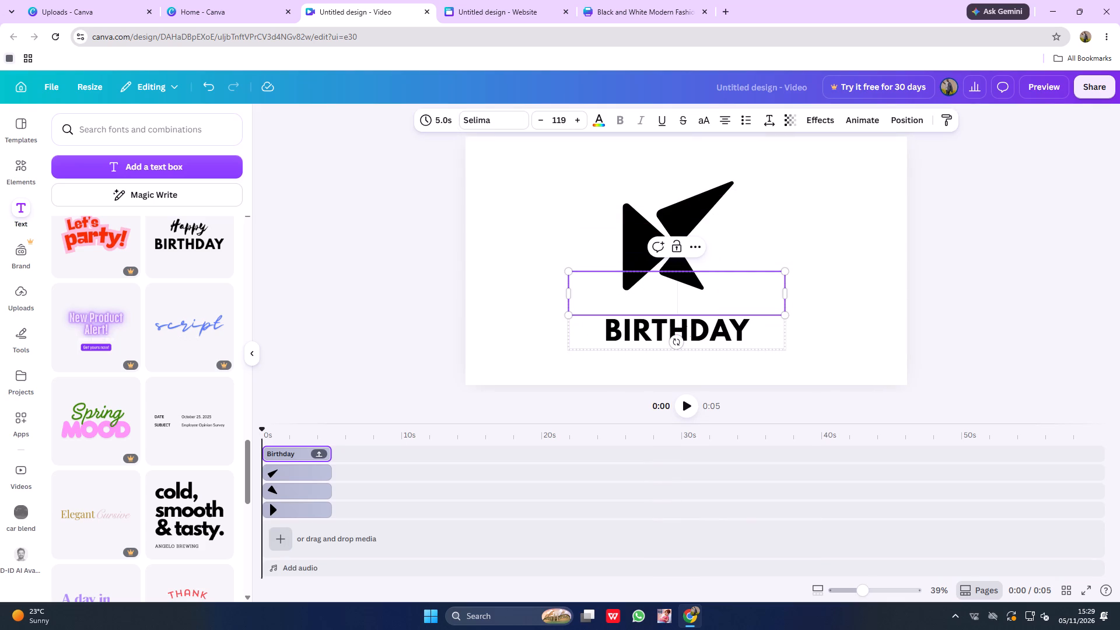
left_click(750, 325)
double_click(750, 325)
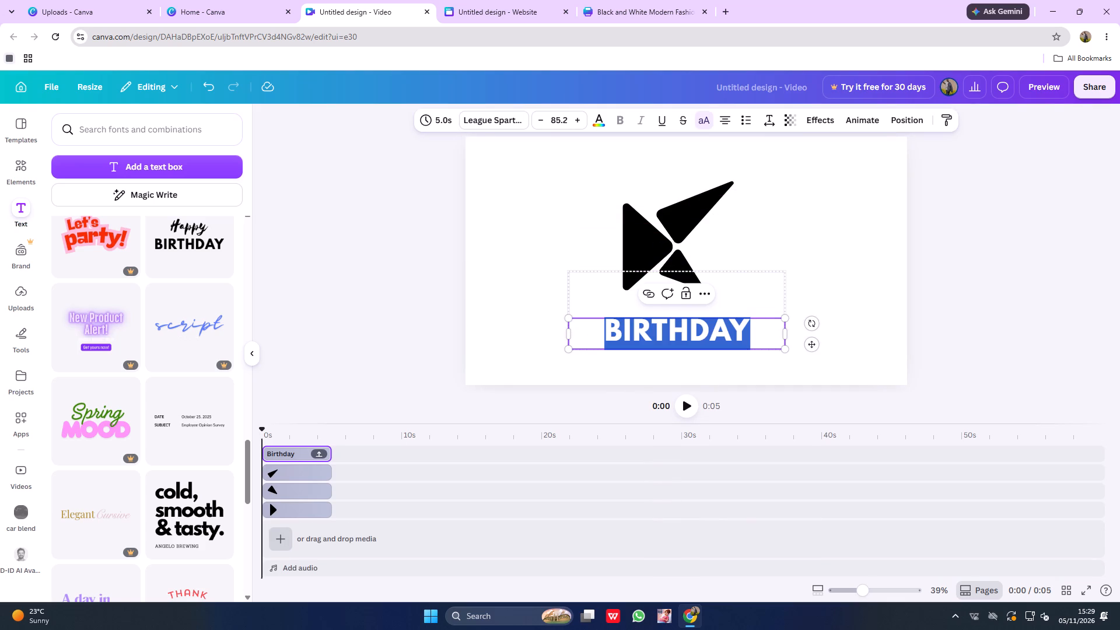
key("BackSpace")
key("k")
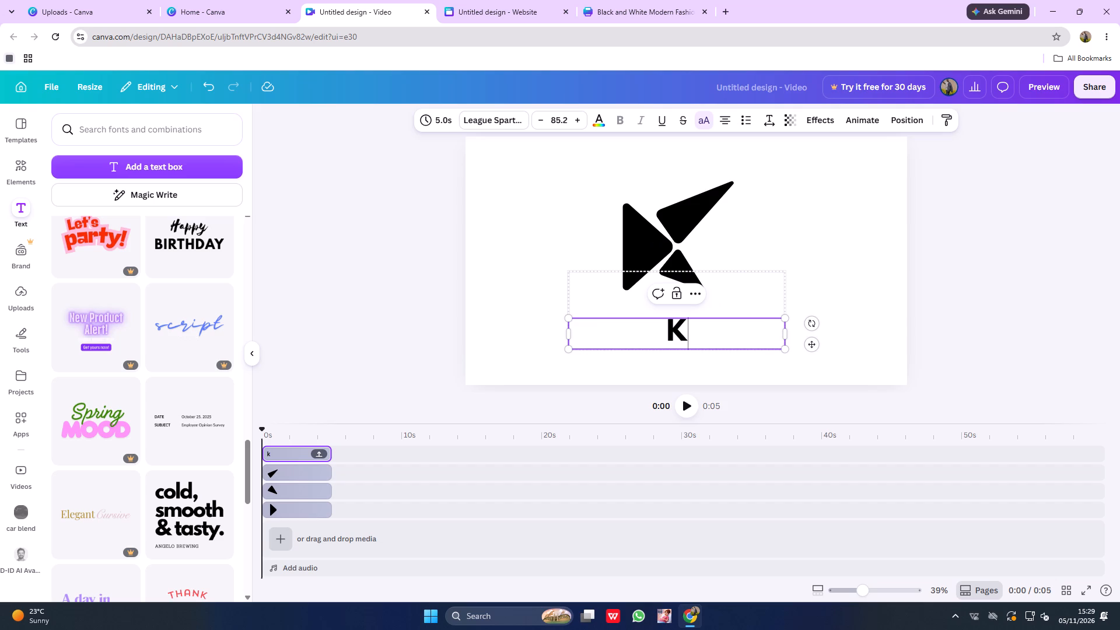
type("ollyw")
type("ood")
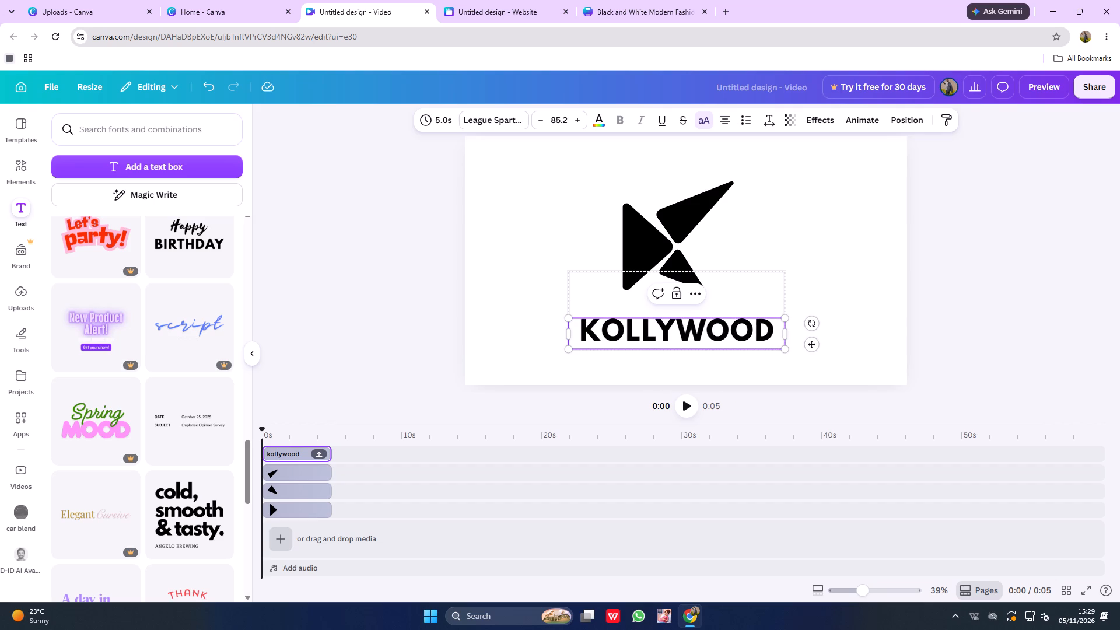
Shrink the KOLLYWOOD text to a little over half its size and move it up and right beneath the triangles.
left_click_drag(703, 318, 703, 326)
left_click_drag(786, 333, 818, 327)
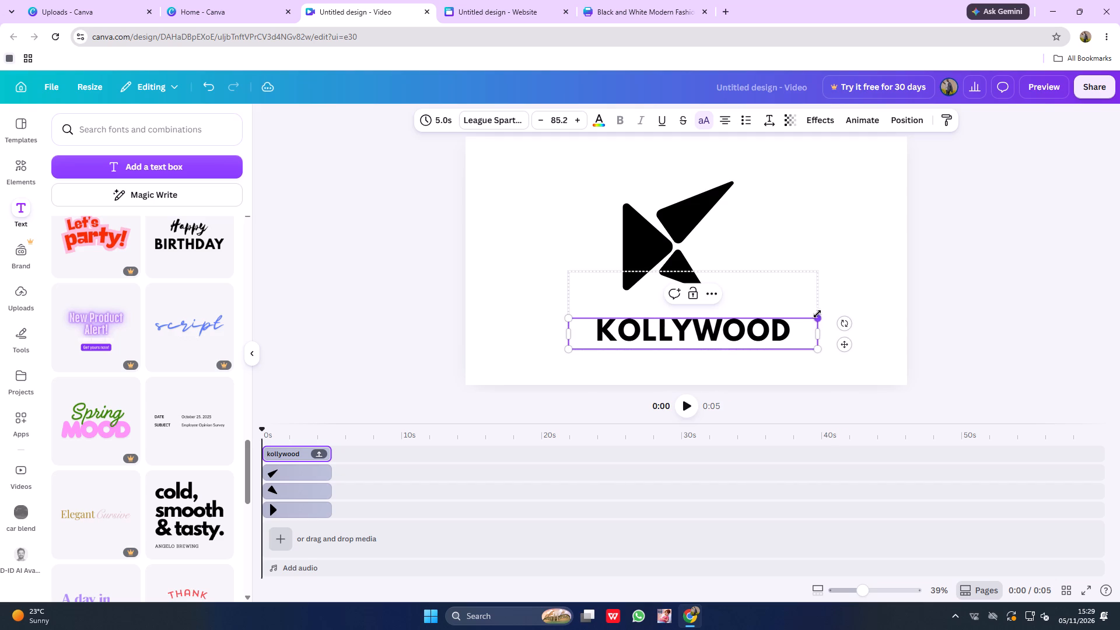
left_click_drag(818, 316, 715, 371)
left_click_drag(667, 327, 681, 320)
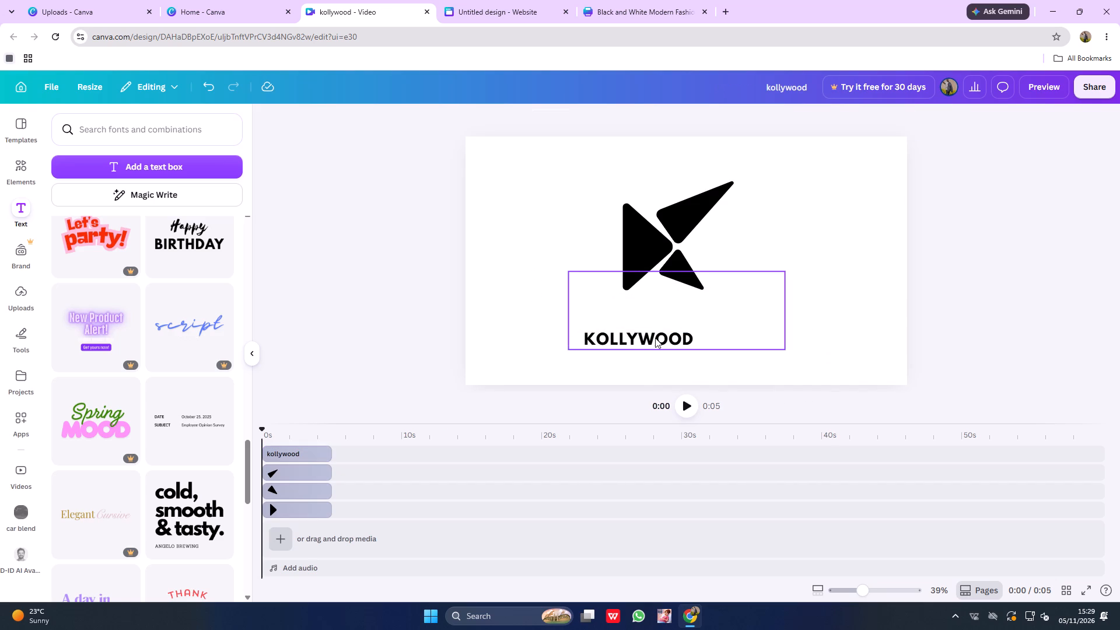
left_click_drag(655, 338, 692, 318)
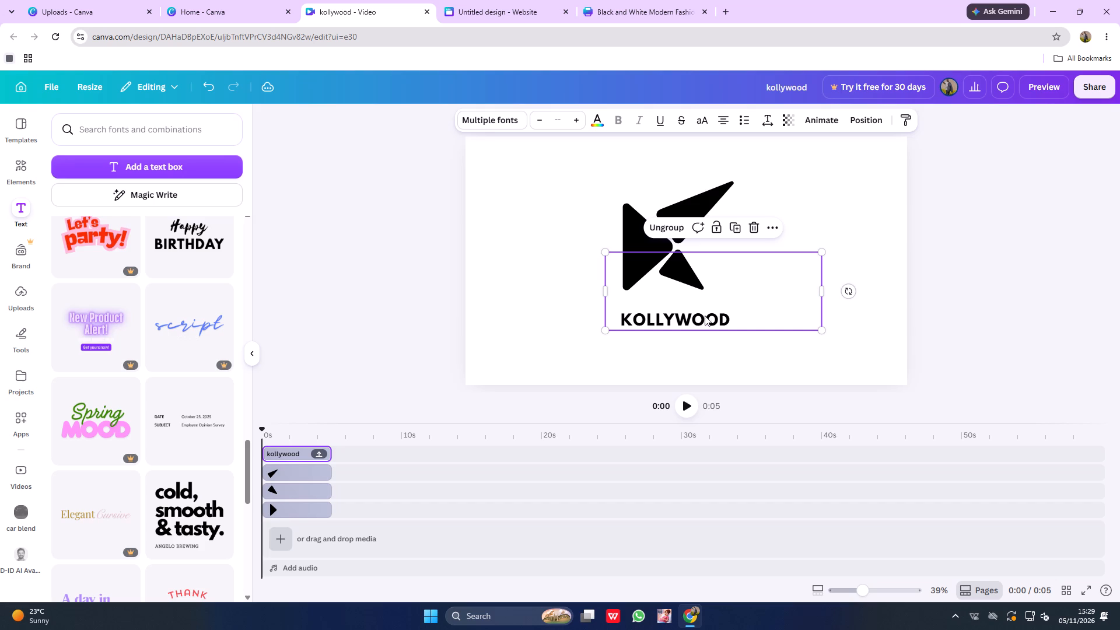
Widen the text group on both sides and centre the KOLLYWOOD text horizontally beneath the triangles.
left_click_drag(821, 289, 926, 289)
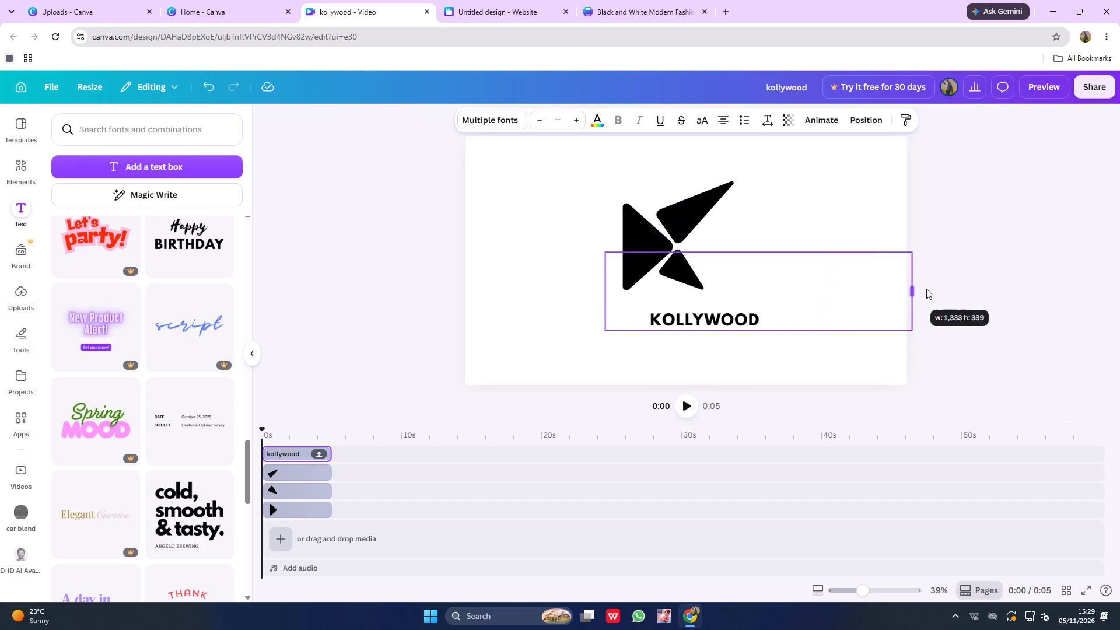
left_click_drag(926, 289, 970, 286)
left_click_drag(605, 289, 457, 297)
left_click_drag(679, 311, 734, 310)
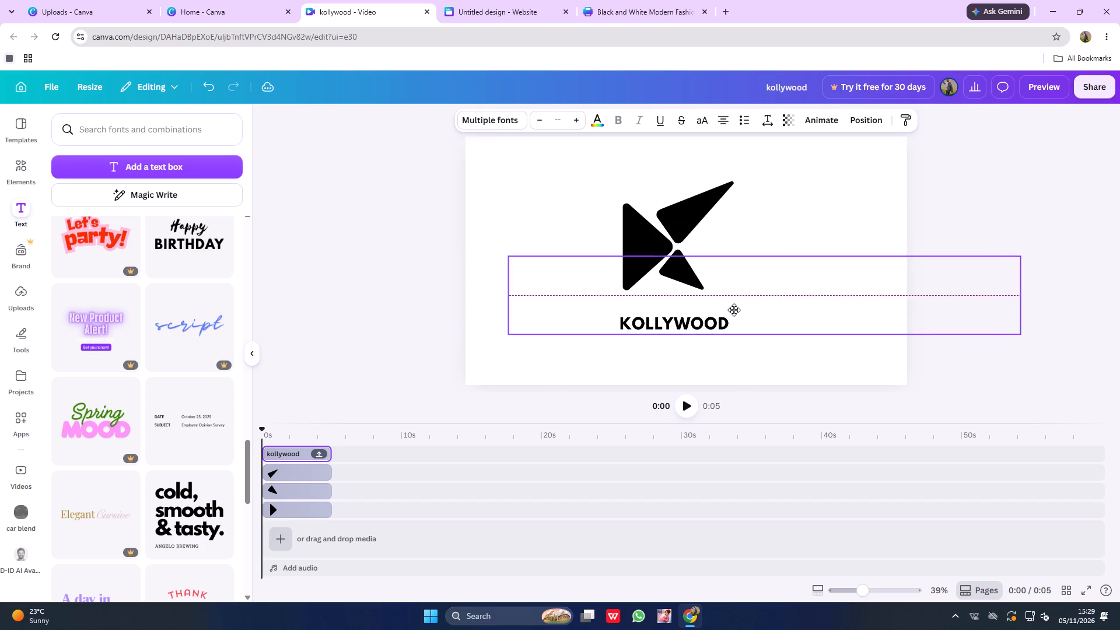
left_click_drag(734, 310, 740, 309)
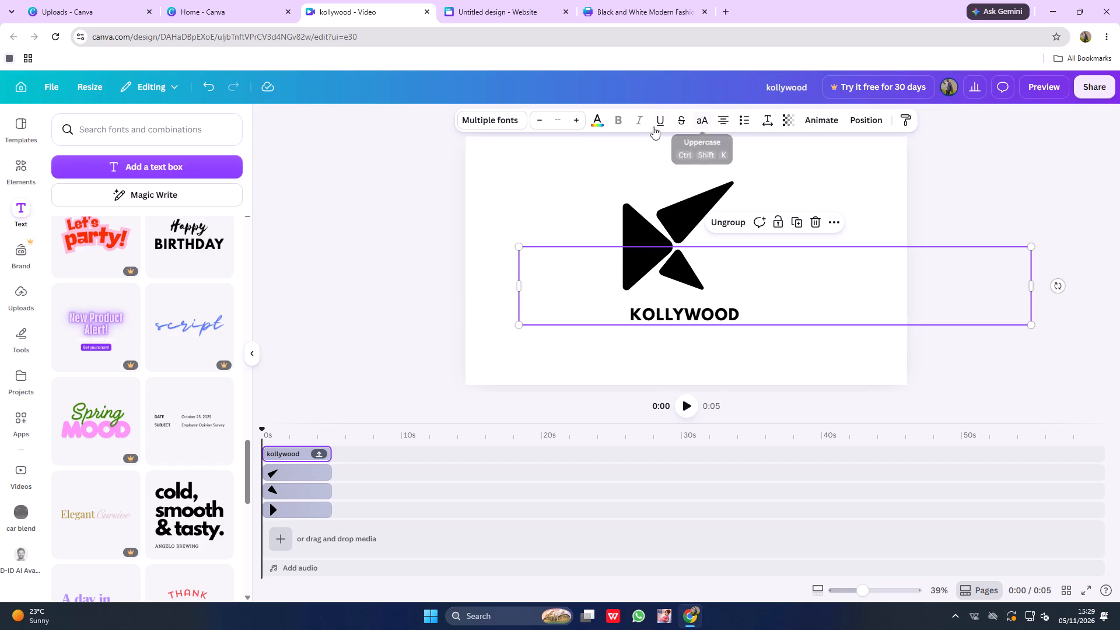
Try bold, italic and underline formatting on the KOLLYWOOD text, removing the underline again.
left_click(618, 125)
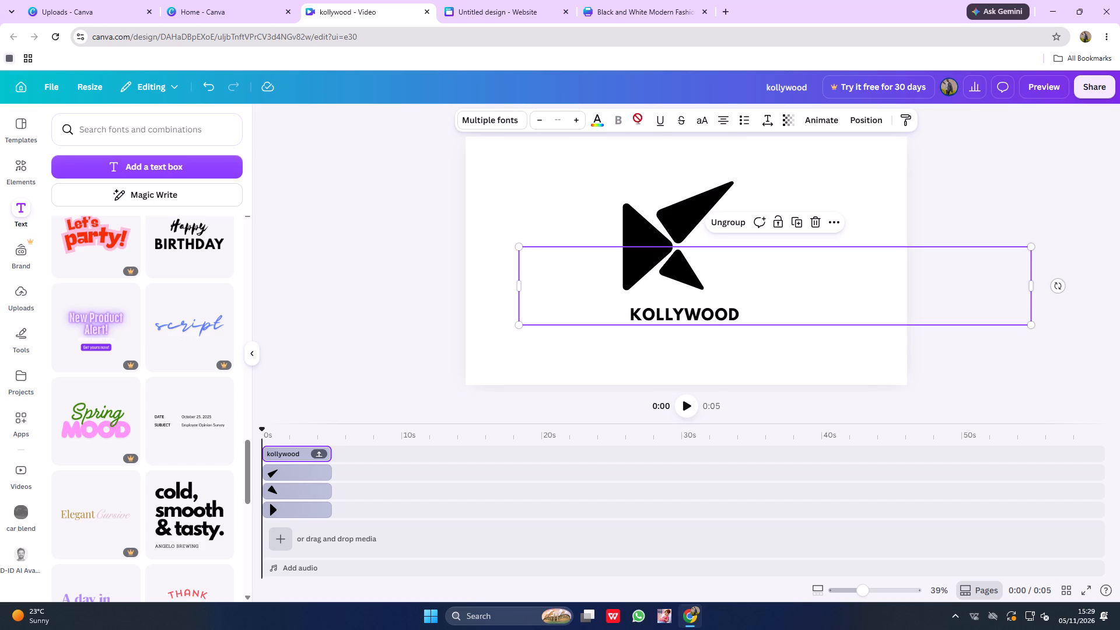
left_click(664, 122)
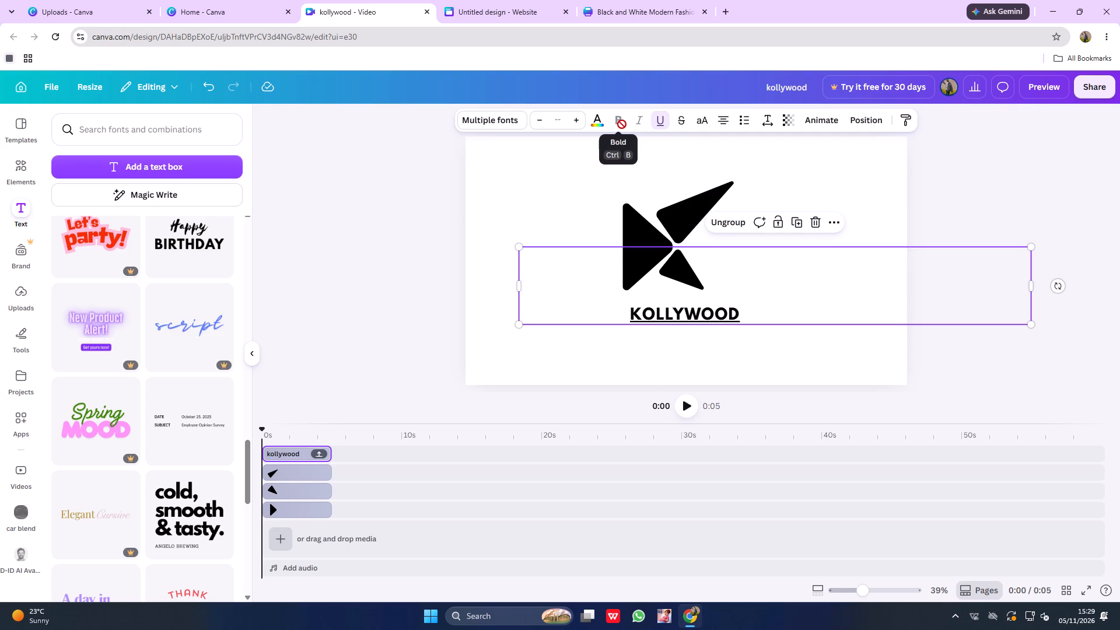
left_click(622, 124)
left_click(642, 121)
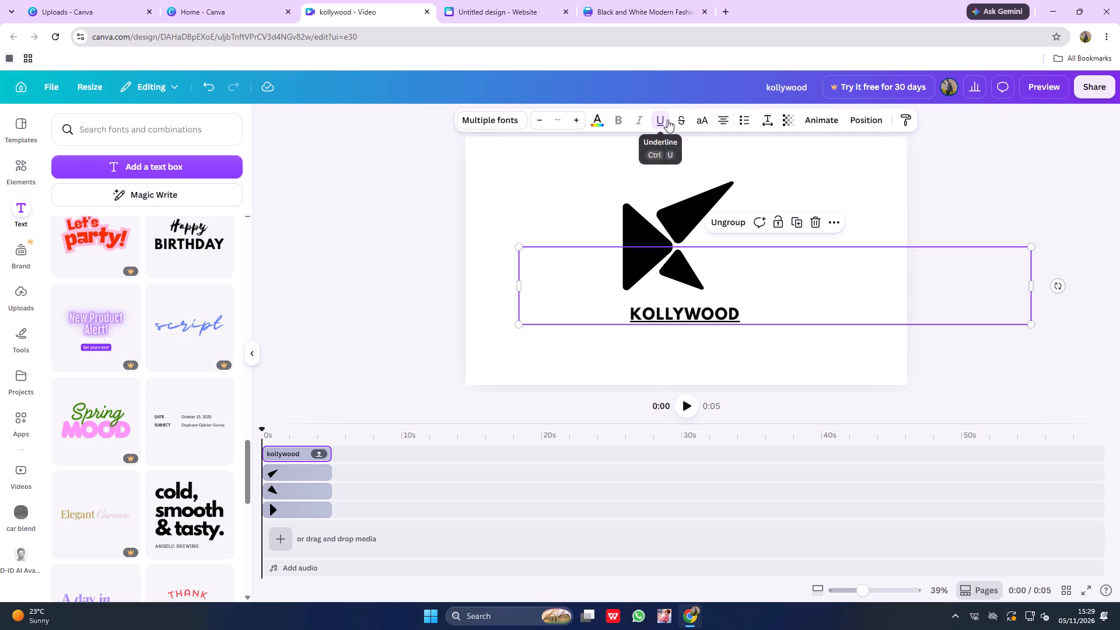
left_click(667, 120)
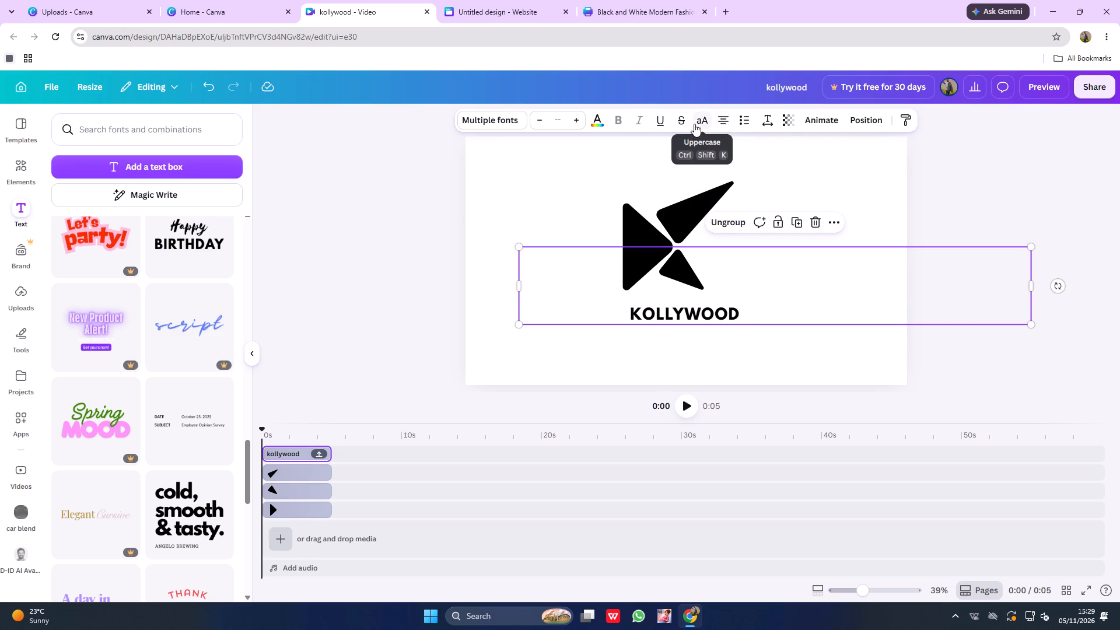
Switch the KOLLYWOOD text from uppercase to lowercase.
left_click(699, 121)
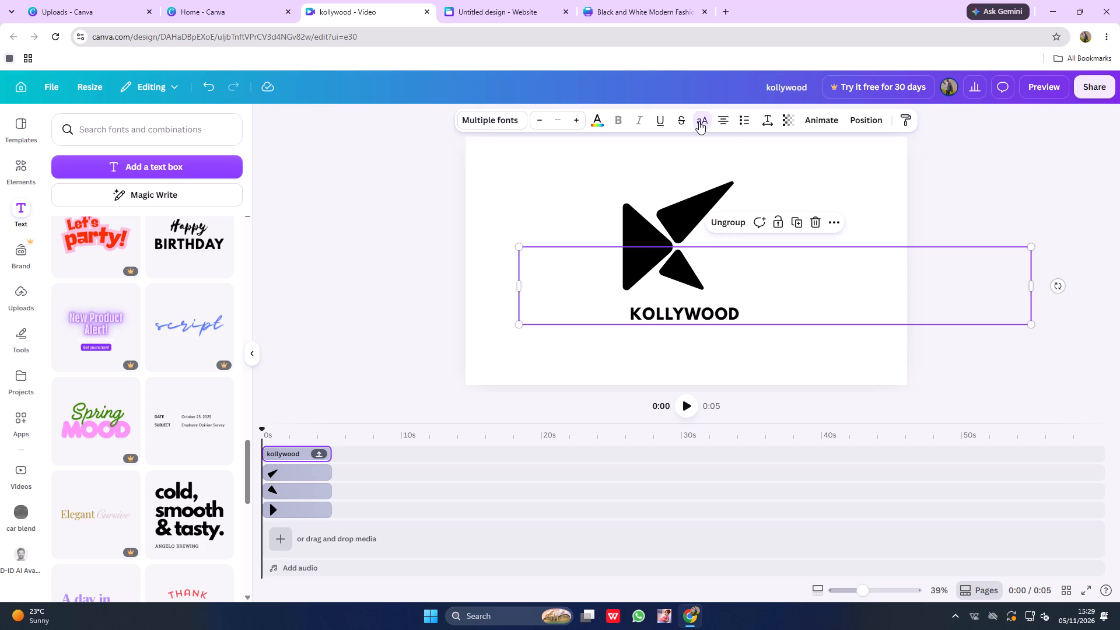
left_click(705, 121)
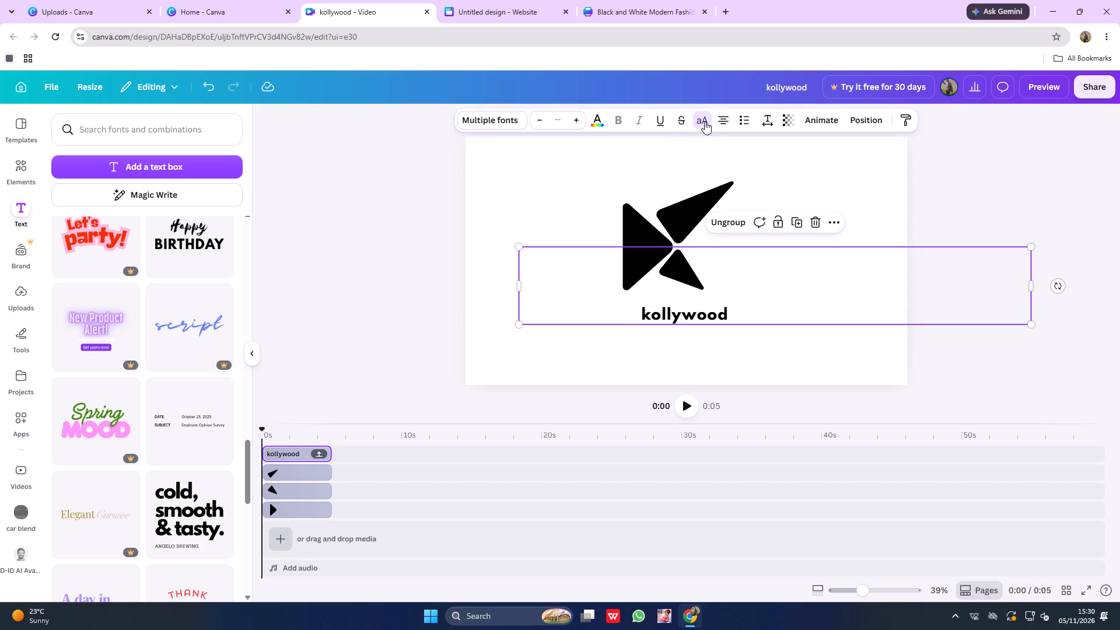
Set the kollywood text's letter spacing to 800 and its line spacing to 1.14.
left_click(767, 120)
left_click_drag(751, 165, 752, 165)
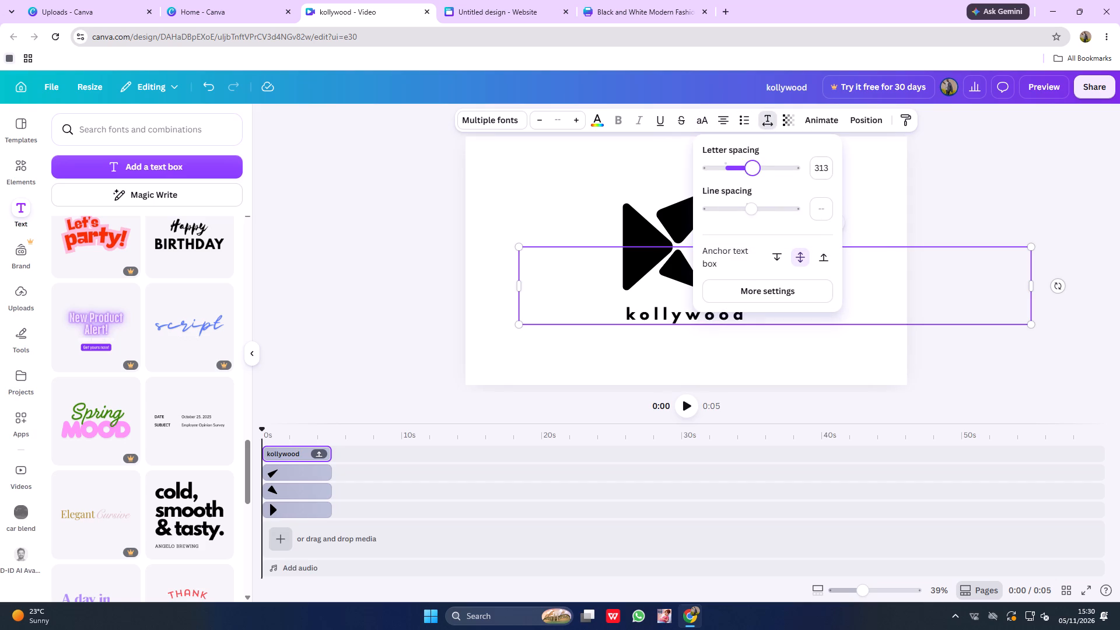
left_click_drag(752, 165, 822, 181)
left_click_drag(754, 212, 807, 222)
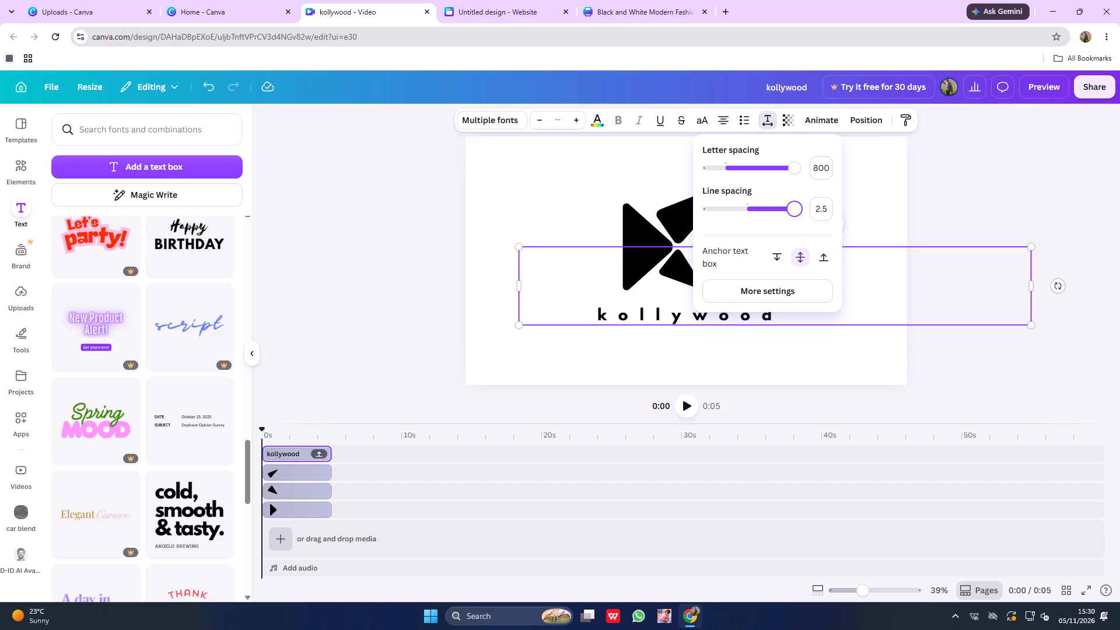
left_click_drag(807, 222, 672, 223)
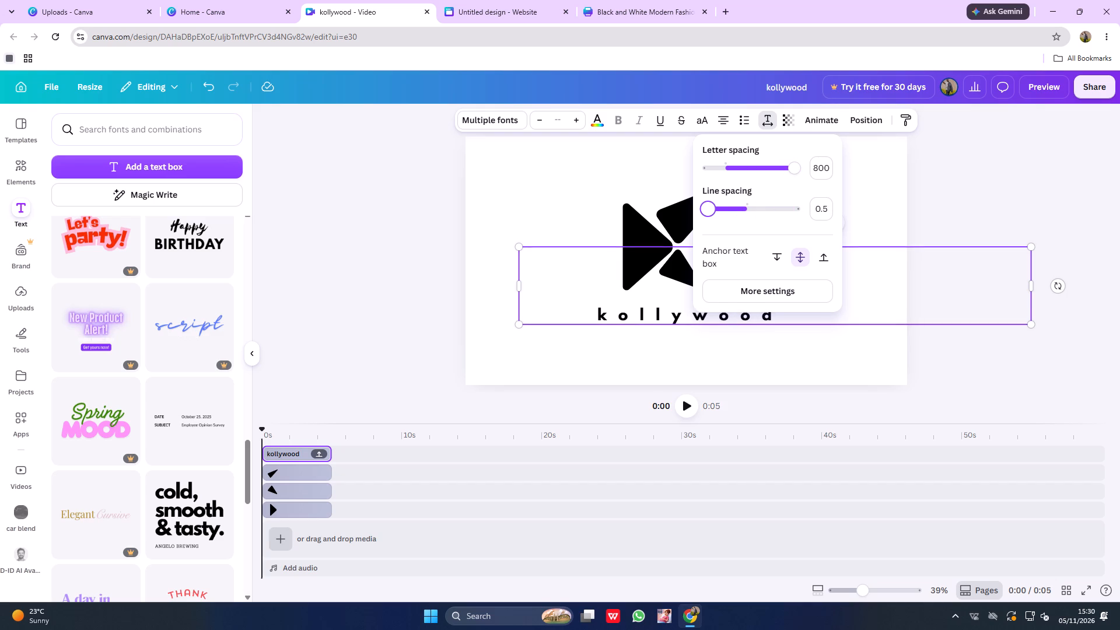
left_click_drag(672, 223, 736, 220)
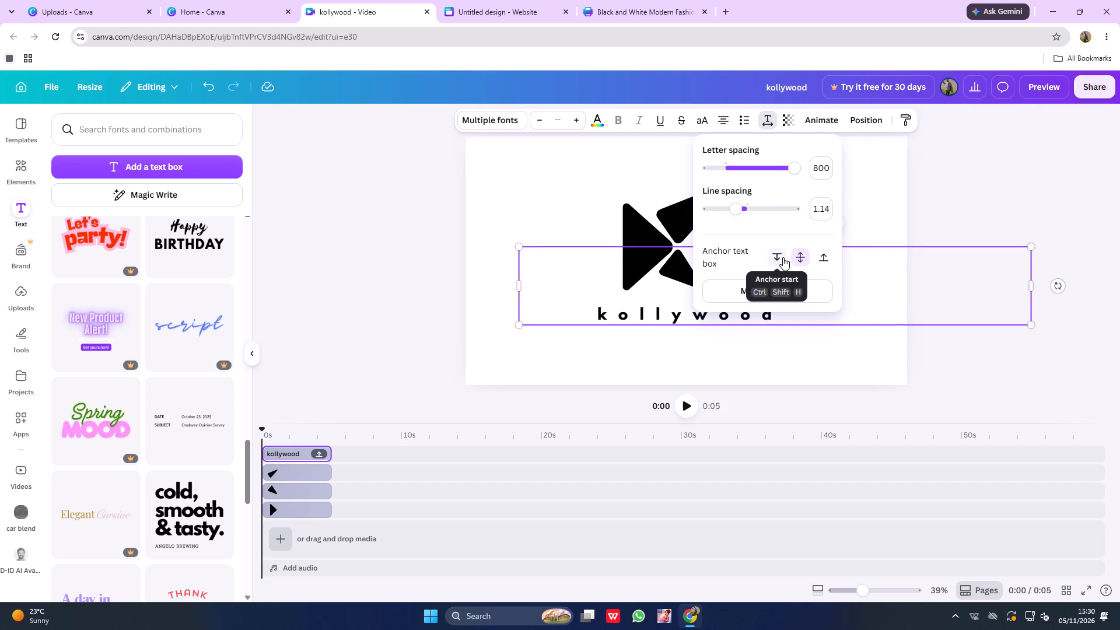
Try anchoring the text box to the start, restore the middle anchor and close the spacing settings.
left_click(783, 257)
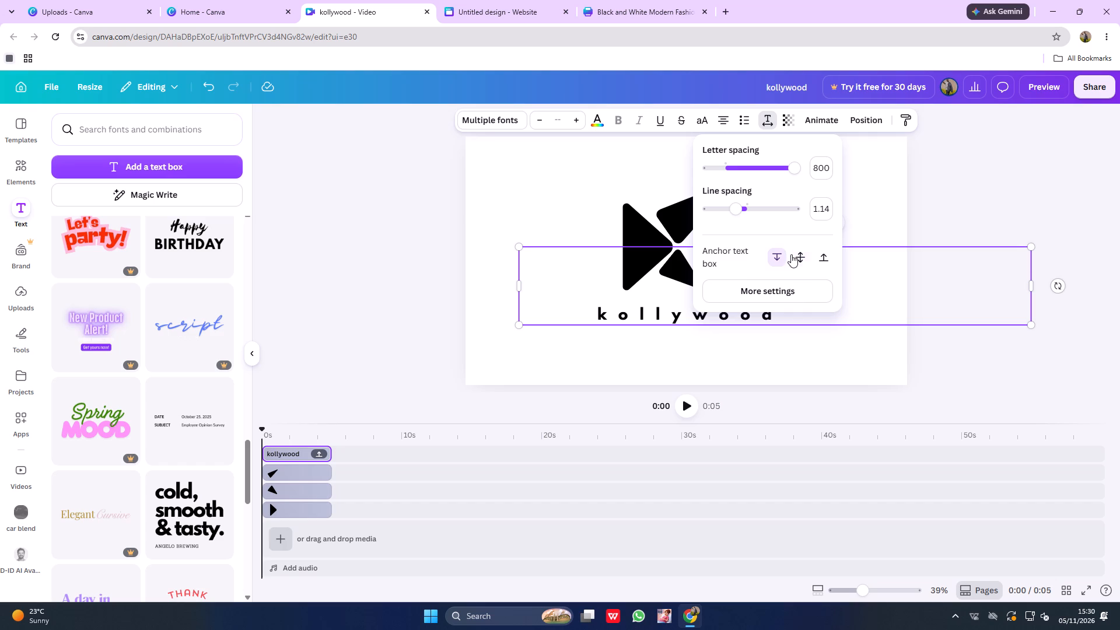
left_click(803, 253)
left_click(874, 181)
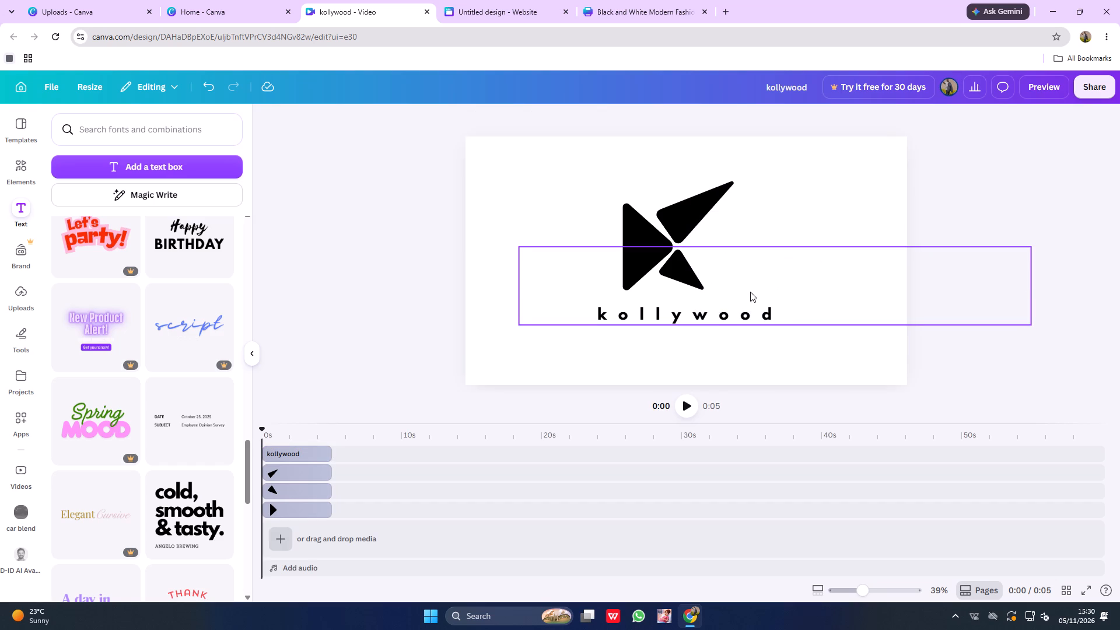
Select the three logo triangles together with the kollywood text and reposition them as one unit, centred horizontally on the page.
left_click(750, 307)
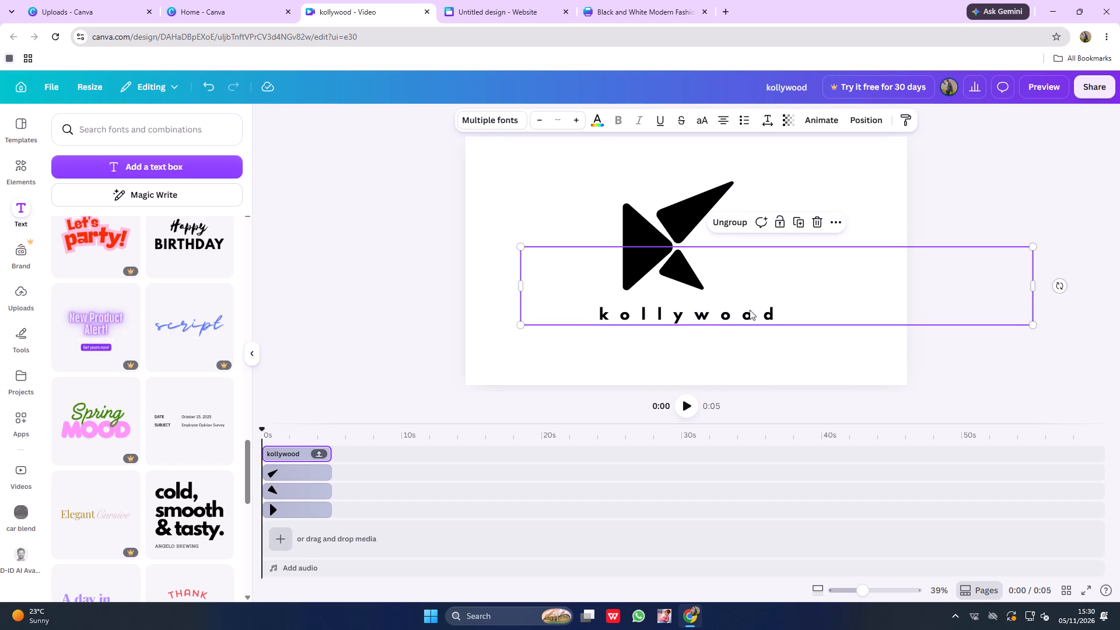
left_click_drag(619, 169, 722, 313)
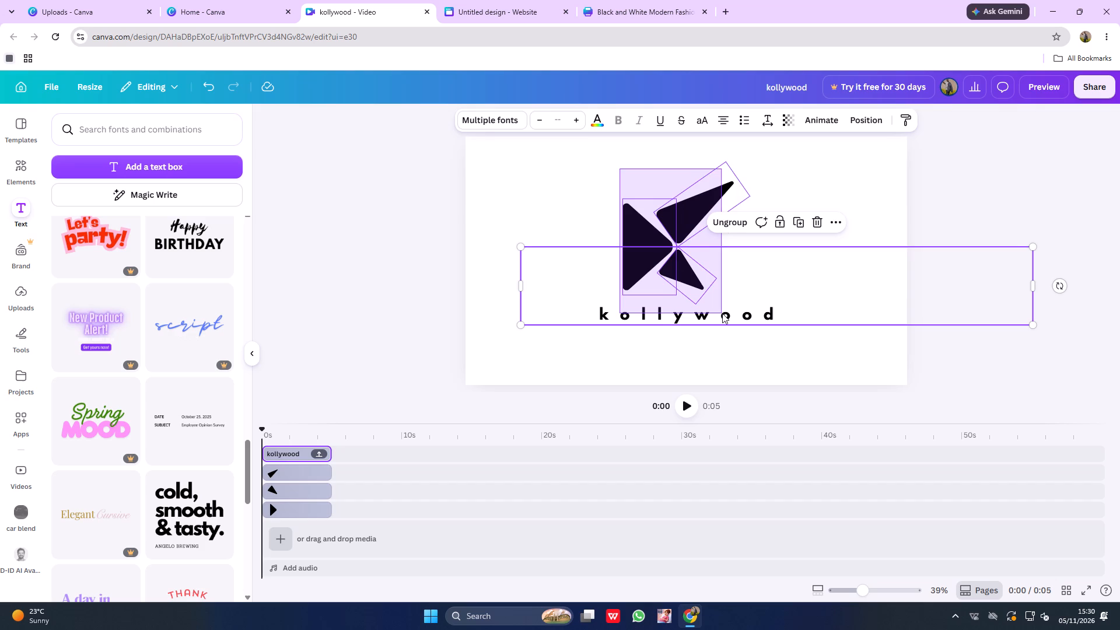
left_click_drag(722, 313, 743, 310)
left_click_drag(709, 236, 720, 235)
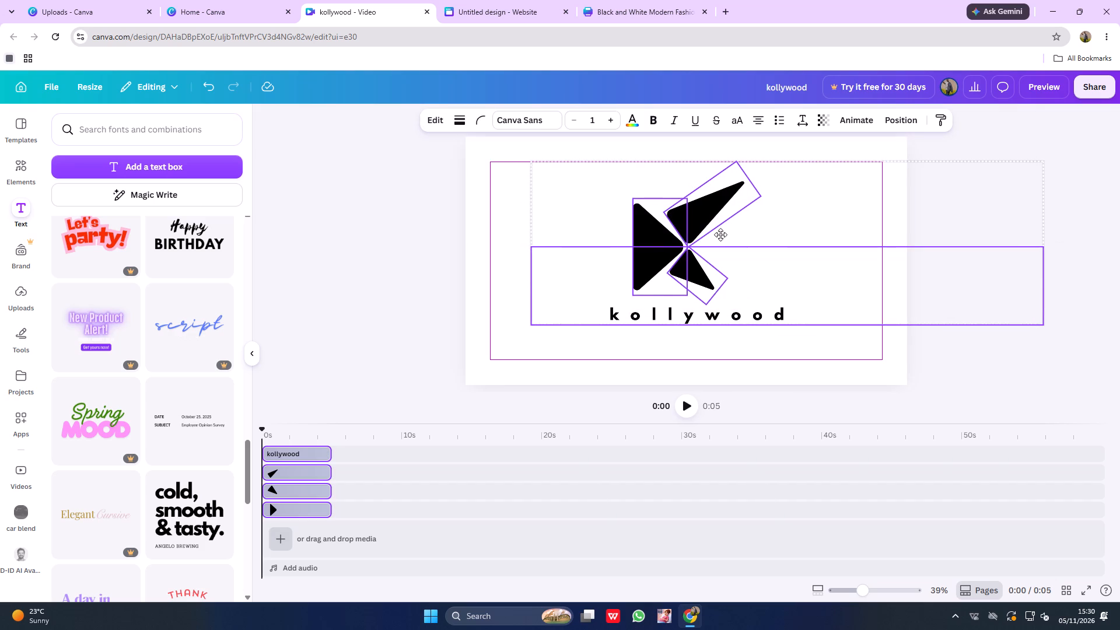
left_click_drag(720, 235, 703, 237)
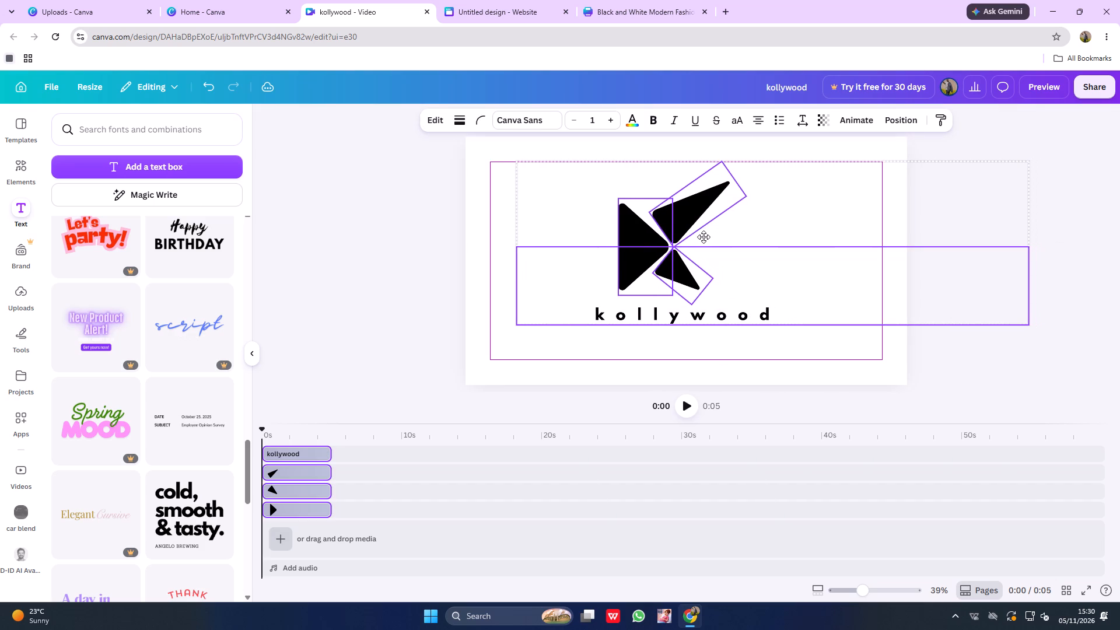
left_click_drag(703, 237, 699, 233)
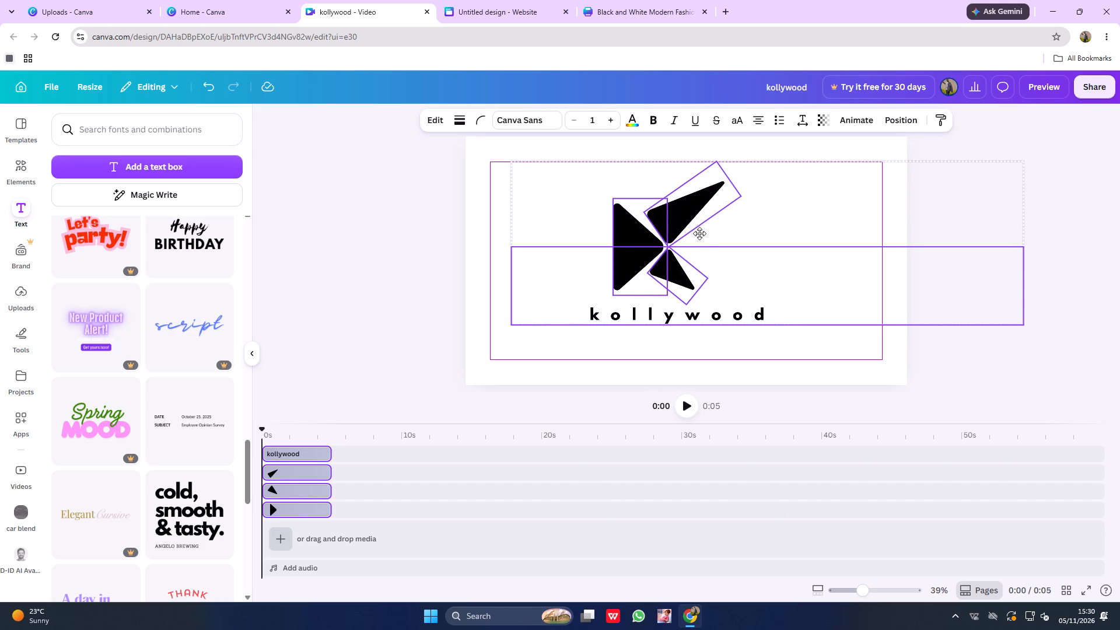
left_click_drag(699, 233, 705, 232)
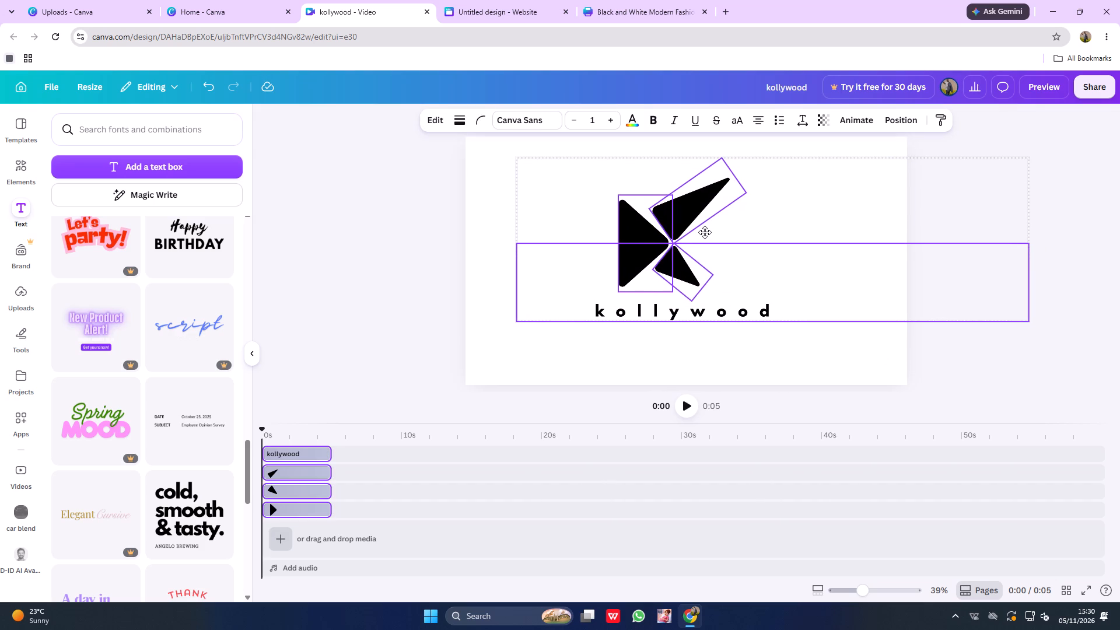
left_click_drag(705, 232, 708, 234)
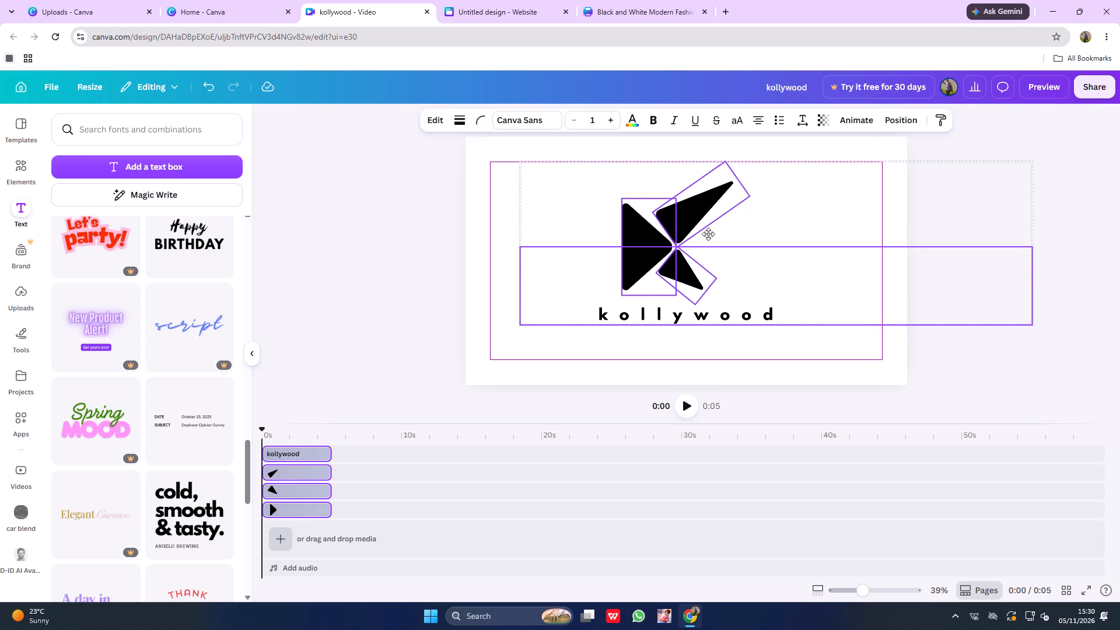
left_click_drag(708, 234, 714, 235)
left_click(841, 143)
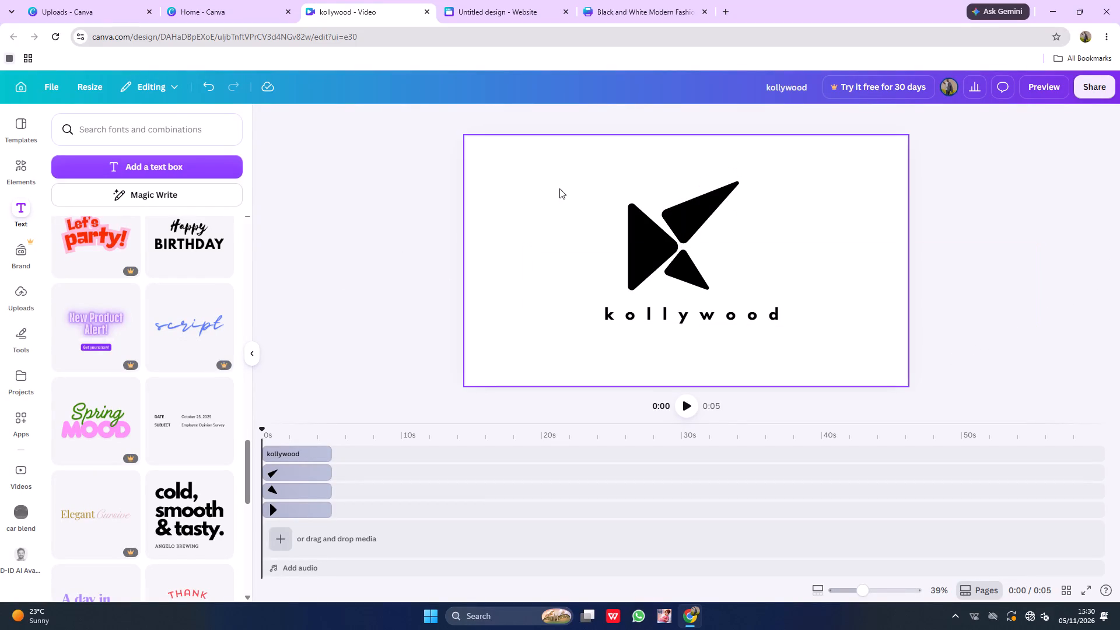
left_click(523, 227)
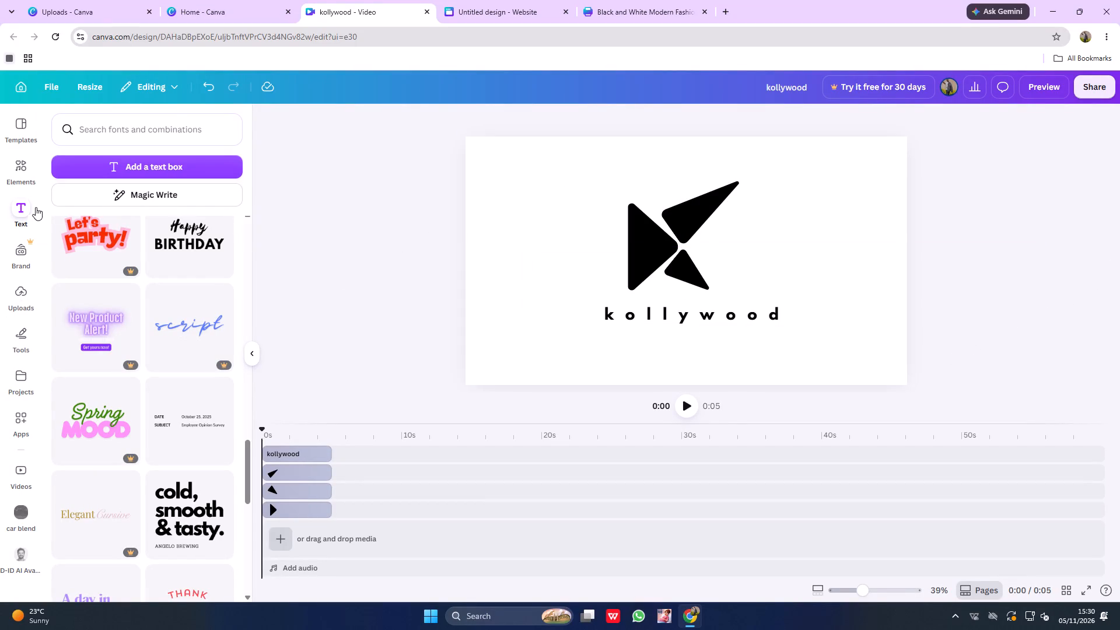
Add a square shape beside the logo and fill it with solid orange from the default colours.
left_click(24, 335)
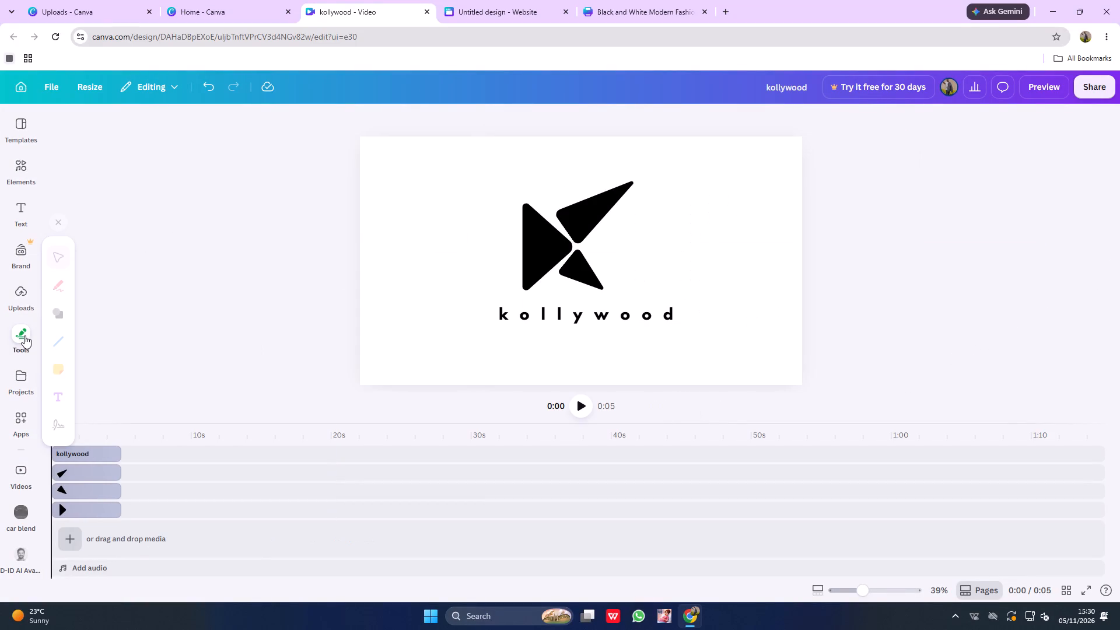
left_click(58, 310)
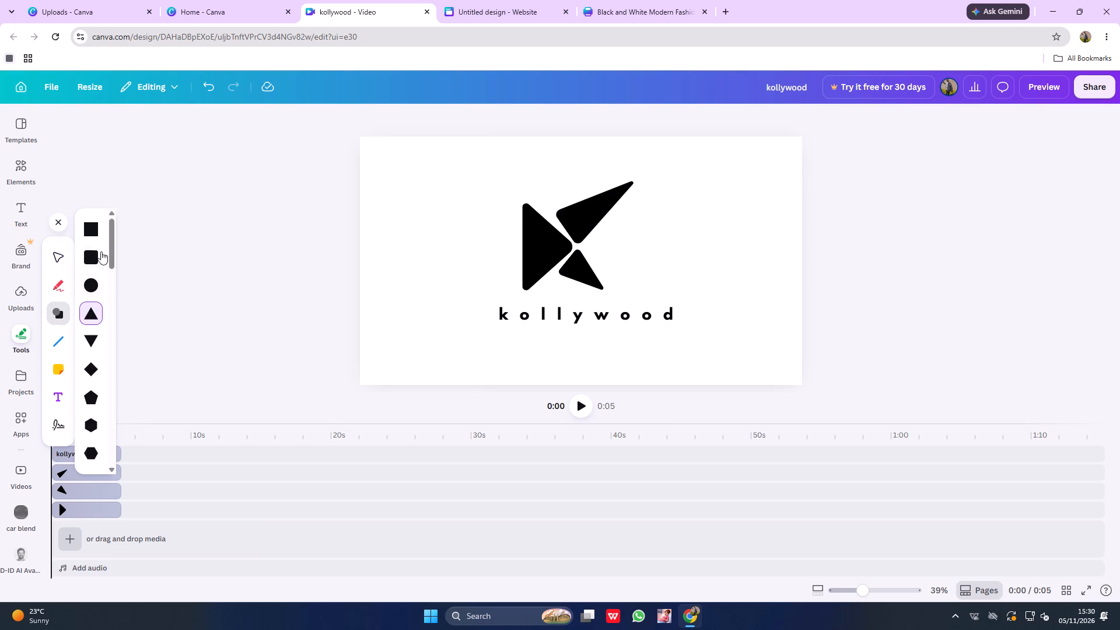
left_click(95, 229)
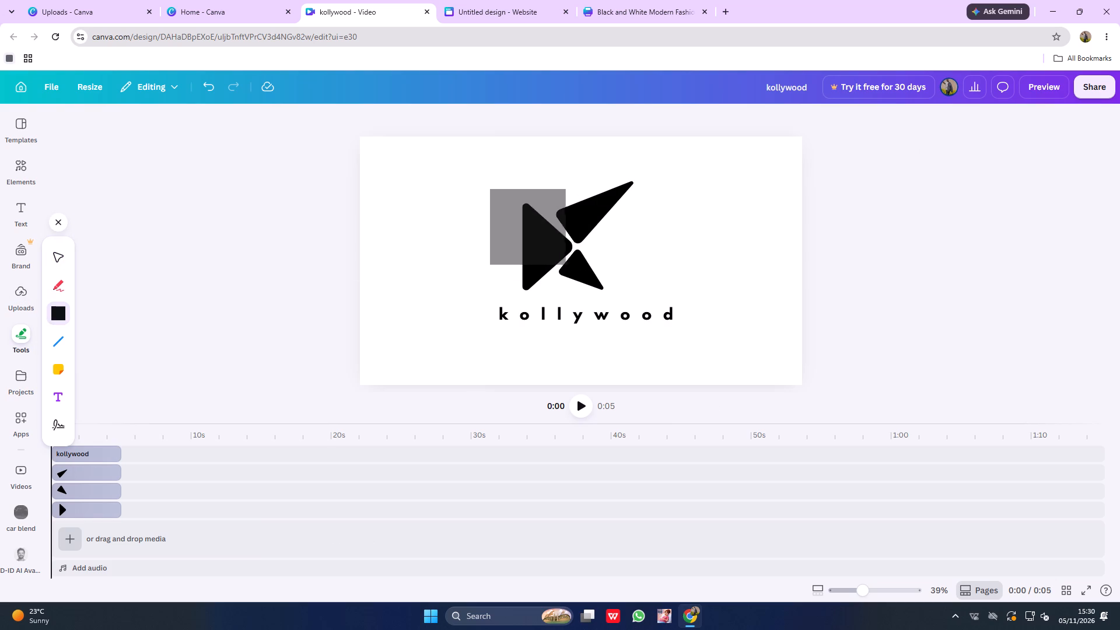
left_click(428, 184)
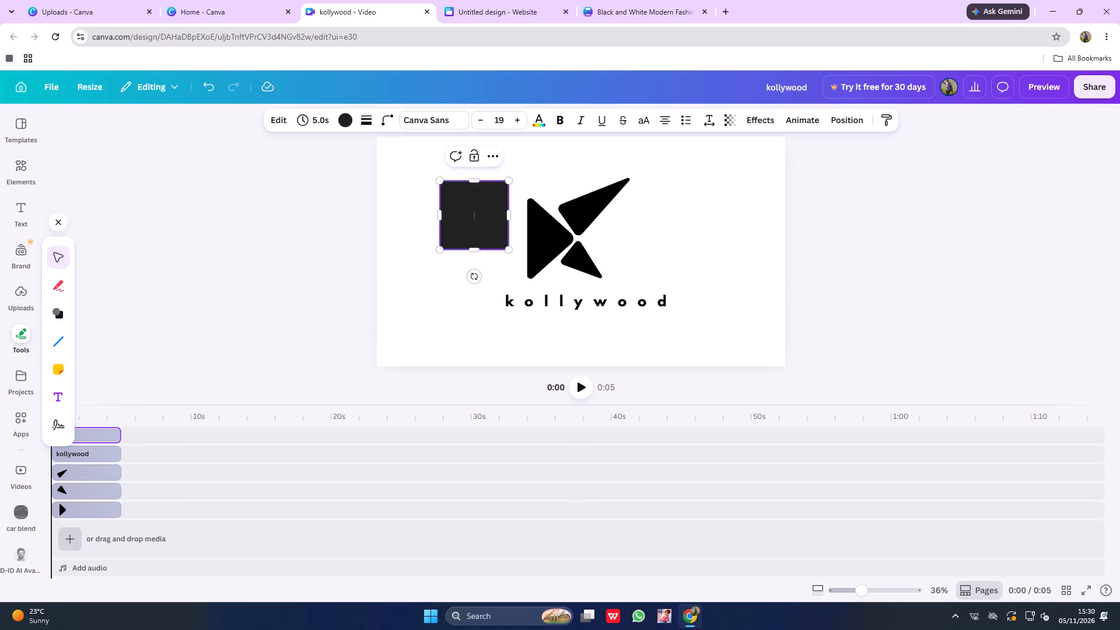
left_click(346, 118)
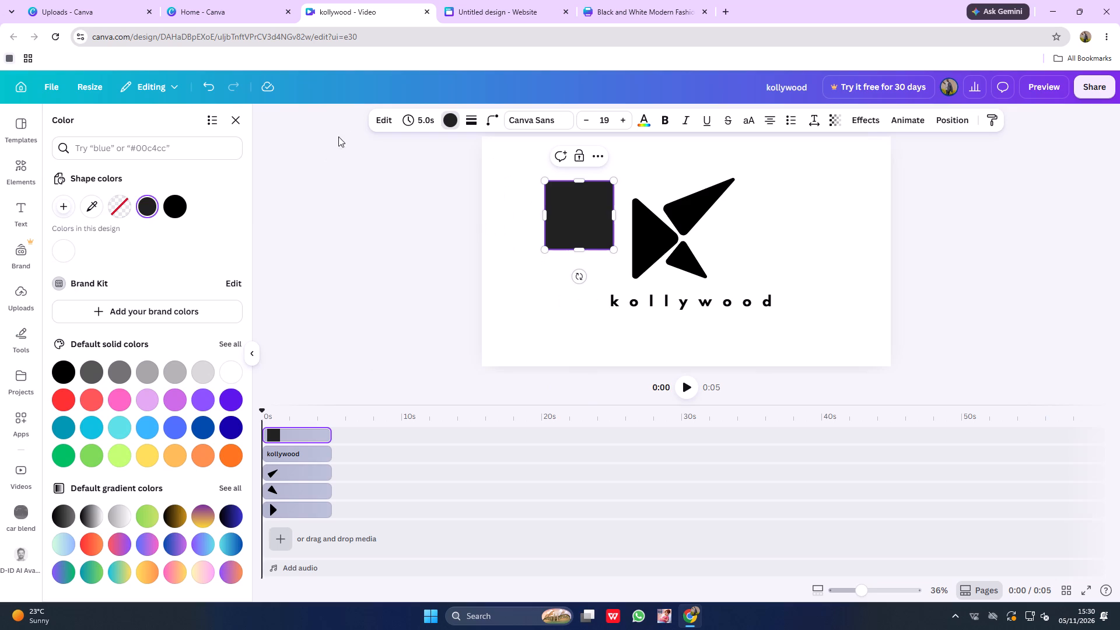
left_click(240, 451)
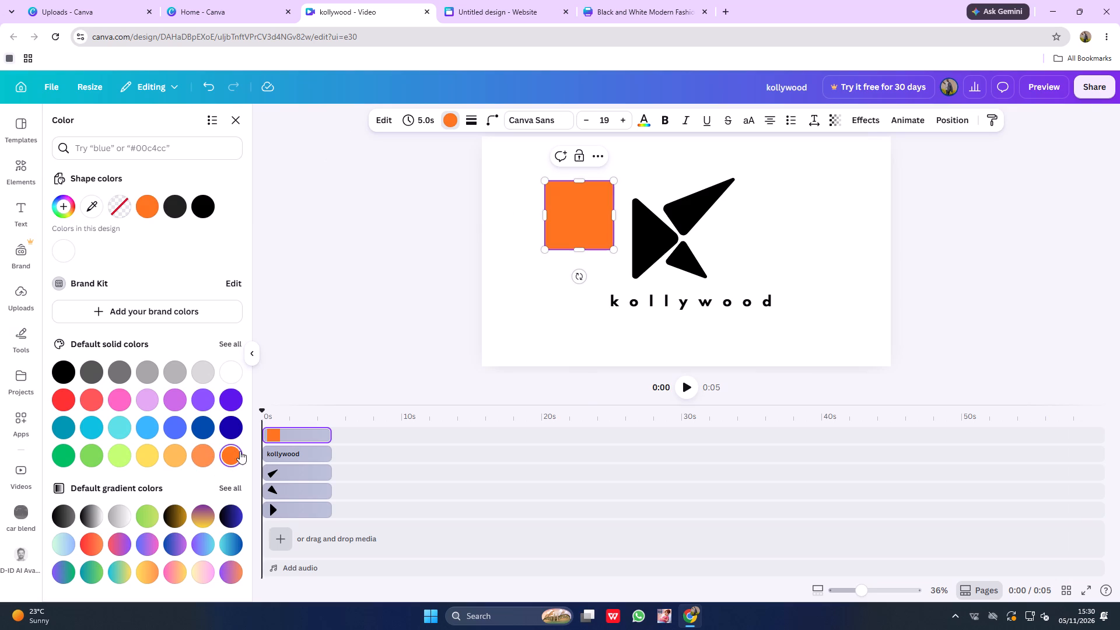
Enlarge the orange square into a rectangle reaching from the page's top-left corner across the logo triangles.
left_click_drag(545, 182, 538, 177)
left_click_drag(538, 177, 501, 139)
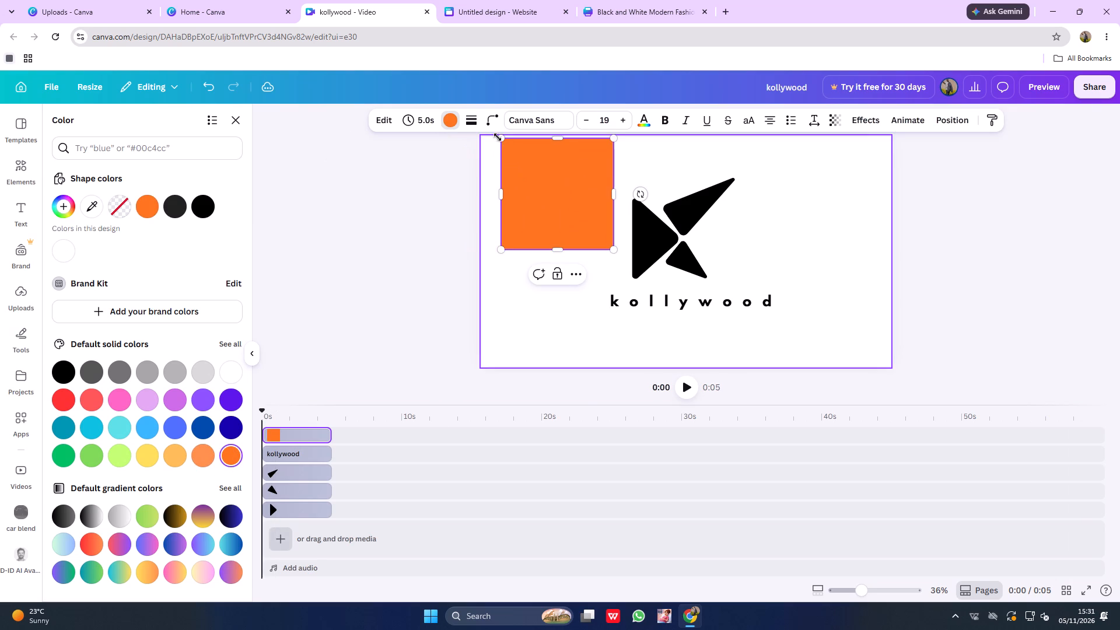
left_click_drag(502, 137, 484, 134)
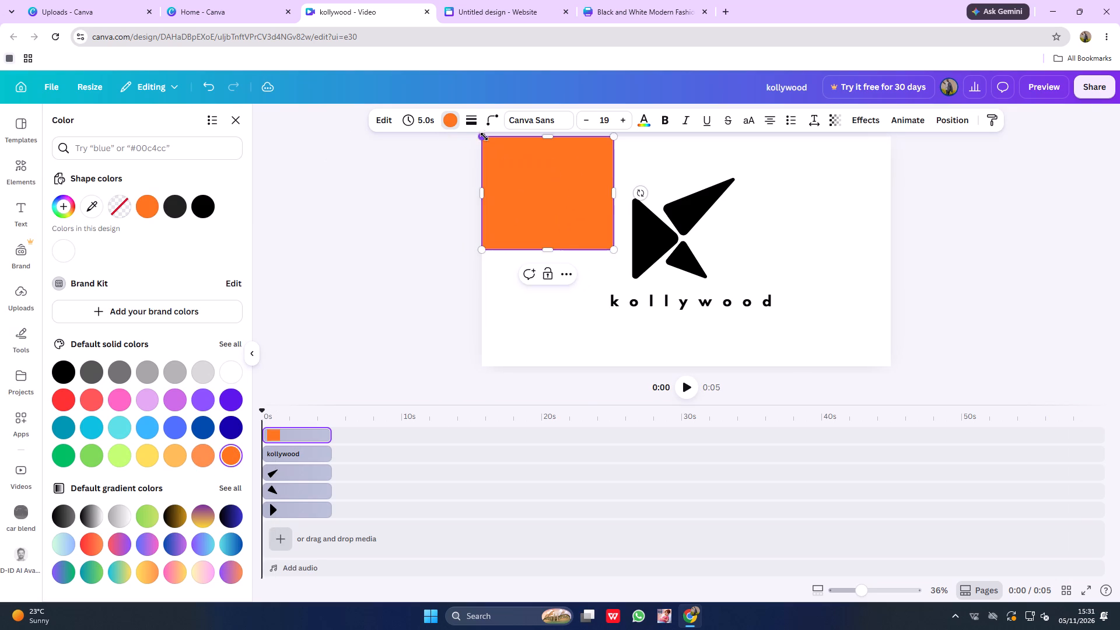
left_click_drag(614, 246, 782, 303)
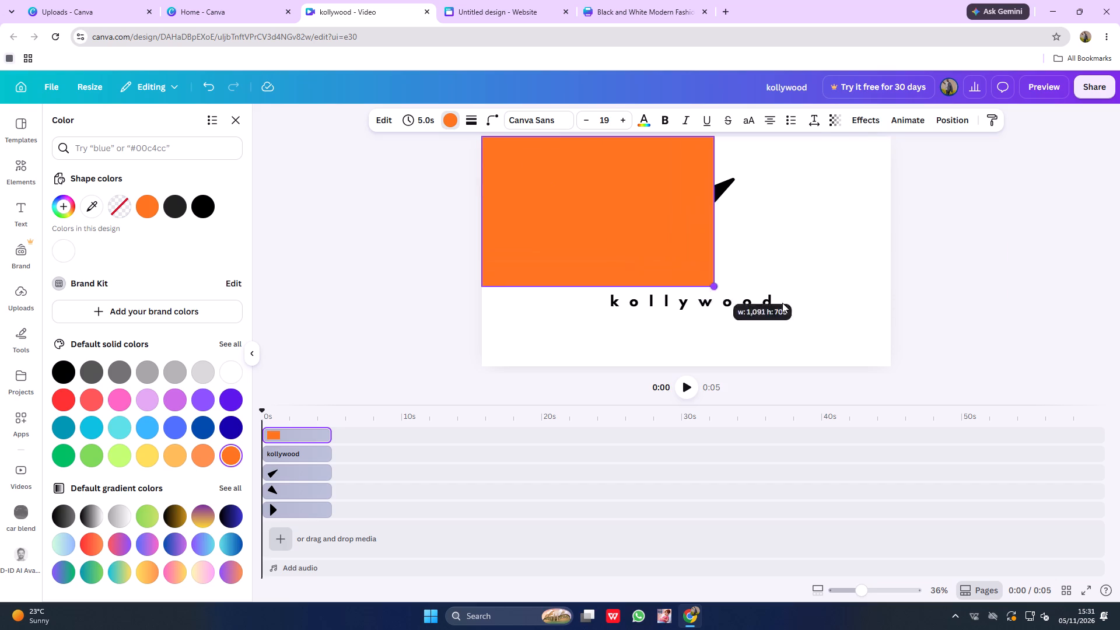
left_click_drag(782, 303, 734, 281)
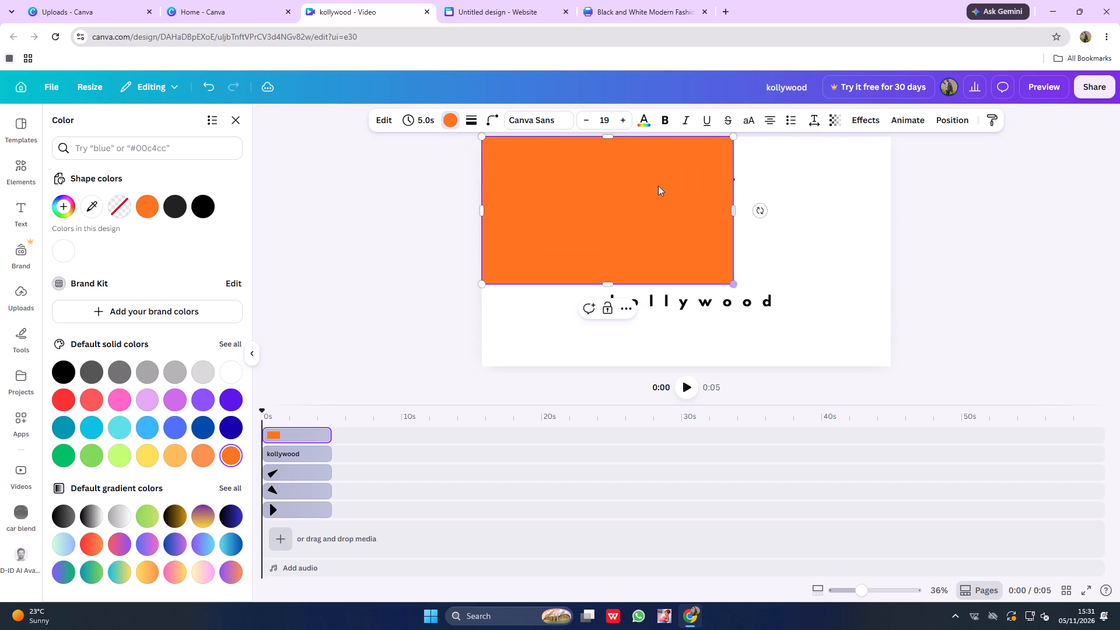
Send the orange rectangle to the back, behind the logo triangles and the kollywood text.
right_click(653, 178)
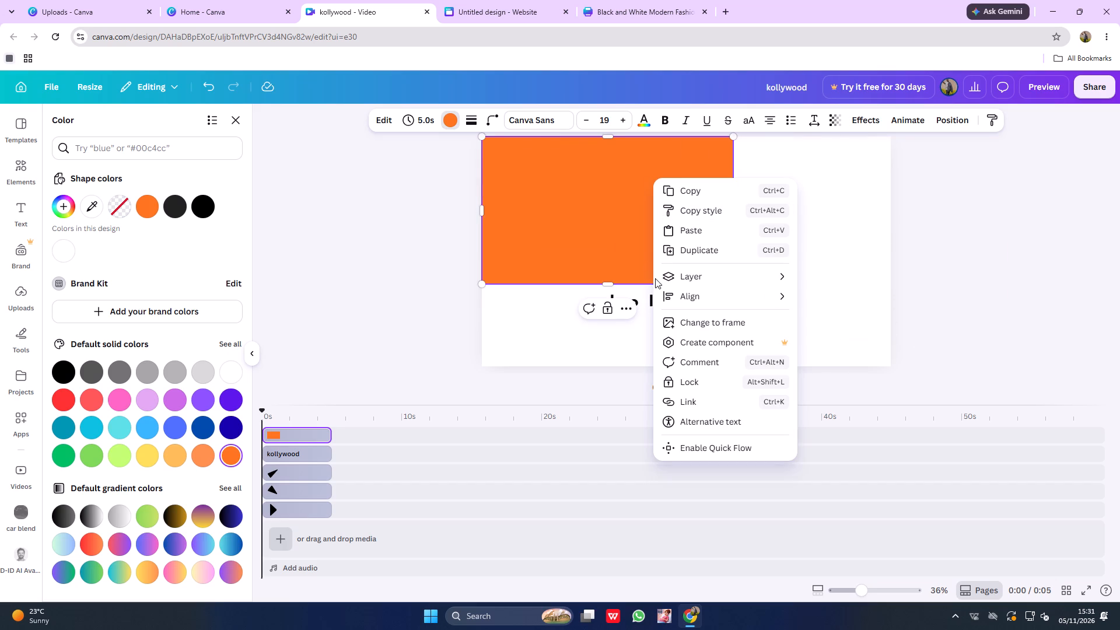
left_click(712, 275)
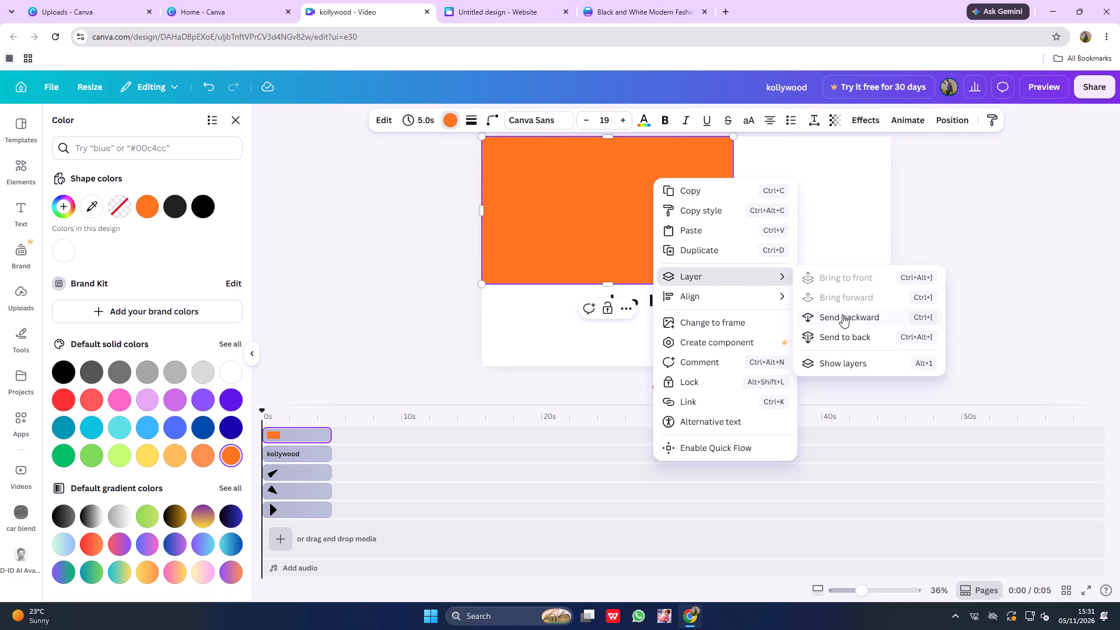
left_click(843, 320)
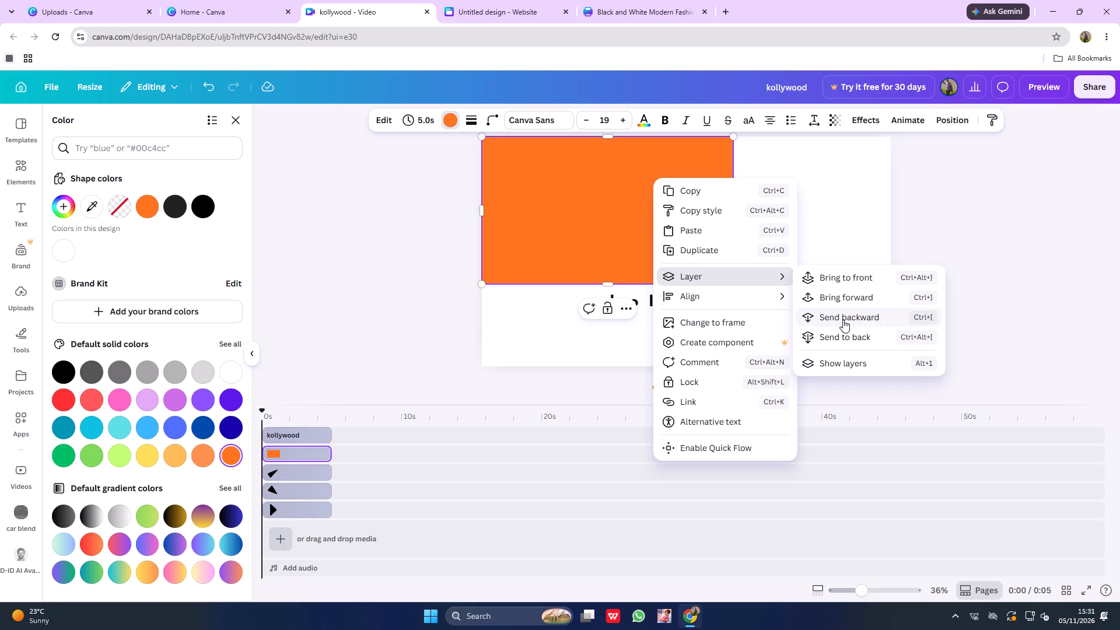
left_click(843, 320)
left_click(843, 320)
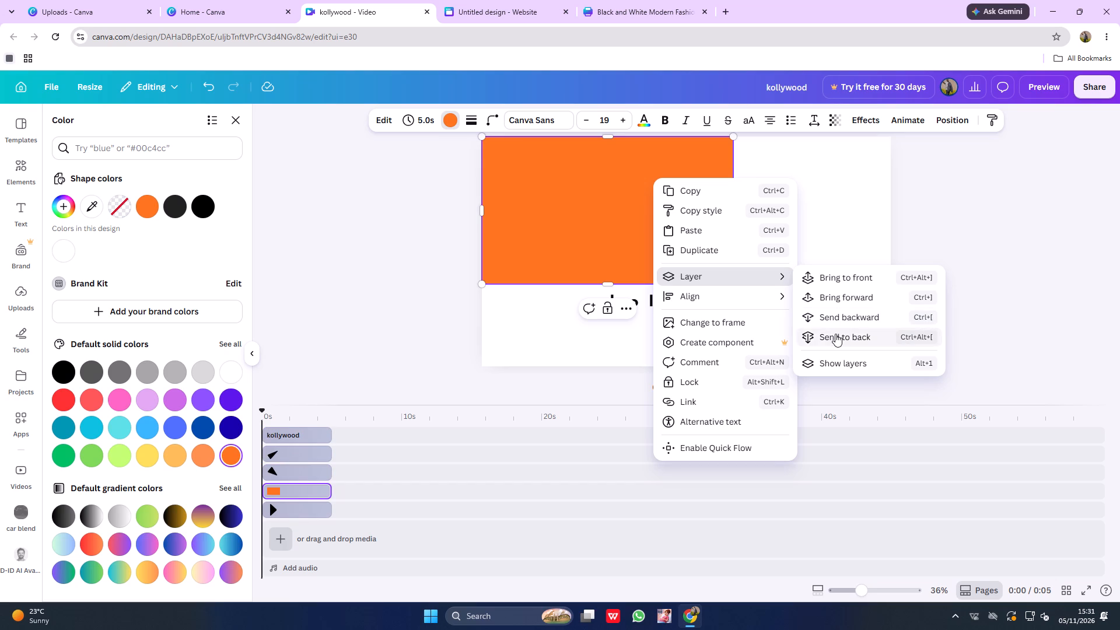
left_click(835, 334)
left_click(841, 185)
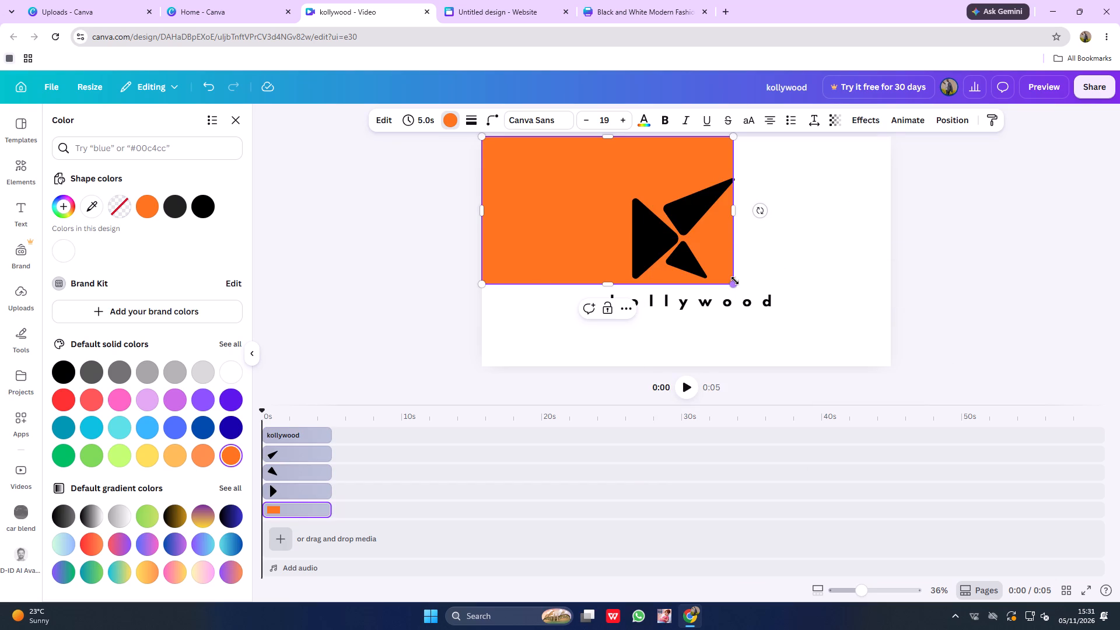
Extend the orange rectangle to the page's bottom-right corner as a full background, then close the colour and shape tools.
left_click_drag(735, 281, 889, 366)
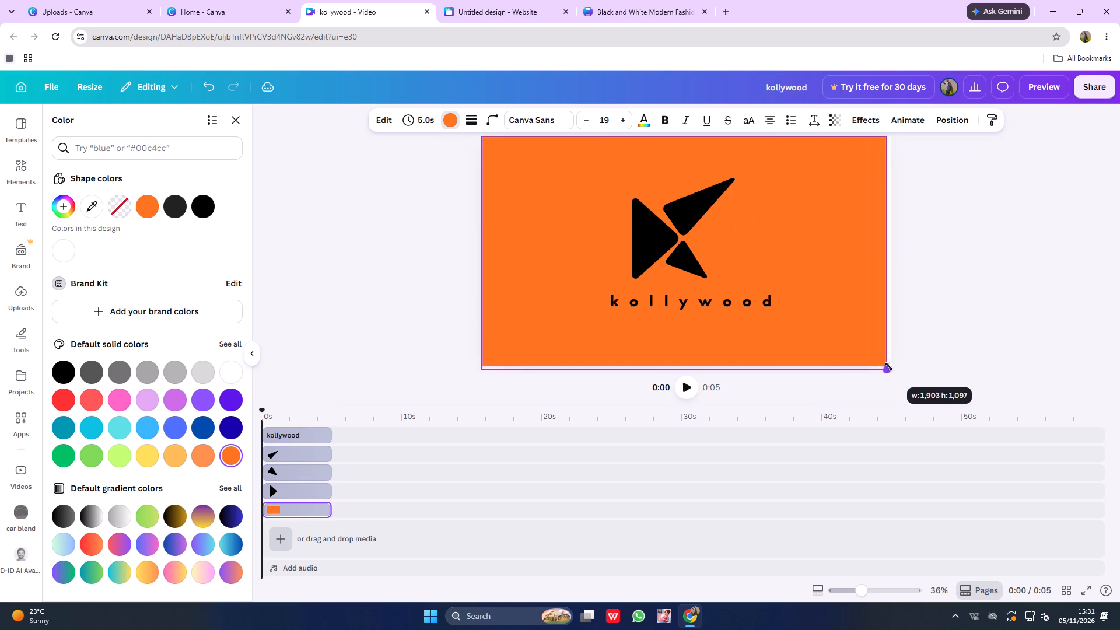
left_click_drag(889, 366, 895, 363)
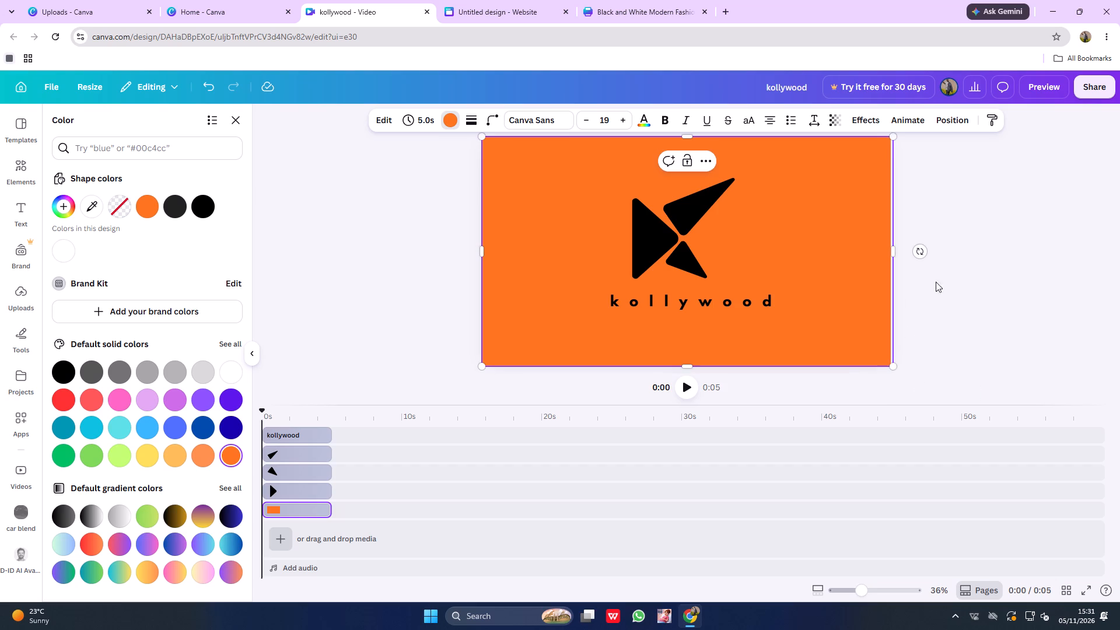
left_click(957, 217)
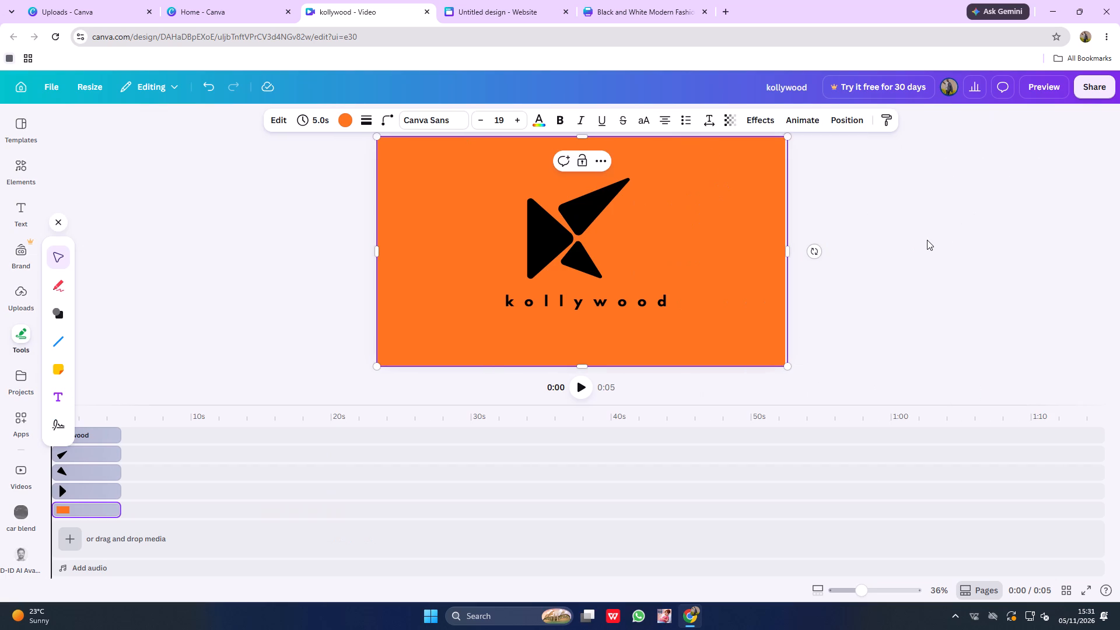
left_click(927, 240)
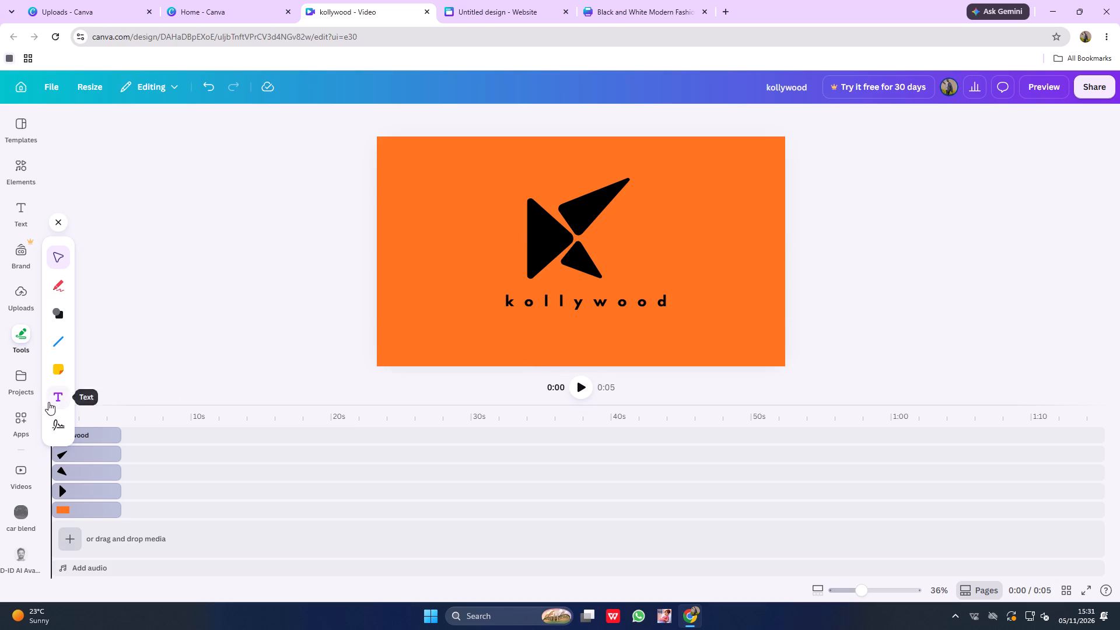
left_click(62, 216)
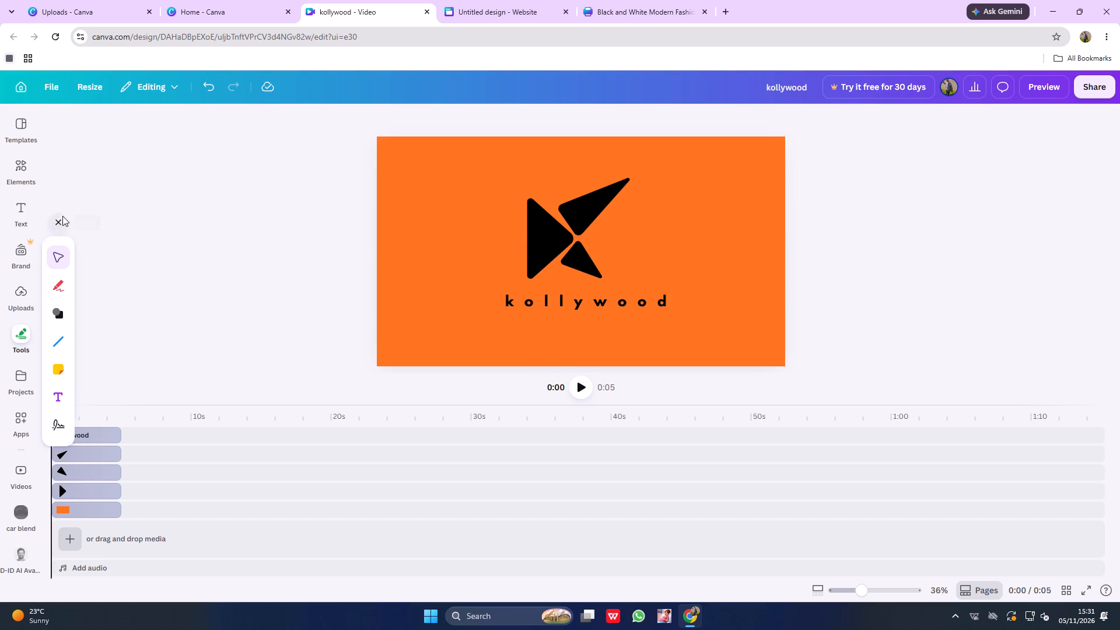
Play the video briefly, pause it and return the playhead to the start of the timeline.
left_click(587, 386)
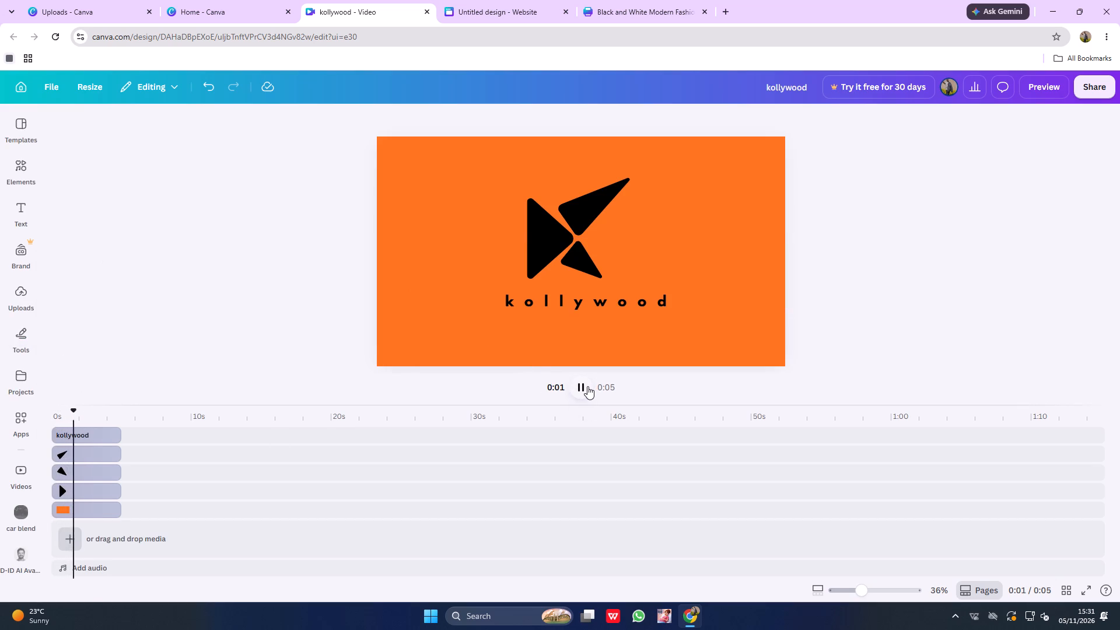
left_click(587, 386)
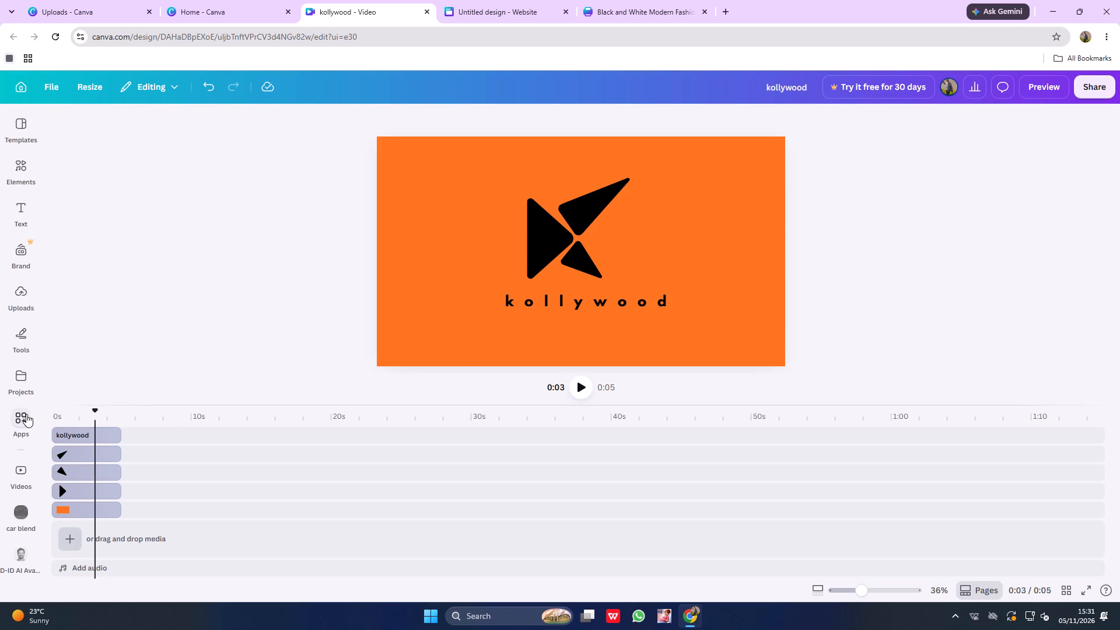
left_click(56, 417)
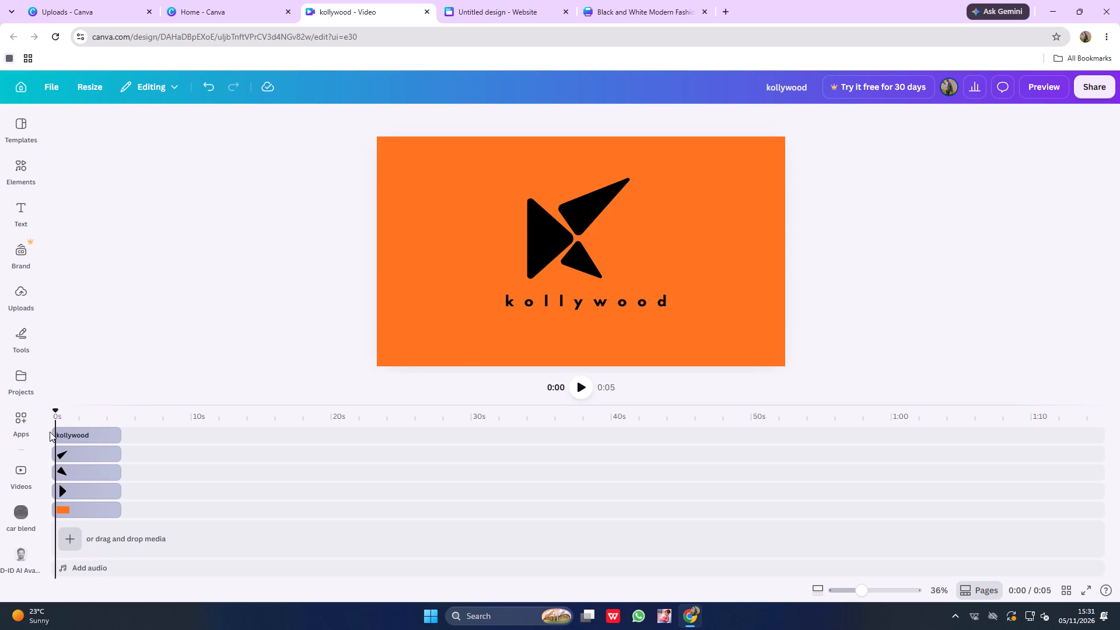
Expand the grouped kollywood text in the timeline into its separate text layers.
left_click(60, 433)
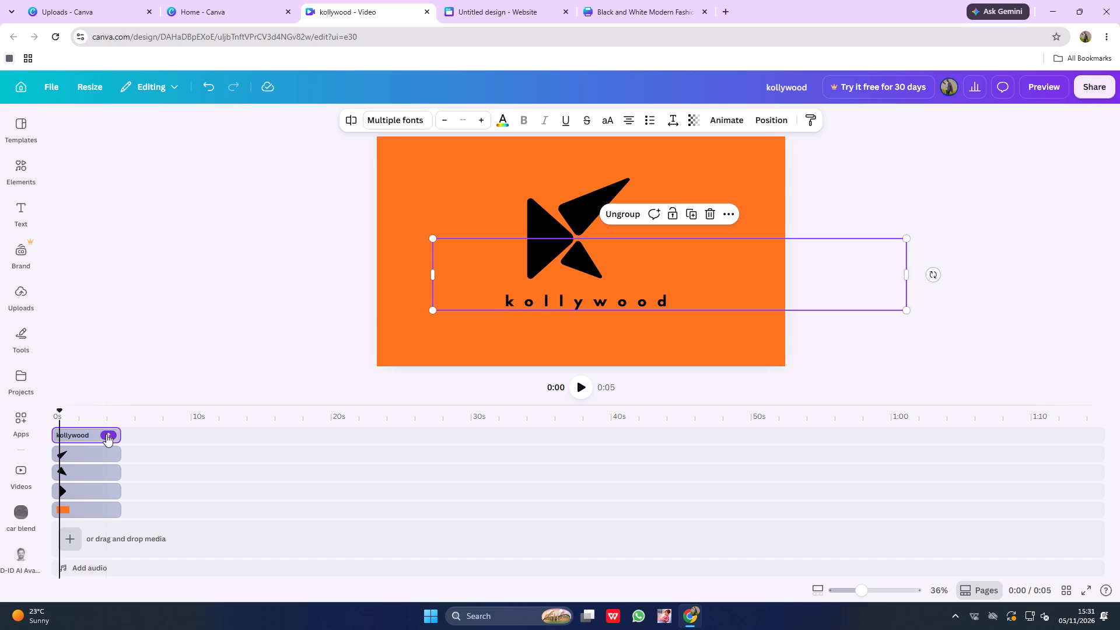
left_click(106, 434)
left_click(106, 434)
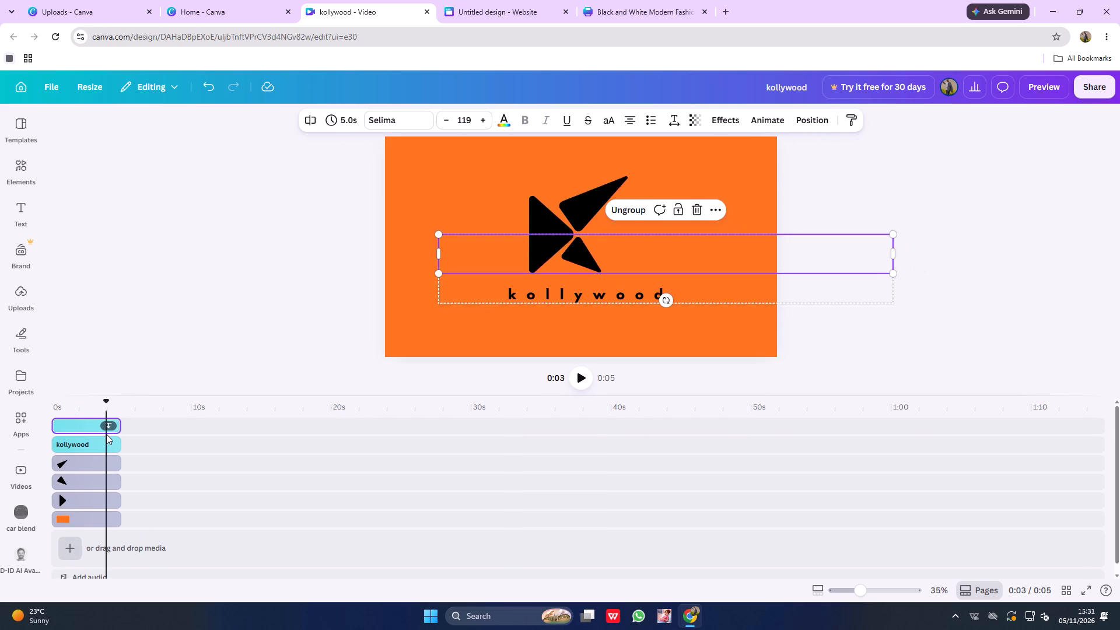
Collapse the kollywood text layers in the timeline back into a single grouped layer and deselect it.
left_click(106, 434)
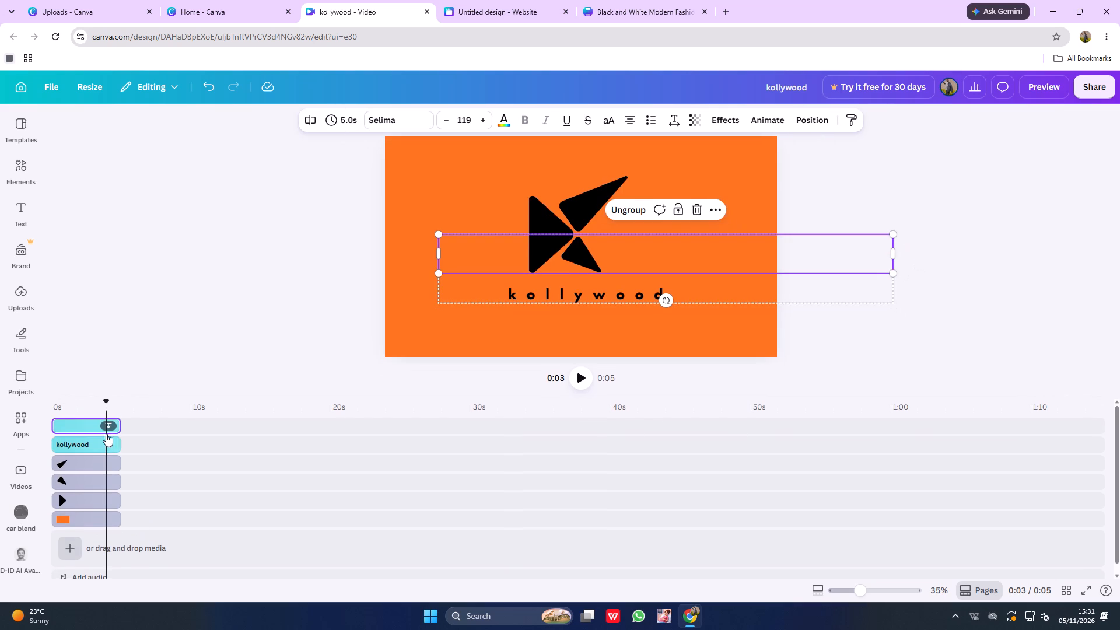
left_click(108, 425)
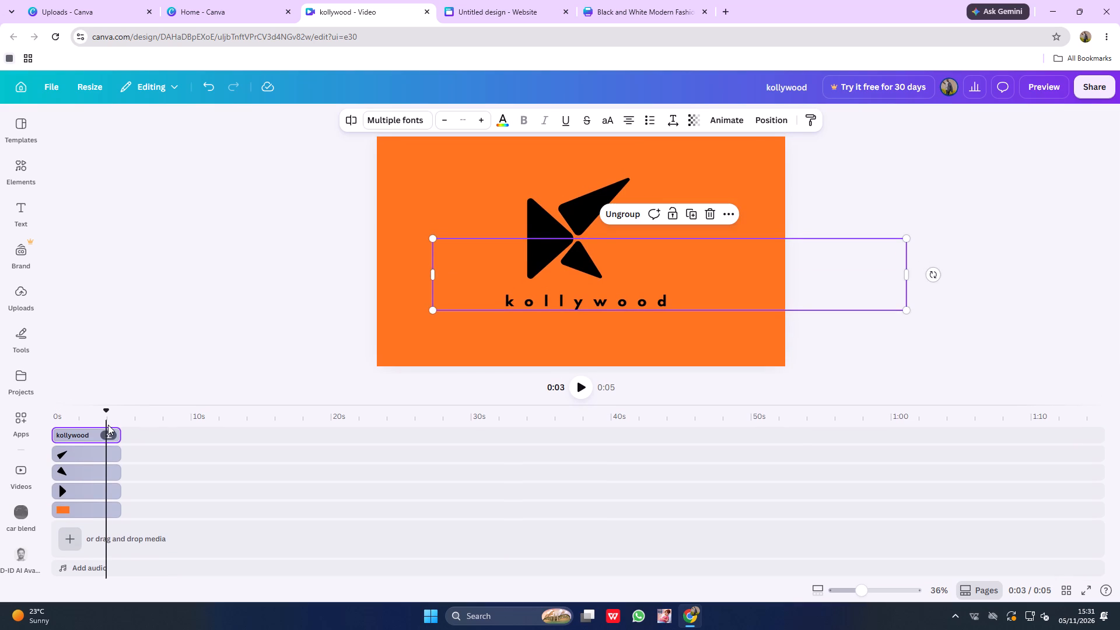
left_click(874, 180)
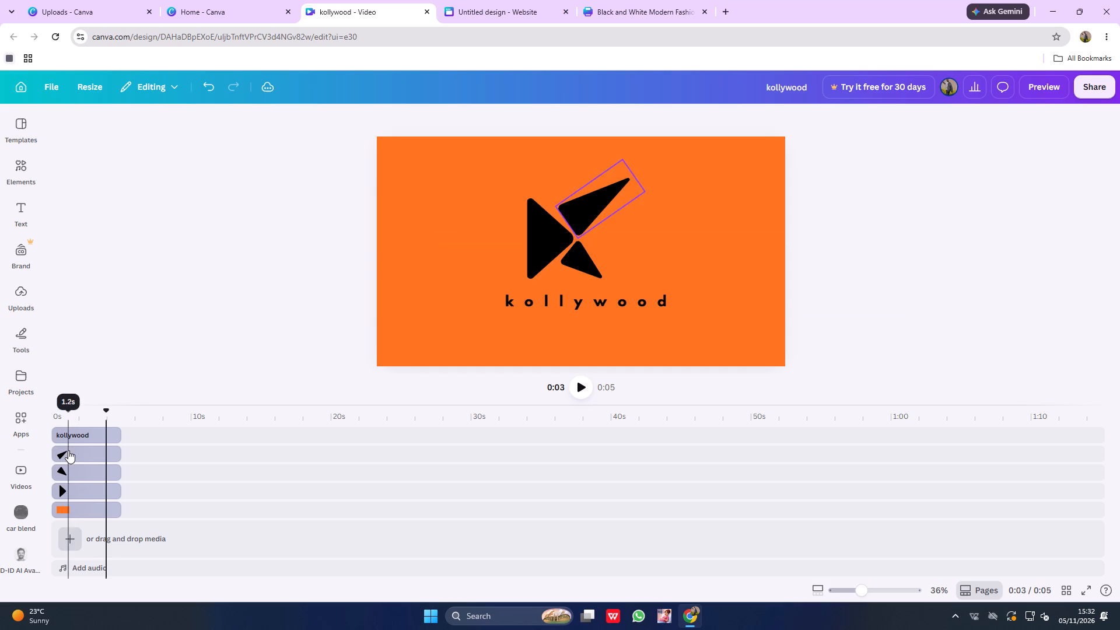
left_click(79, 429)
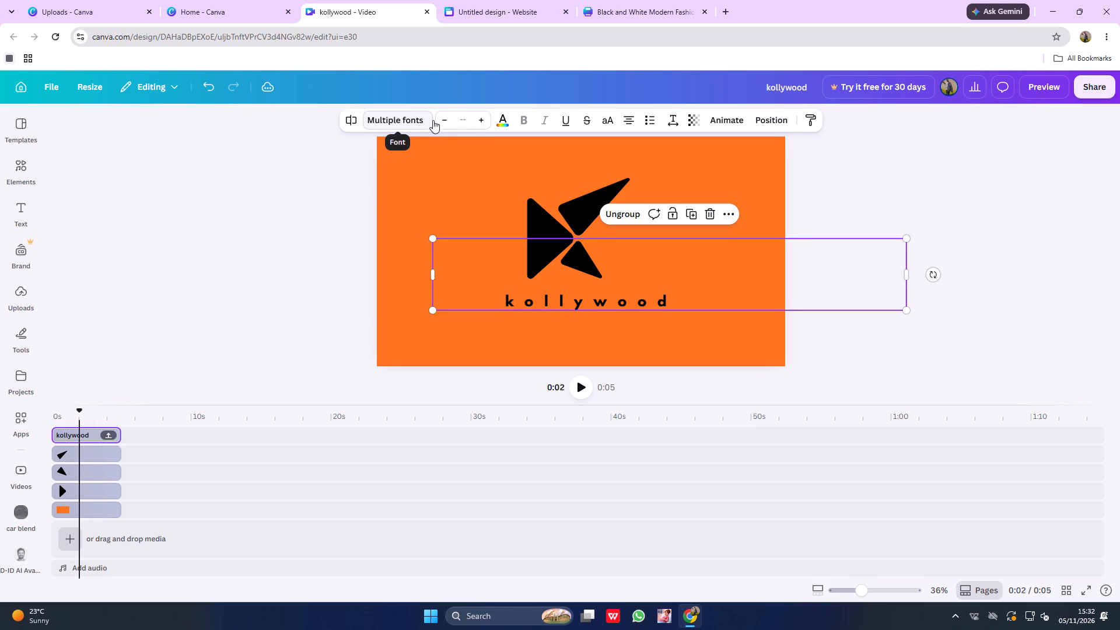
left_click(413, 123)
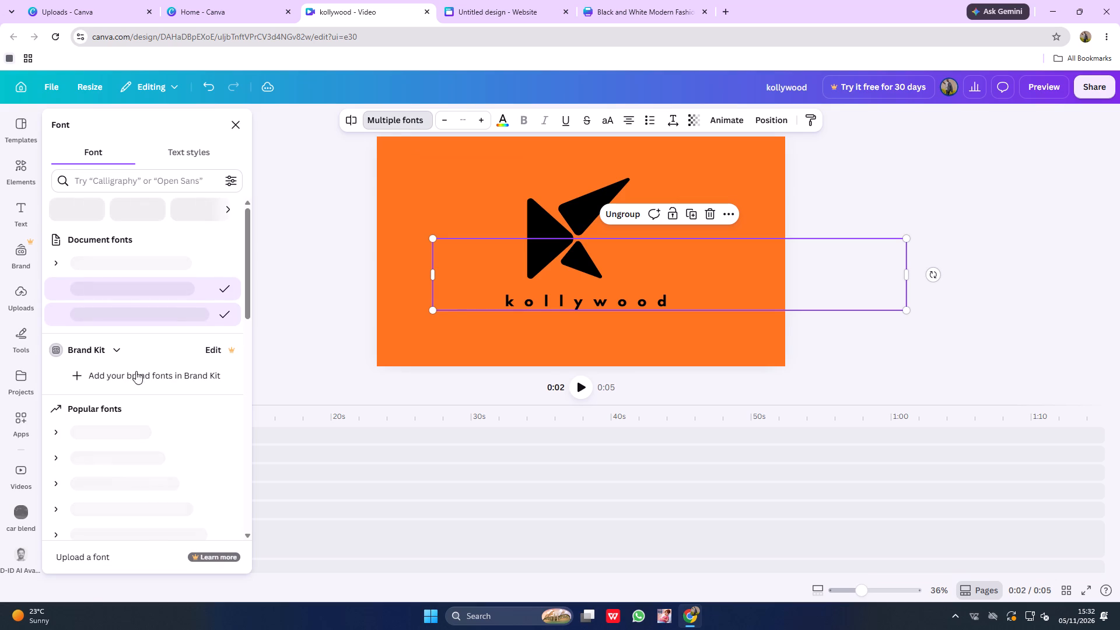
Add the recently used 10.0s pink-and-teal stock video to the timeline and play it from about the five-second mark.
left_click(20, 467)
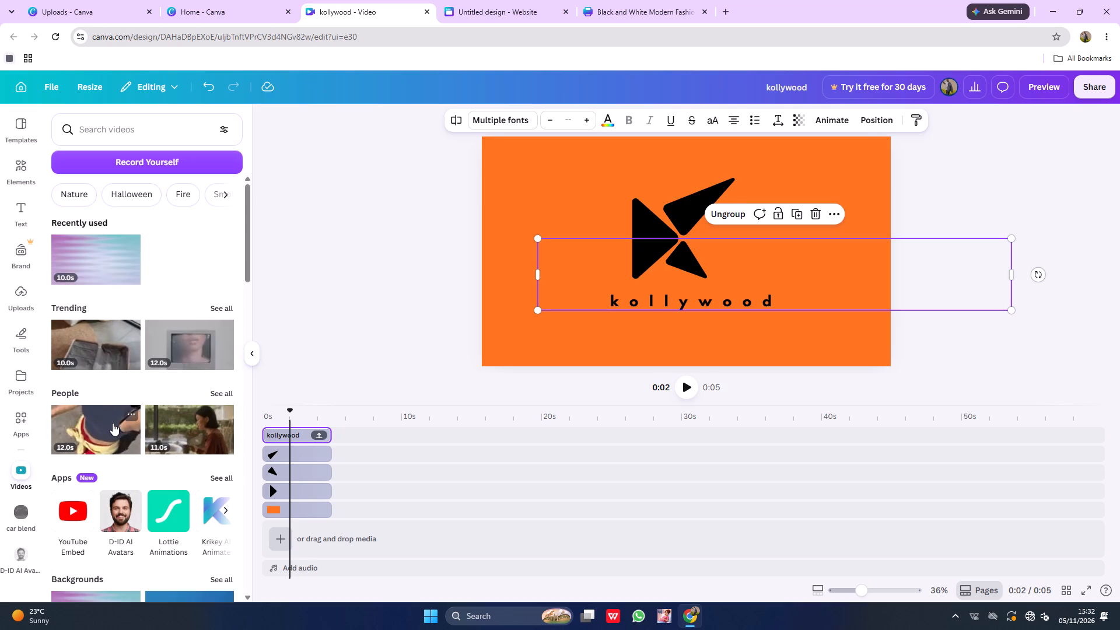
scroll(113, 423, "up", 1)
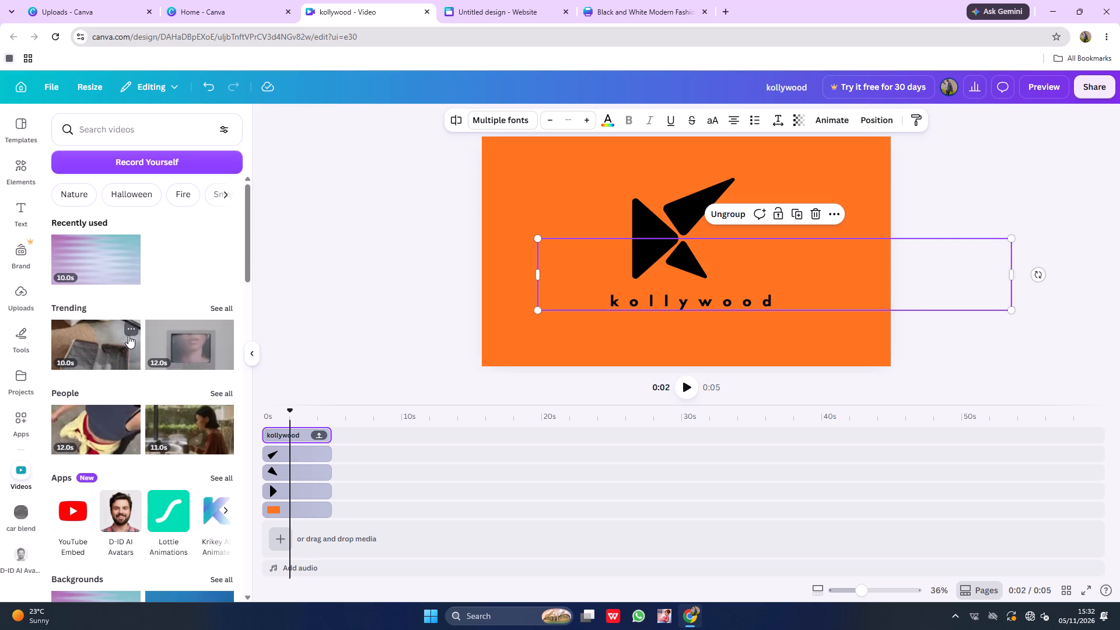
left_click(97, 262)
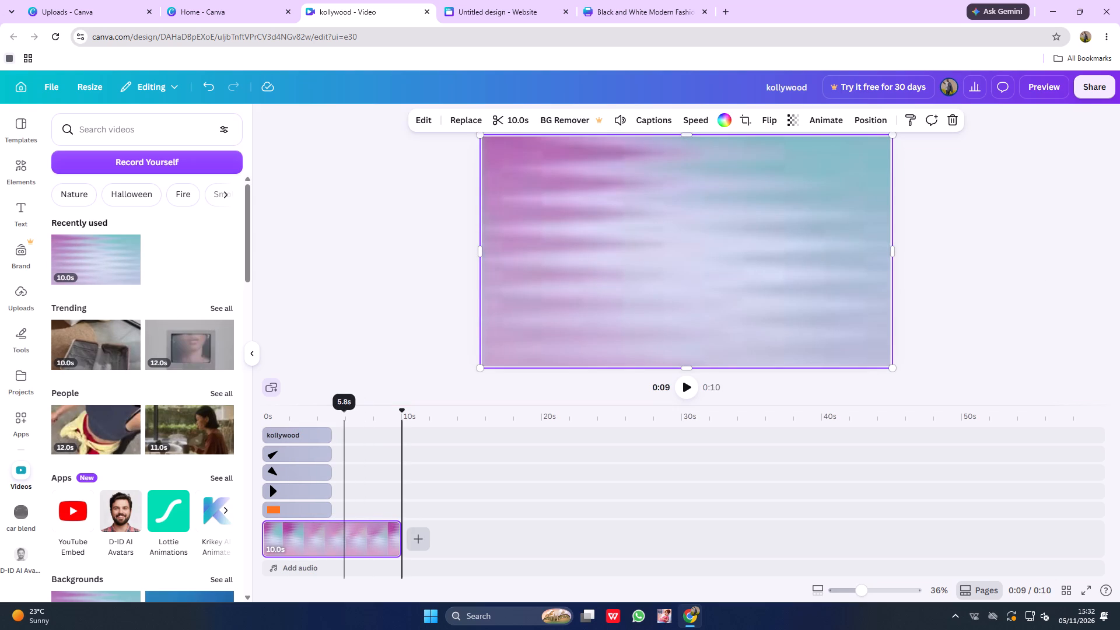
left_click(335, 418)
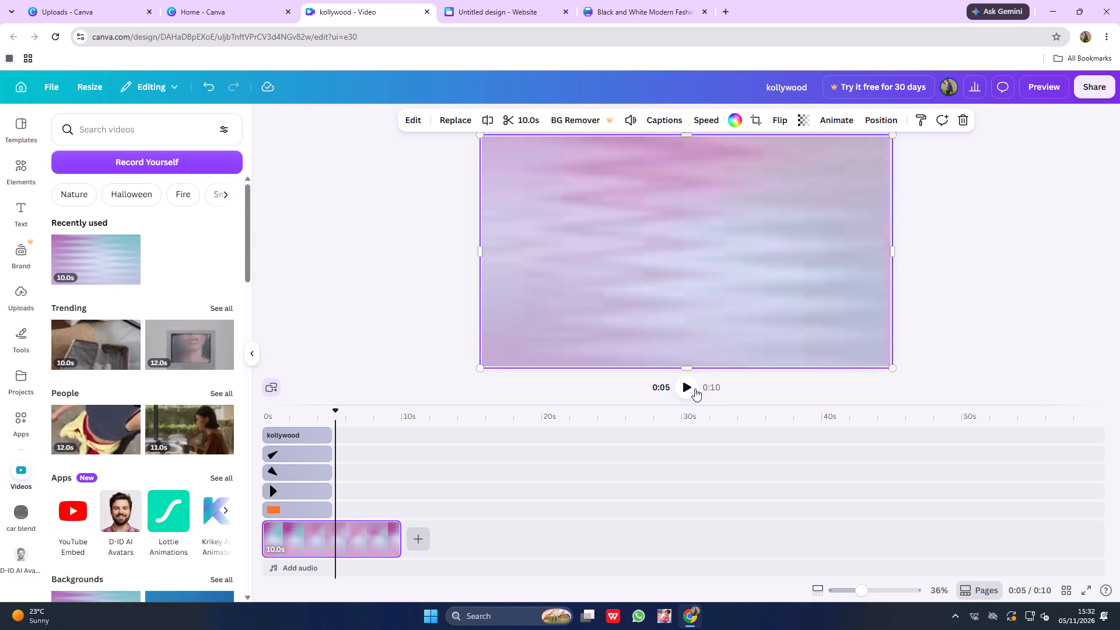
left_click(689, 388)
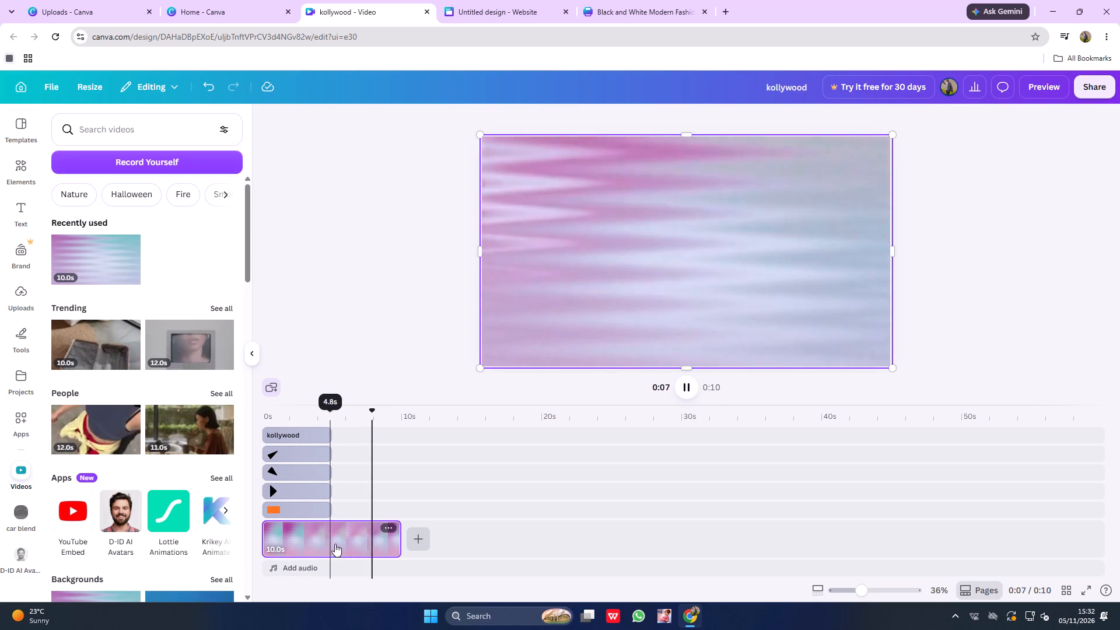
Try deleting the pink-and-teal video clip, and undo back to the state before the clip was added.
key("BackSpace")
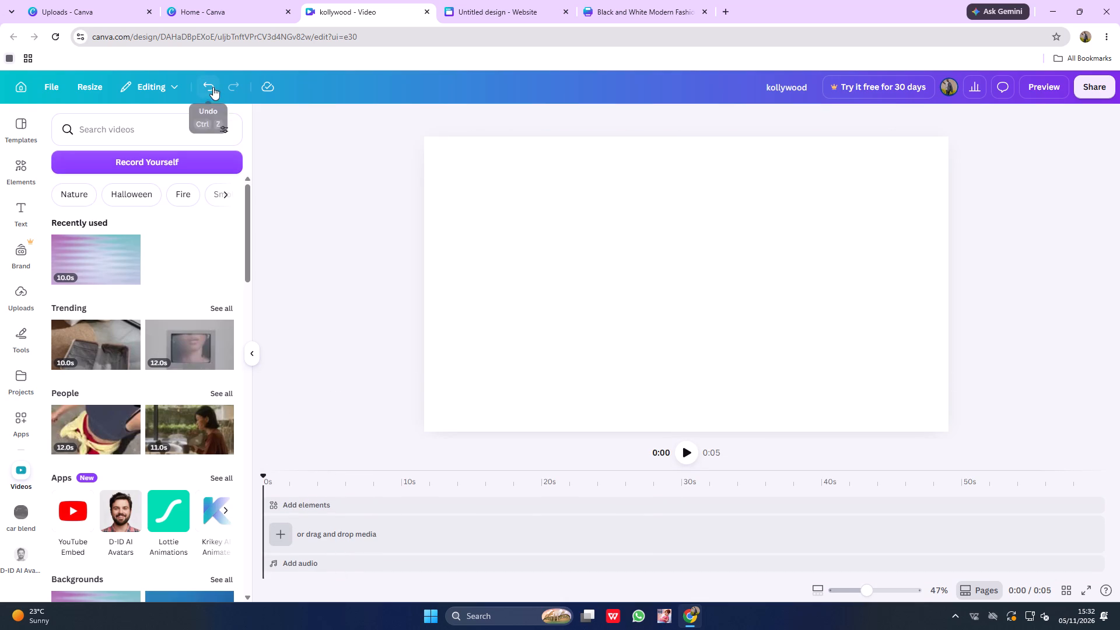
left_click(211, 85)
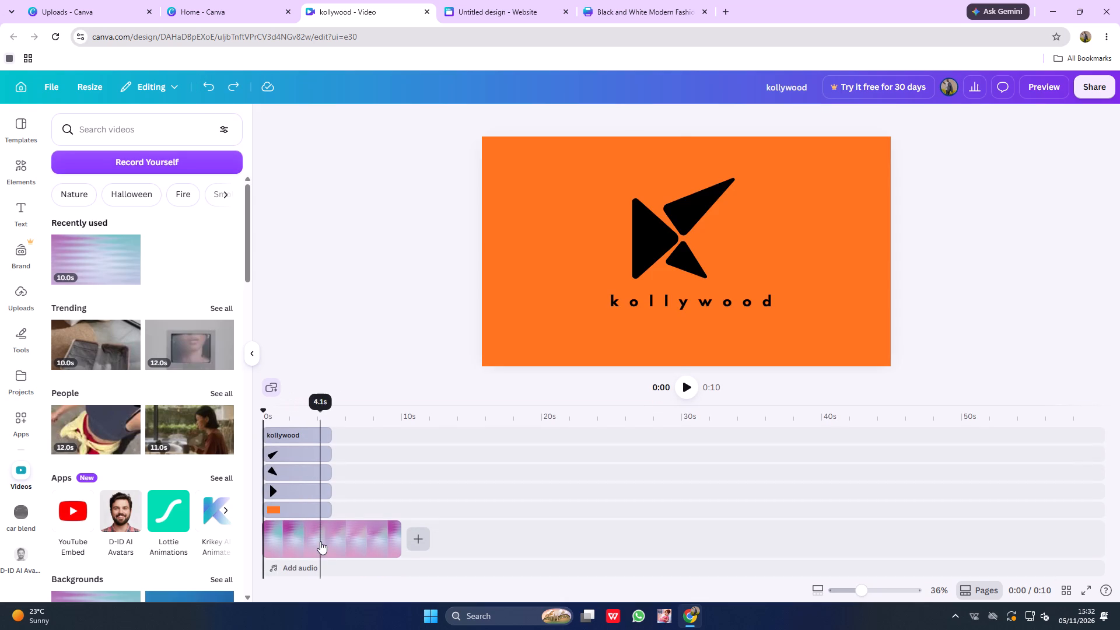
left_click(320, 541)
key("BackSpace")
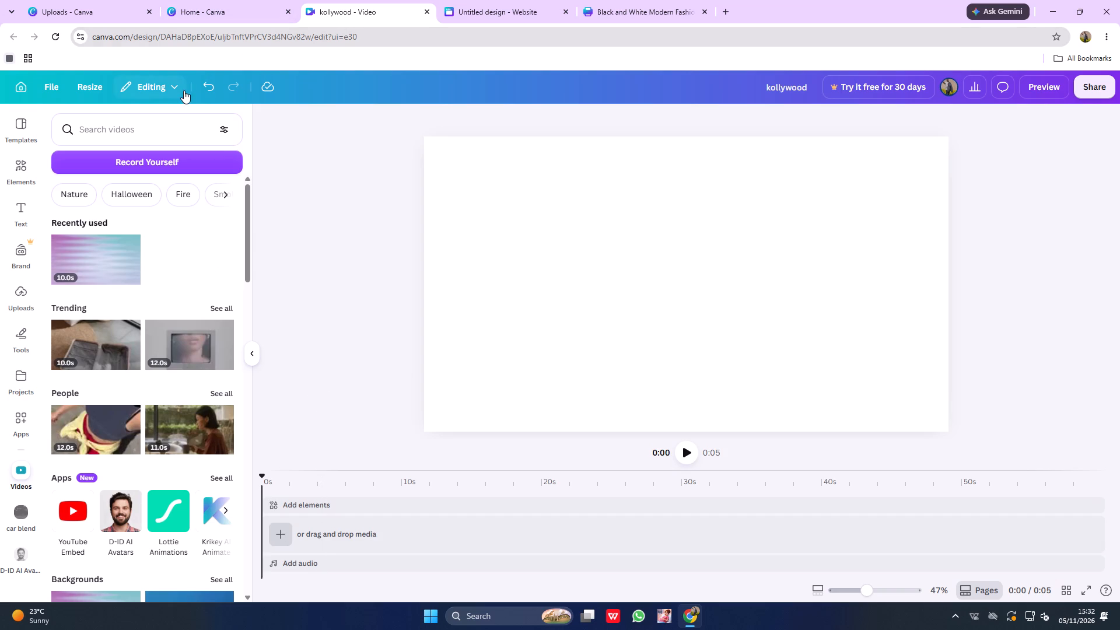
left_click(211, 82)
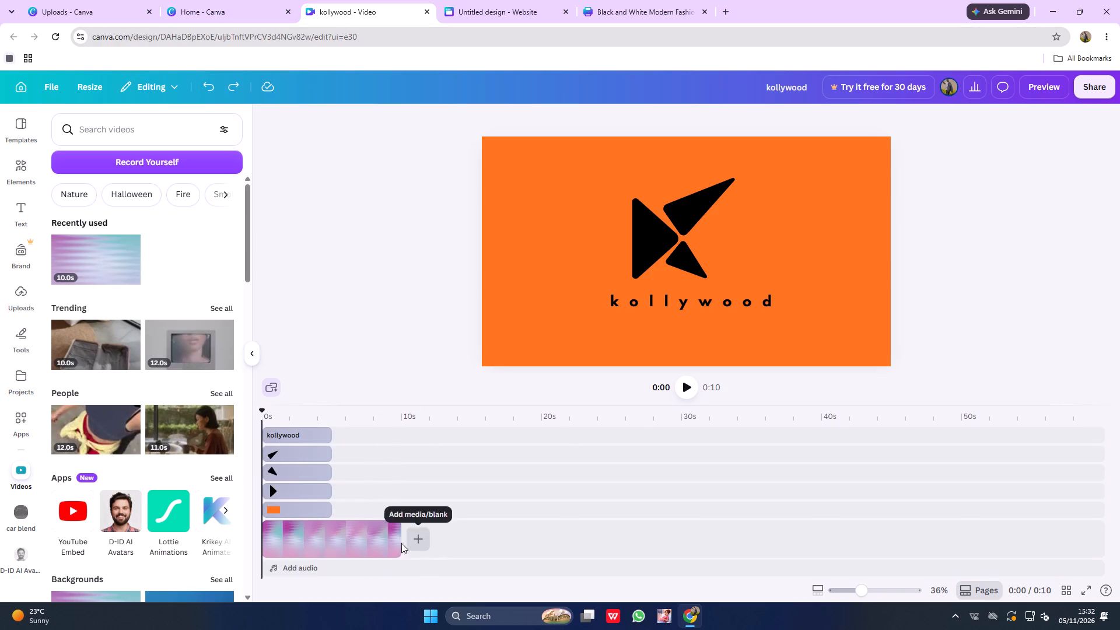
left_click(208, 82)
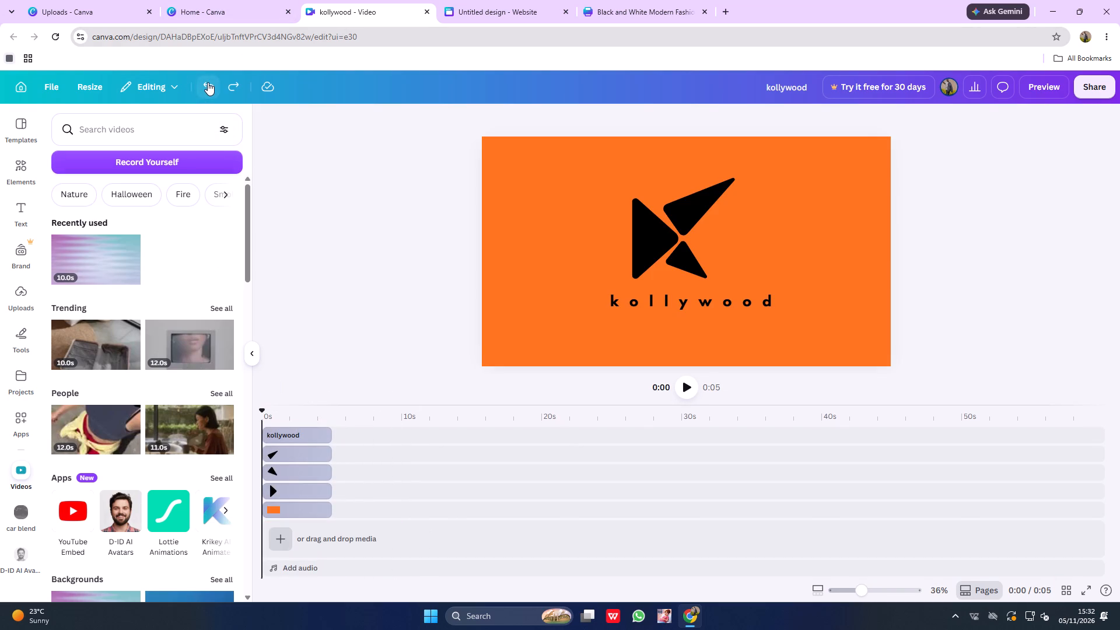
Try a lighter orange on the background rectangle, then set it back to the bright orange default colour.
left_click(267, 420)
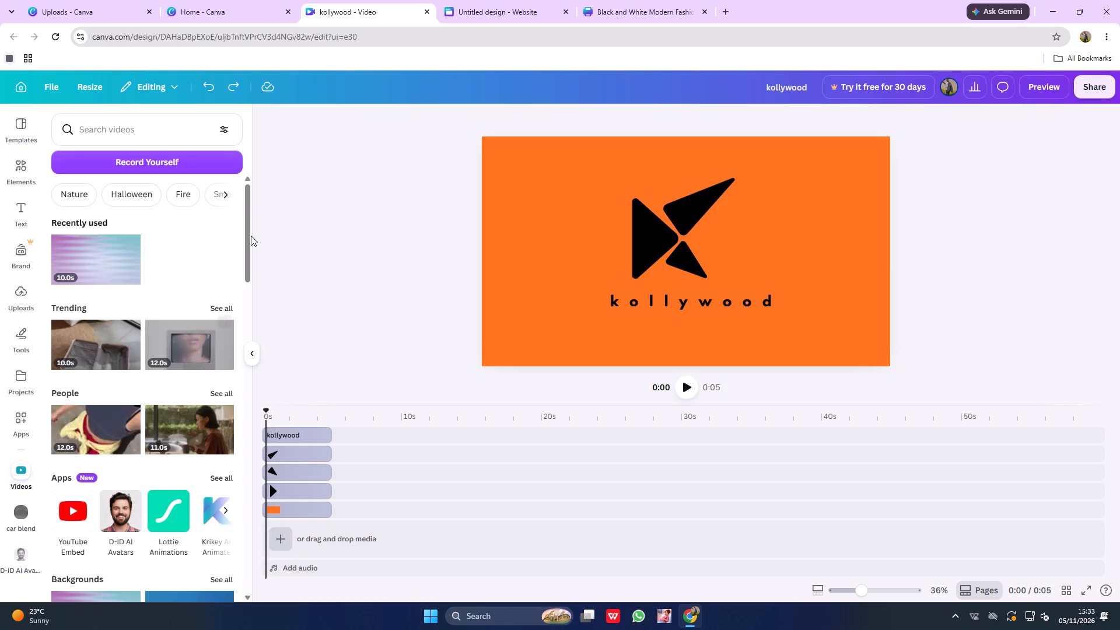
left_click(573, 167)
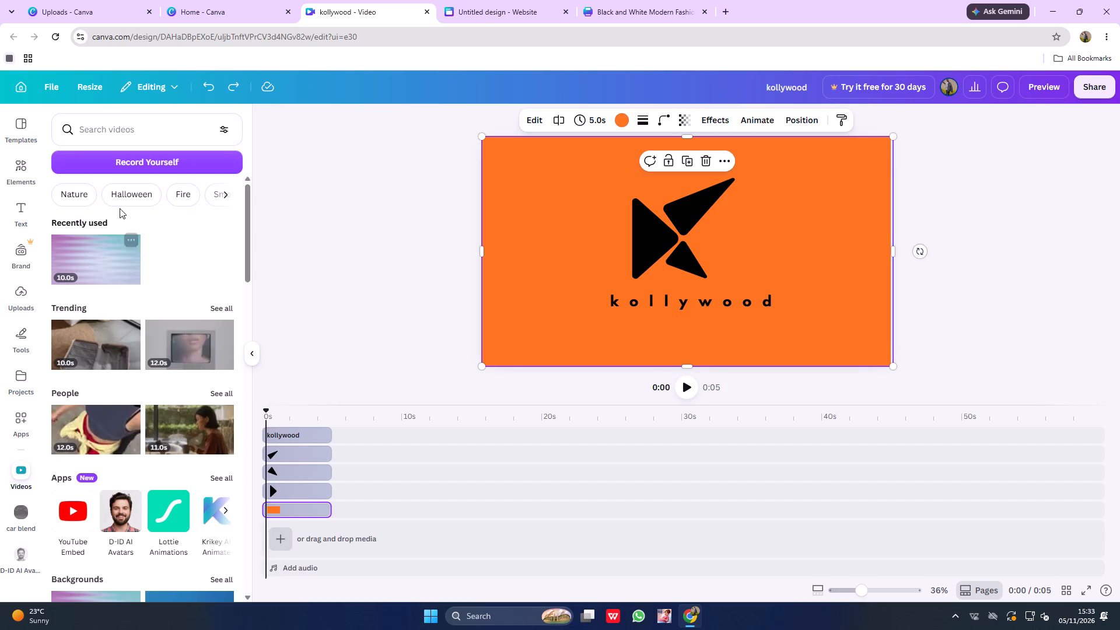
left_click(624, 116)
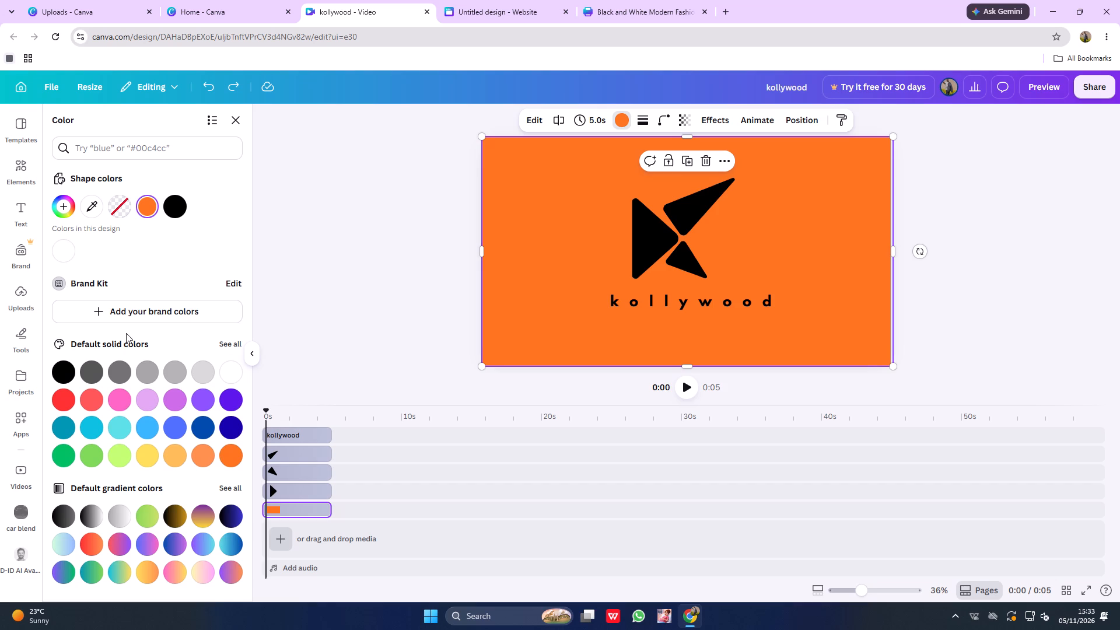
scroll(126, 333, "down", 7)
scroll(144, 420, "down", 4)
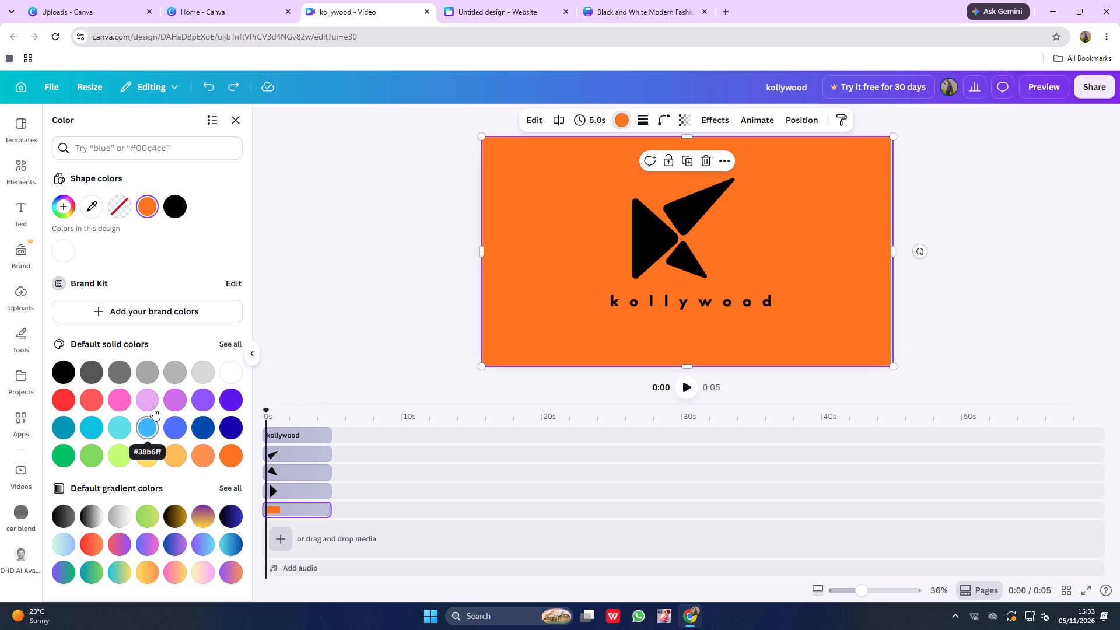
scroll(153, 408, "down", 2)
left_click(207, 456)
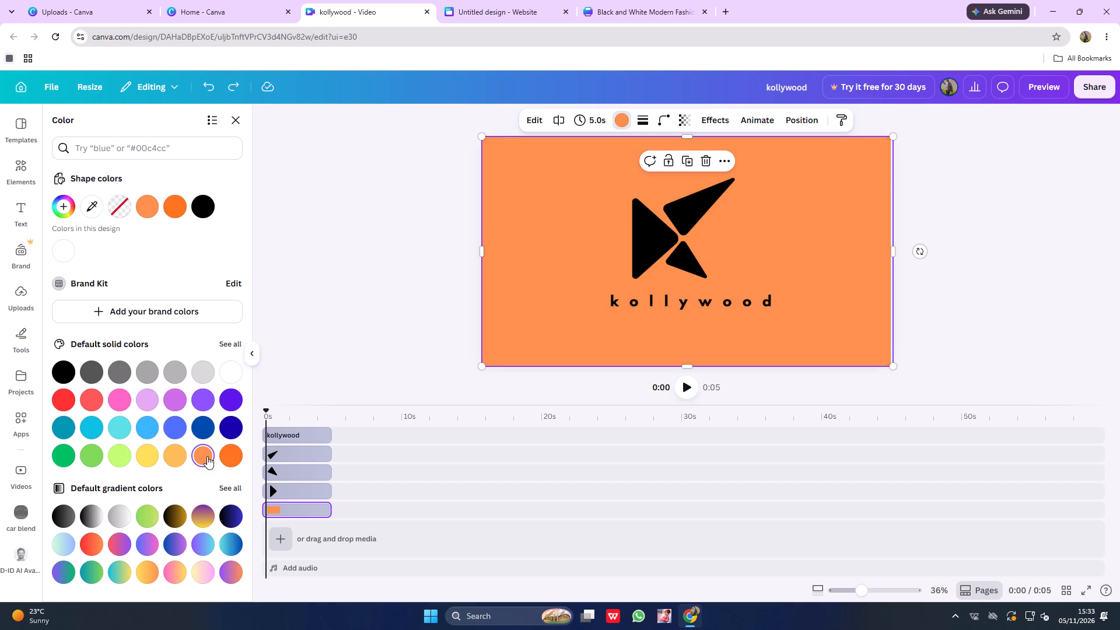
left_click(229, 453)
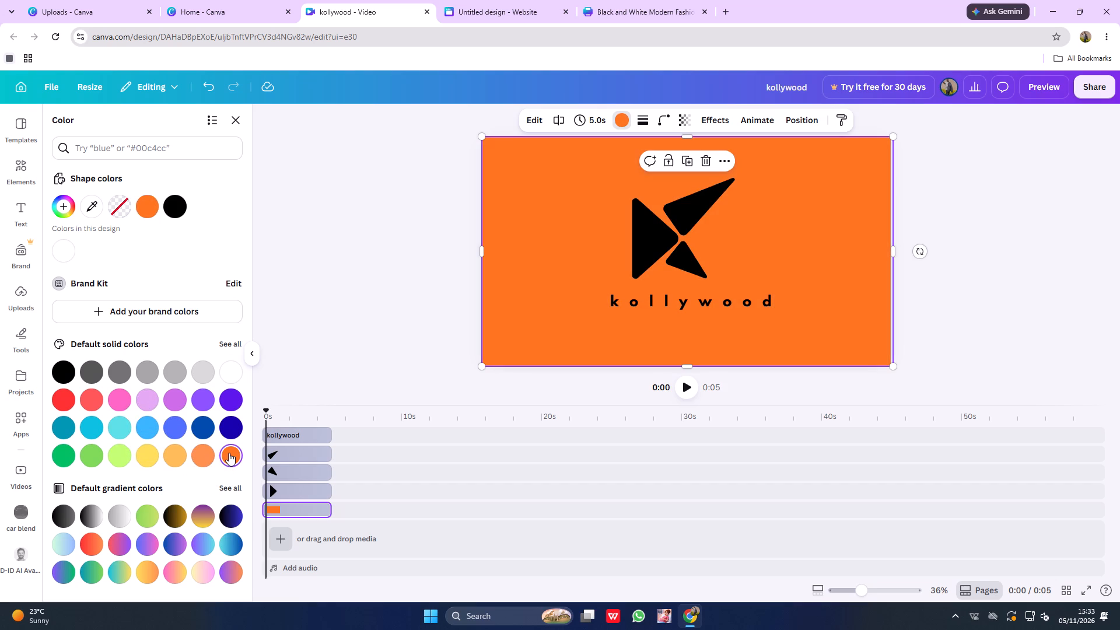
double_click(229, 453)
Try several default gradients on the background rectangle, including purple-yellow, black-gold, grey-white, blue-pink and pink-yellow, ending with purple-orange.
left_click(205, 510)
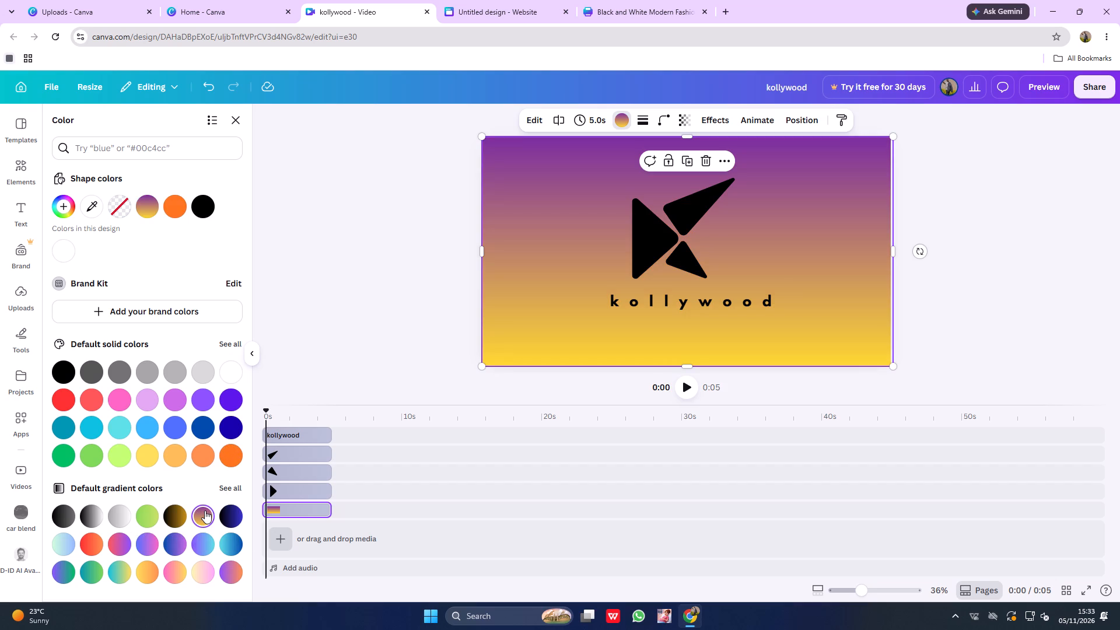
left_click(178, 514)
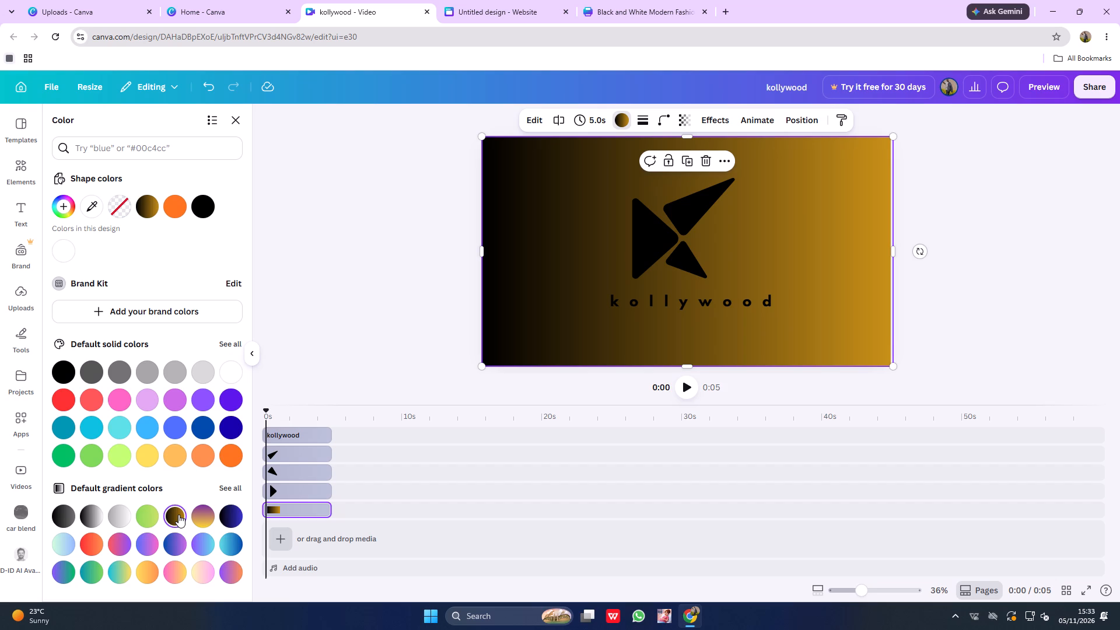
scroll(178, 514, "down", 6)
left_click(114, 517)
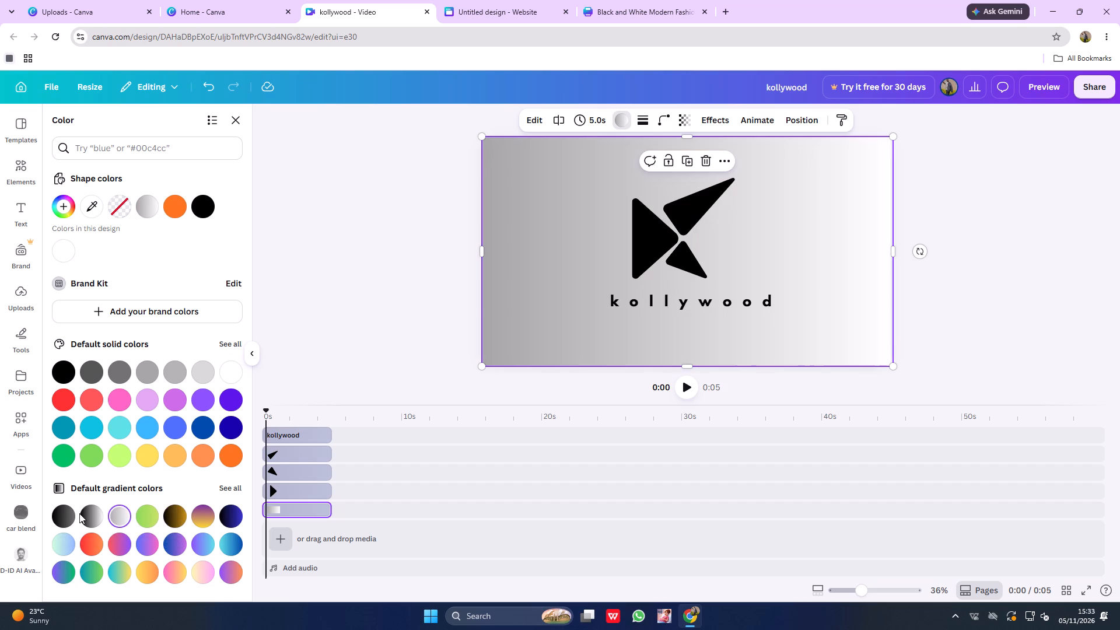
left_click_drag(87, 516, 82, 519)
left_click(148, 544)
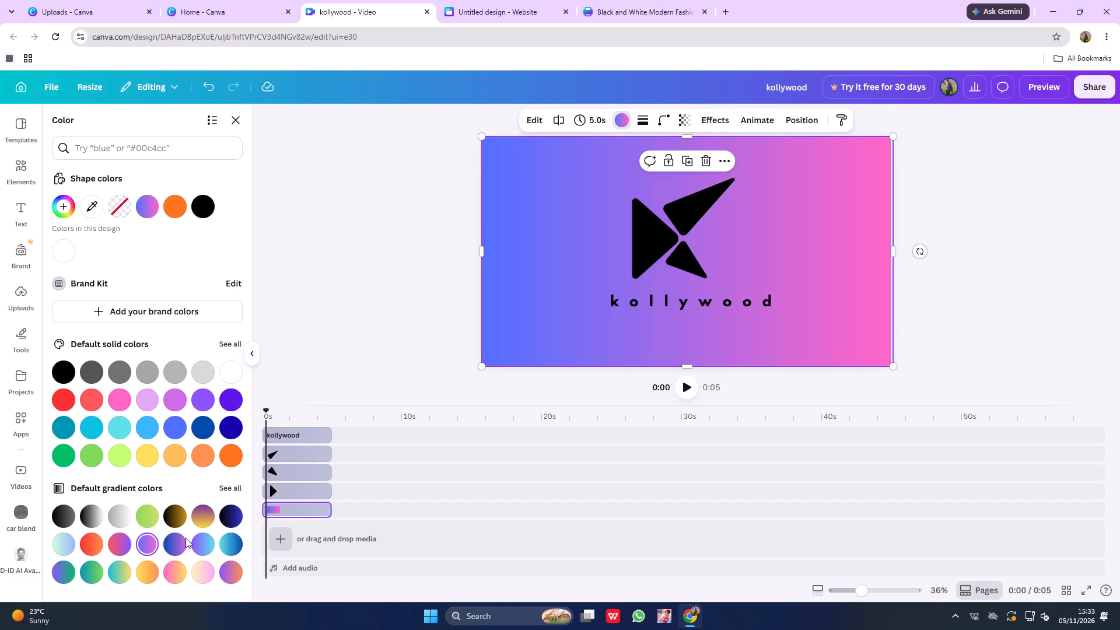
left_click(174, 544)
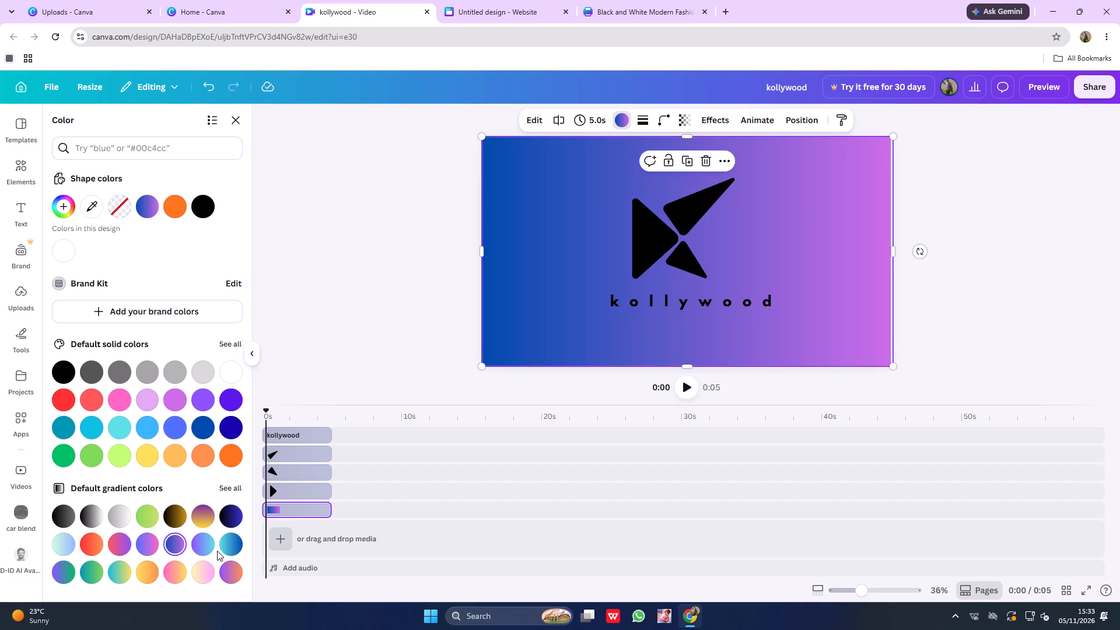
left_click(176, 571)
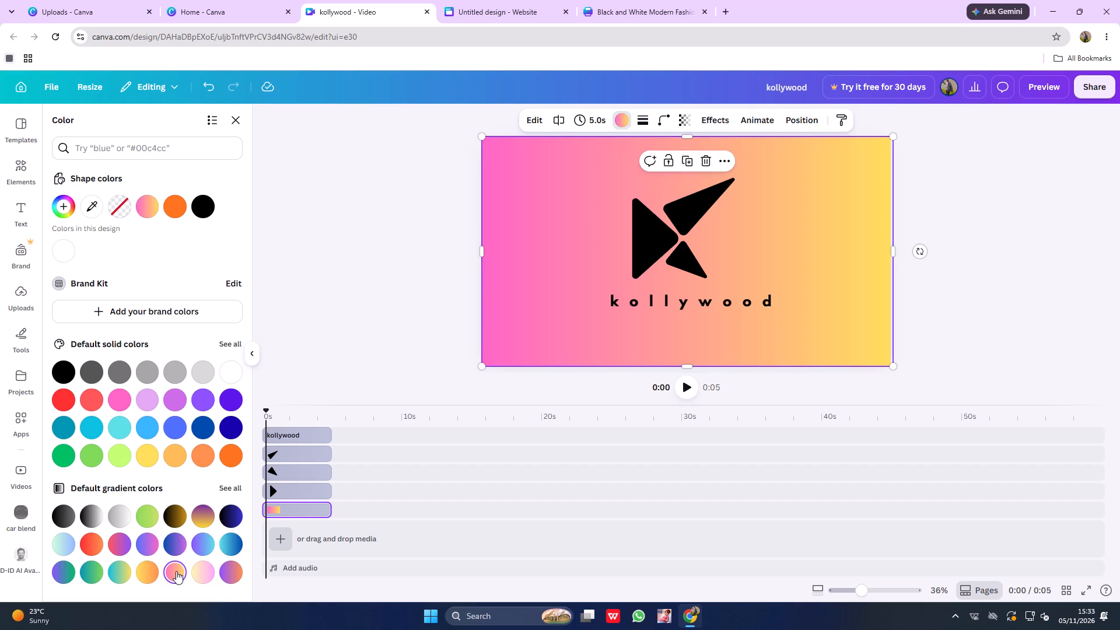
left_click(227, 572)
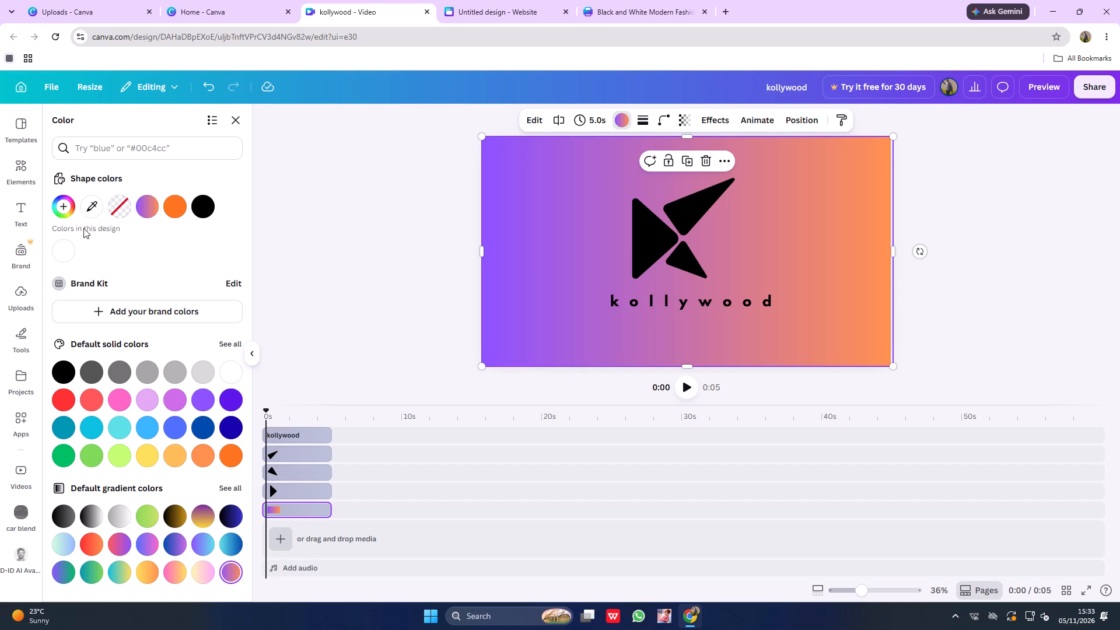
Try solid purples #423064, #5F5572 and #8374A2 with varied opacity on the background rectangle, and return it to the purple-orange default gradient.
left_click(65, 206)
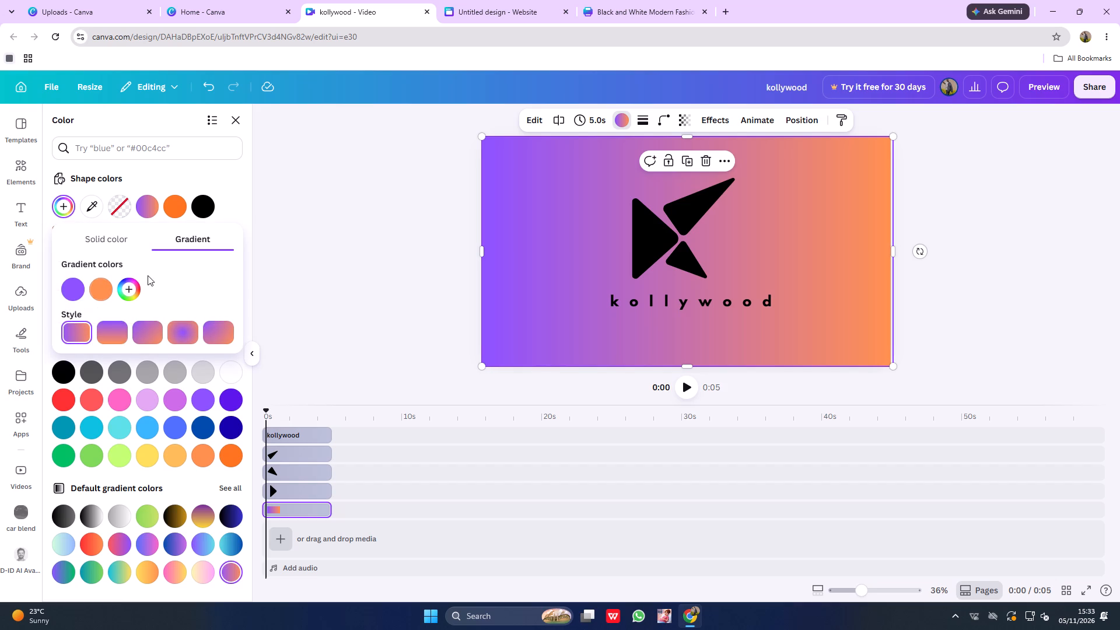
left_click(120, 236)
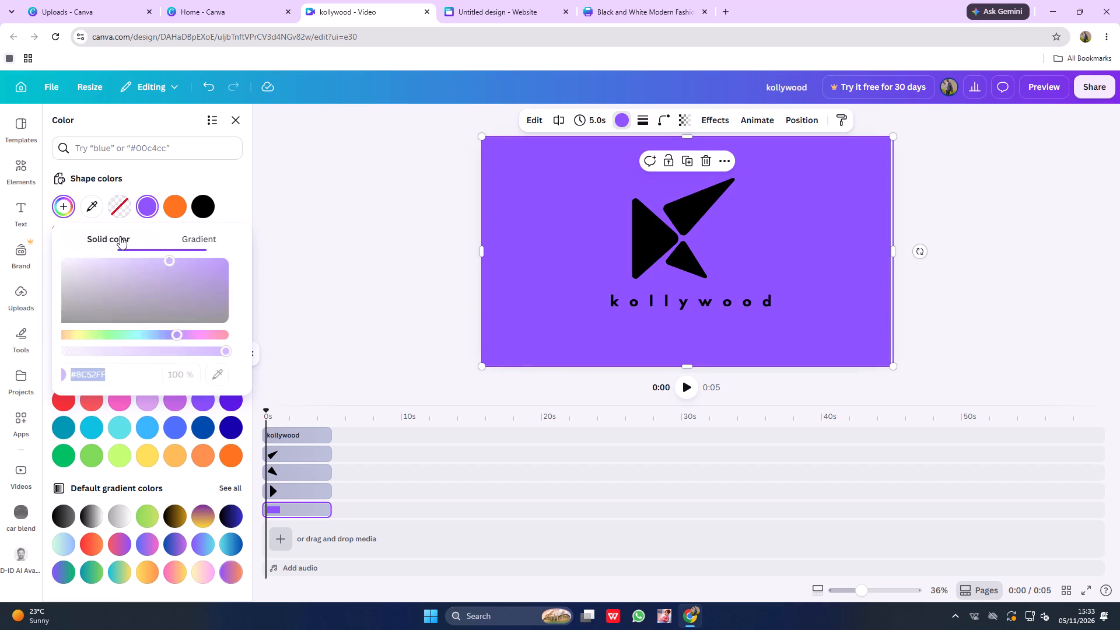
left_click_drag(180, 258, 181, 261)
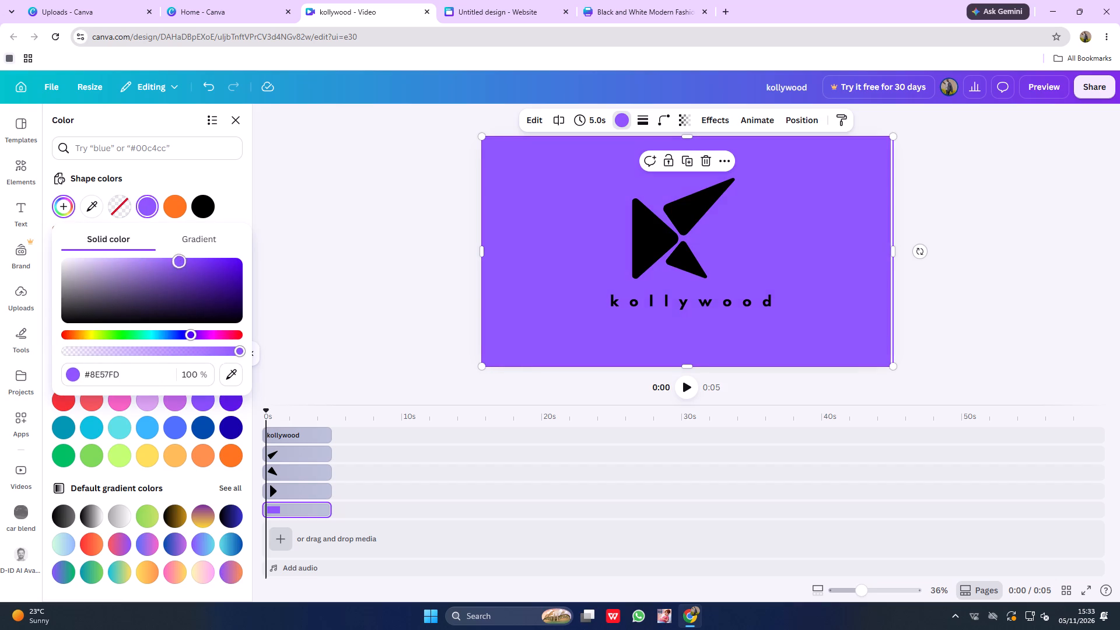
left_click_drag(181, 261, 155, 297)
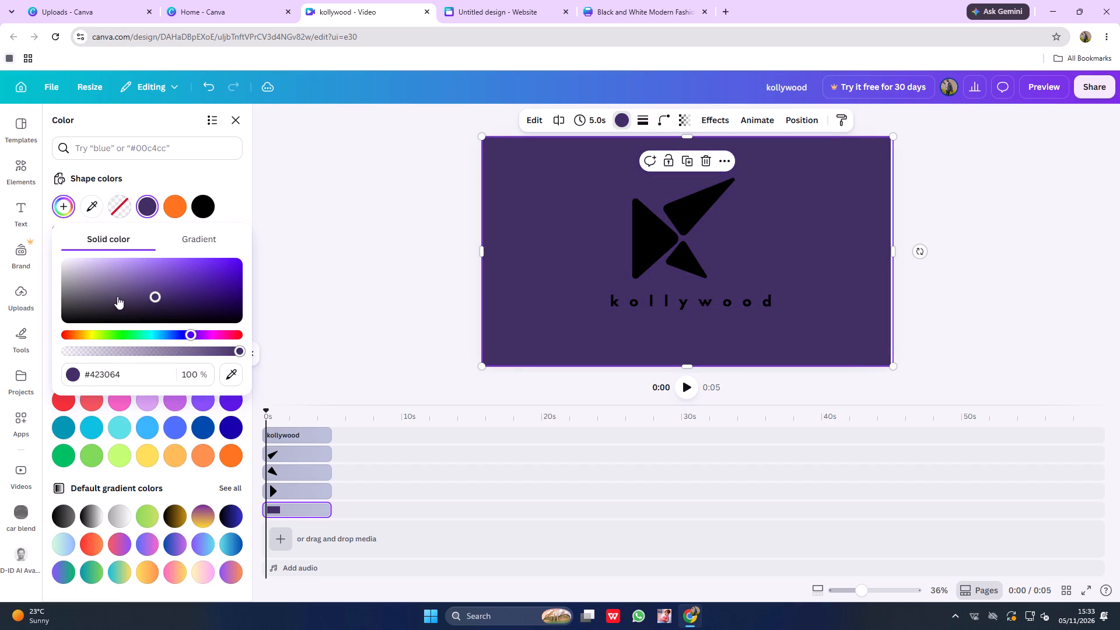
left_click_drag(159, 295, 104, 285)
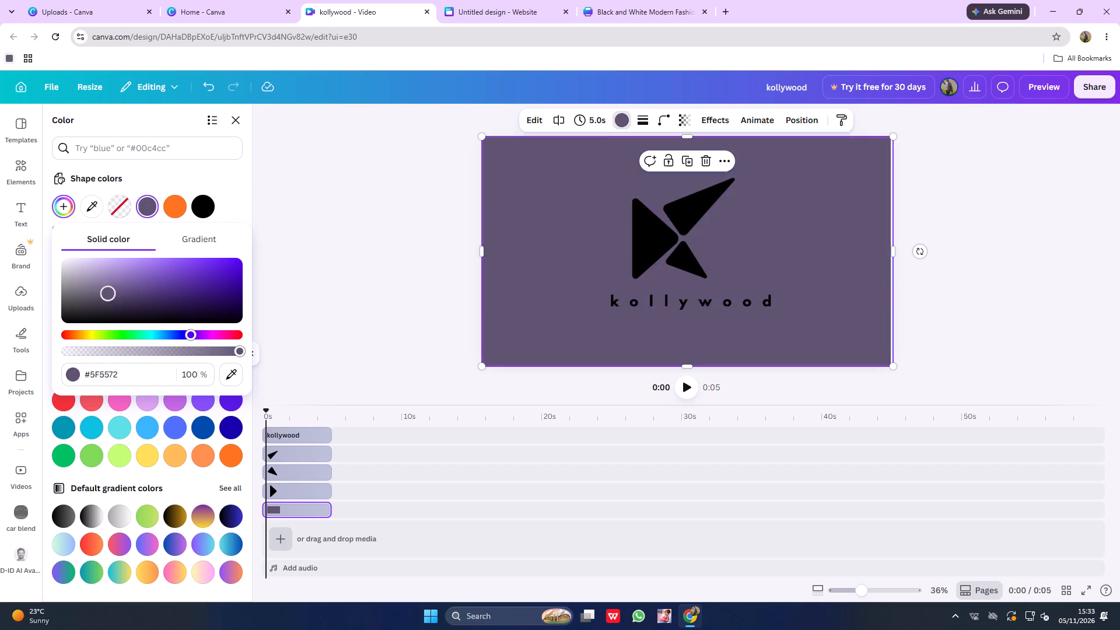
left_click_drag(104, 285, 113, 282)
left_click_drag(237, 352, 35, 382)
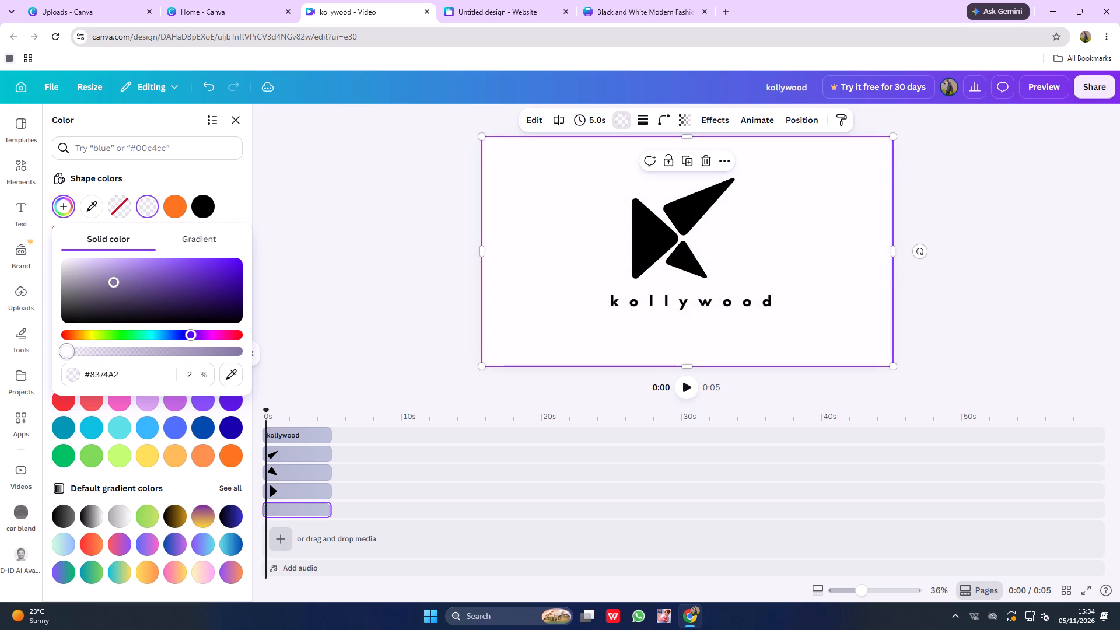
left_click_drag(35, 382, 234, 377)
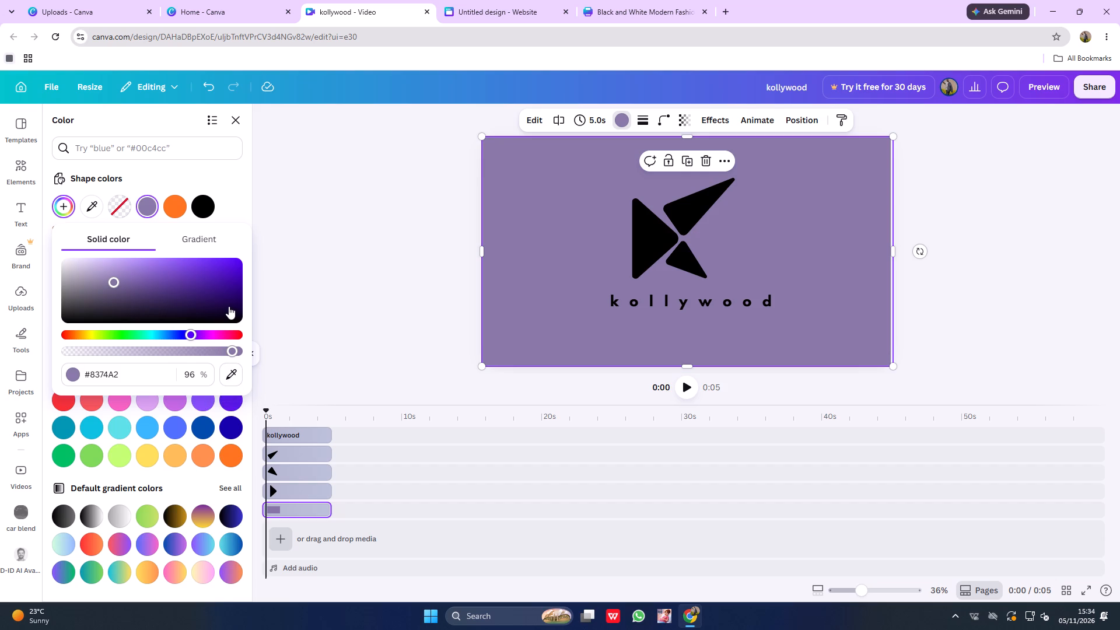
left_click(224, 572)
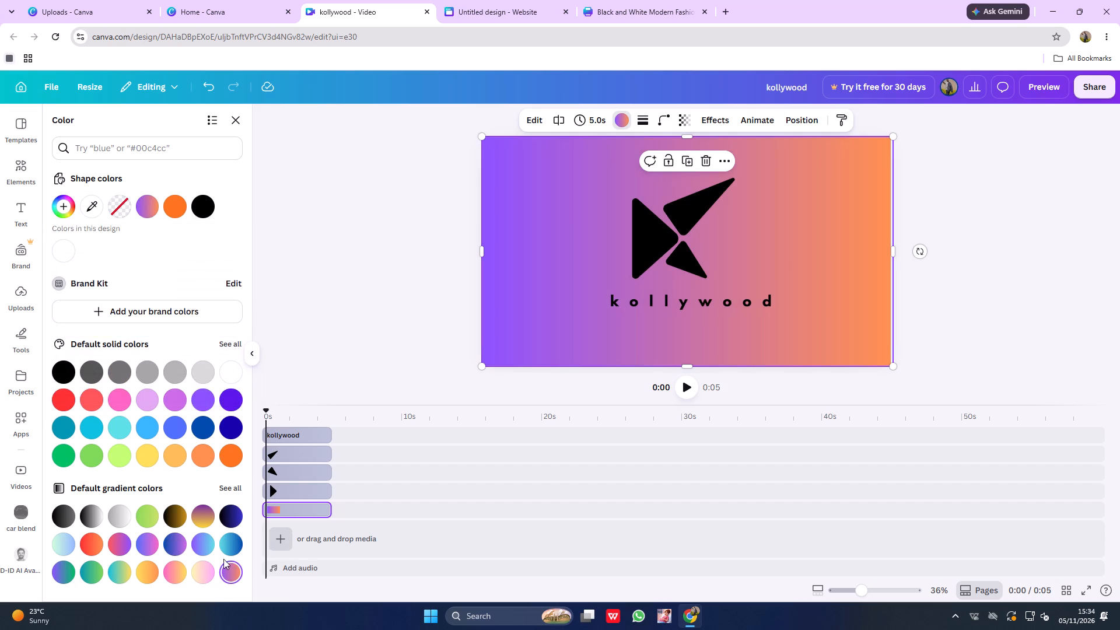
Look through the Brand Kit sections, from colour palettes, logos and fonts to charts, guidelines and brand templates.
left_click(123, 311)
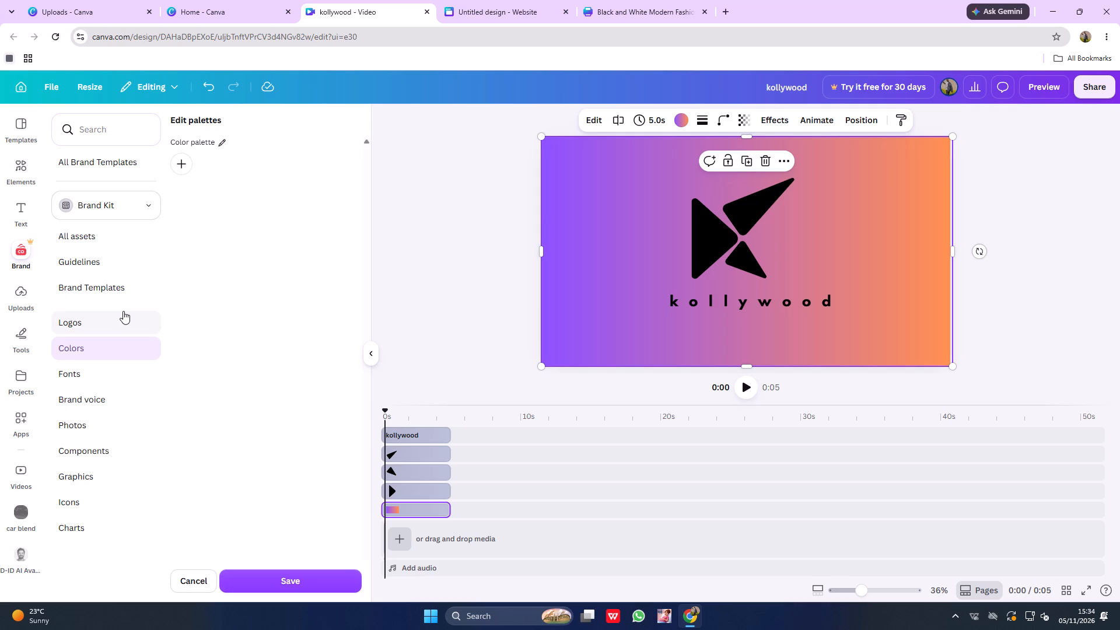
left_click(113, 327)
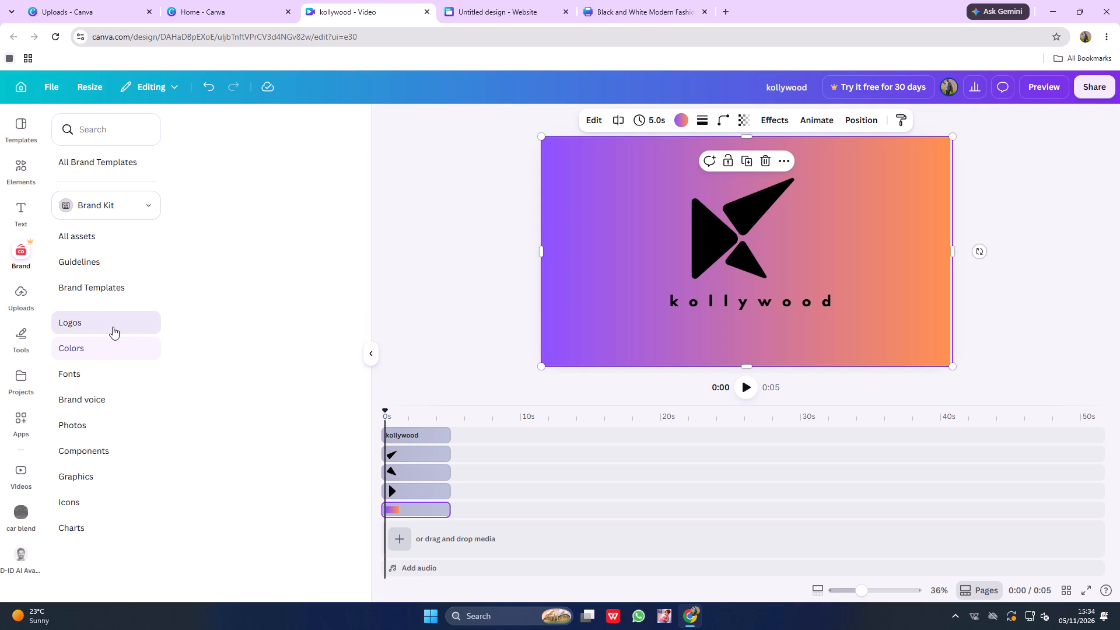
left_click(102, 352)
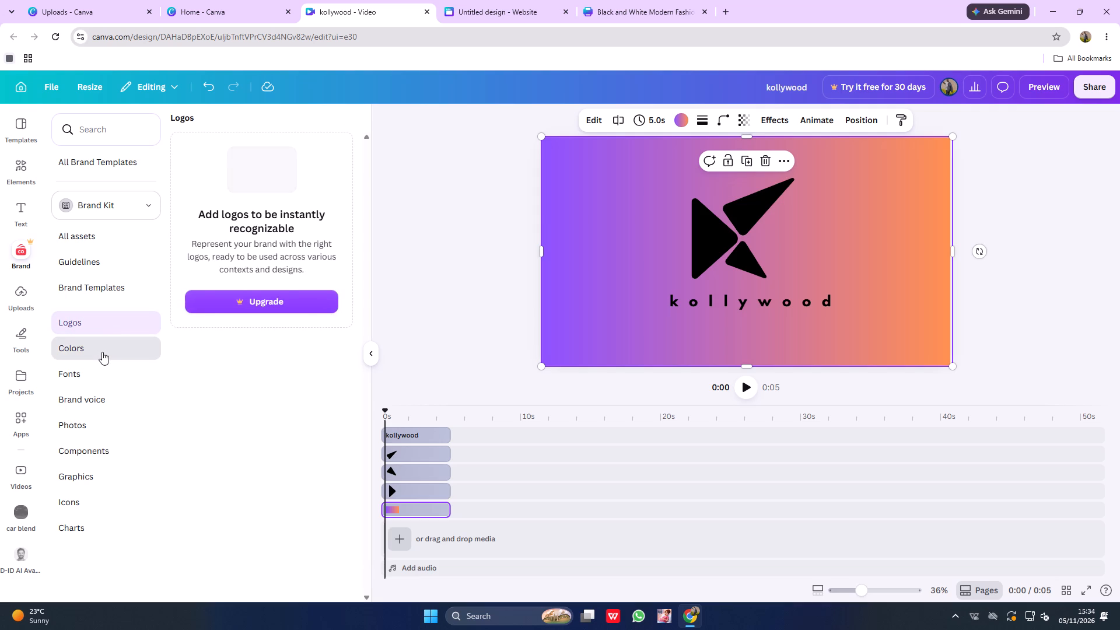
left_click(91, 395)
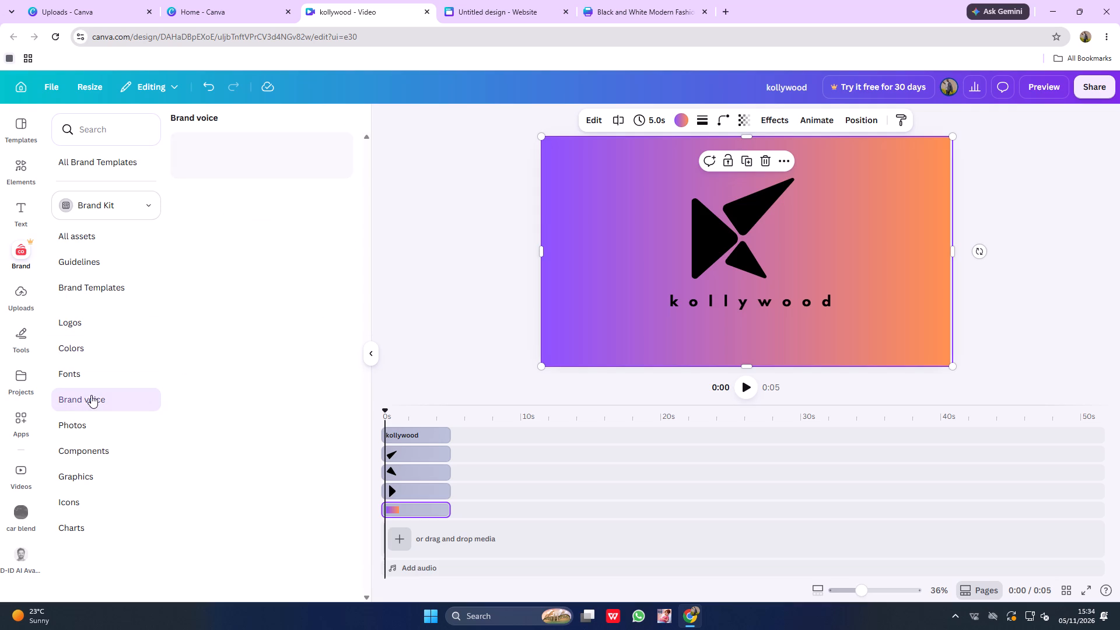
left_click(89, 371)
left_click(88, 416)
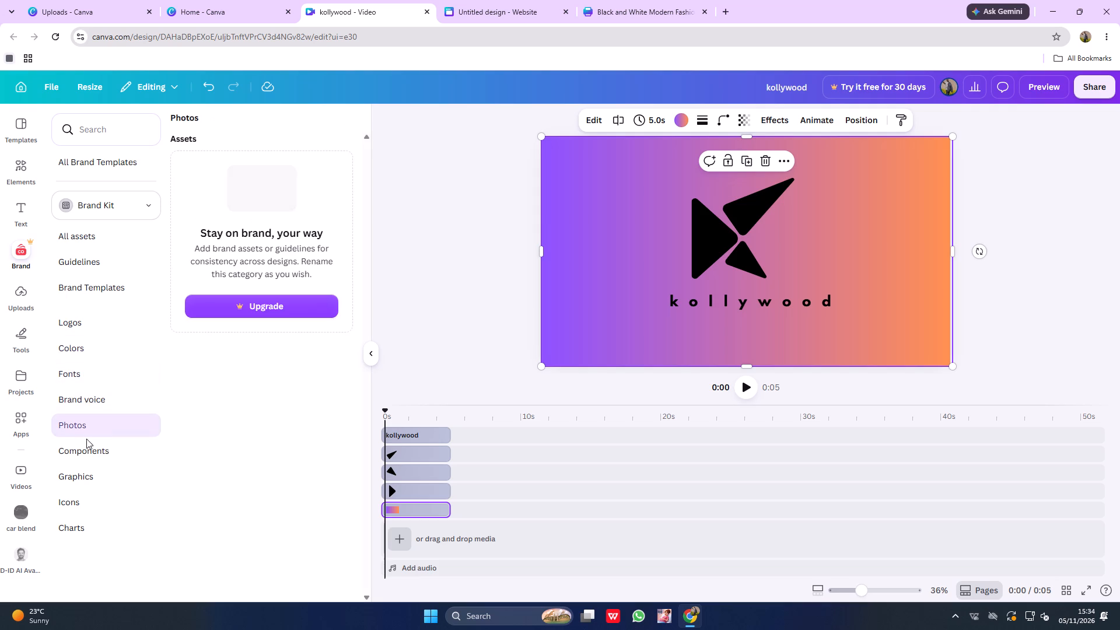
left_click(86, 449)
left_click(79, 472)
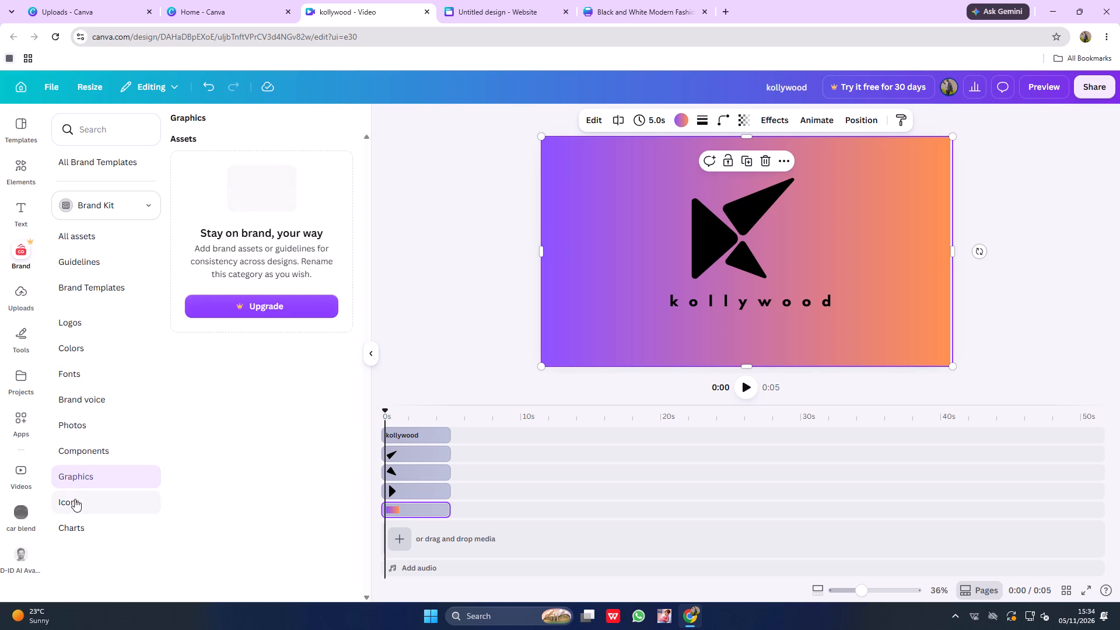
left_click(75, 500)
left_click(72, 522)
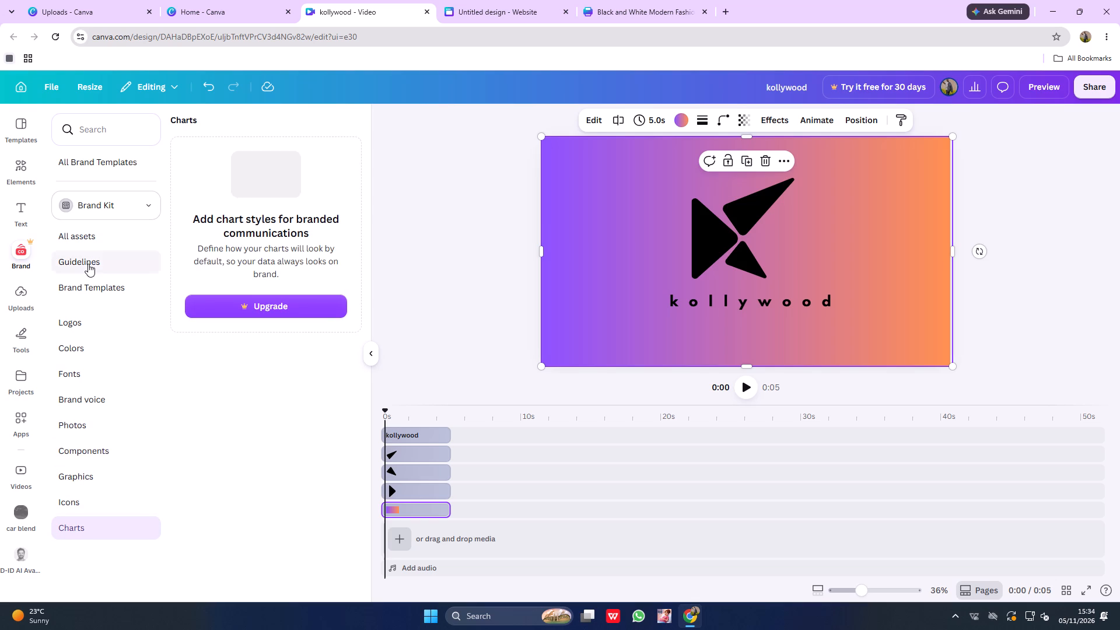
left_click(88, 264)
left_click(104, 236)
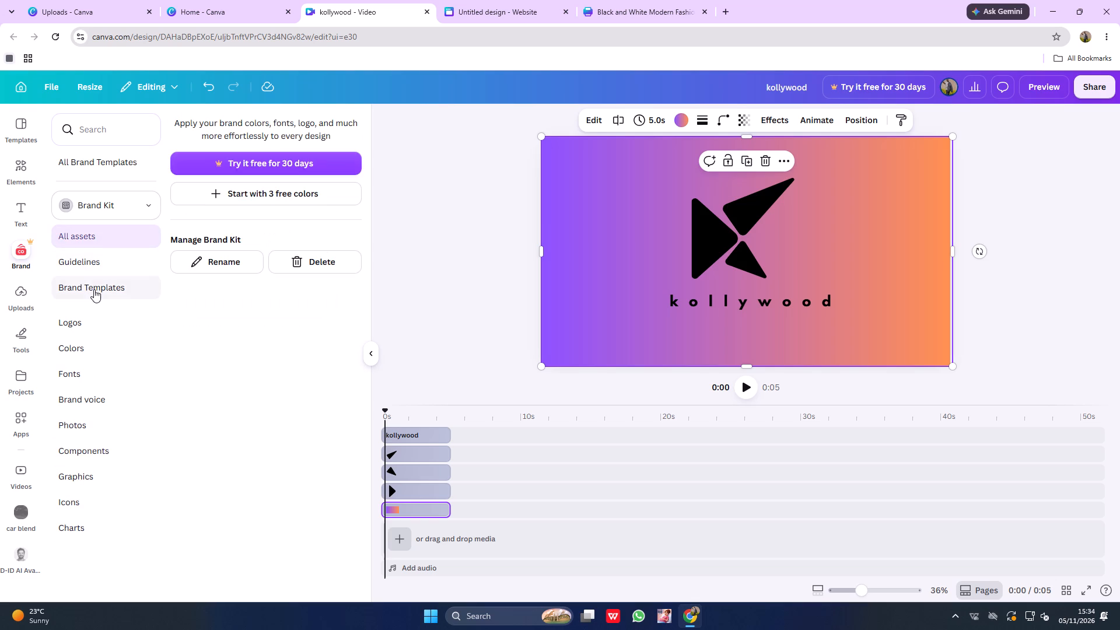
left_click(94, 289)
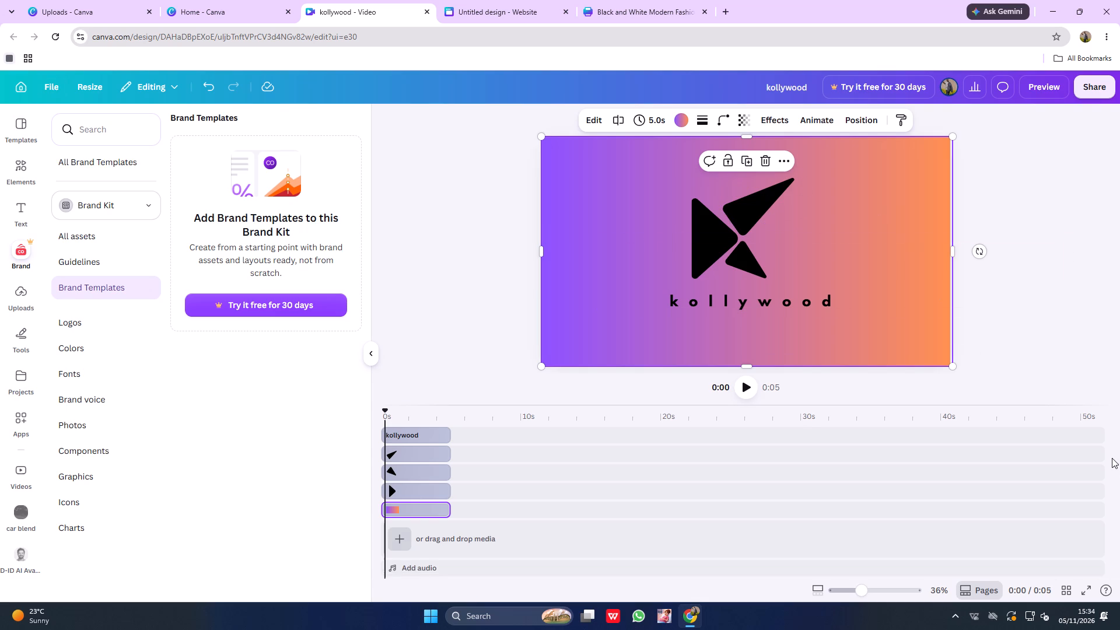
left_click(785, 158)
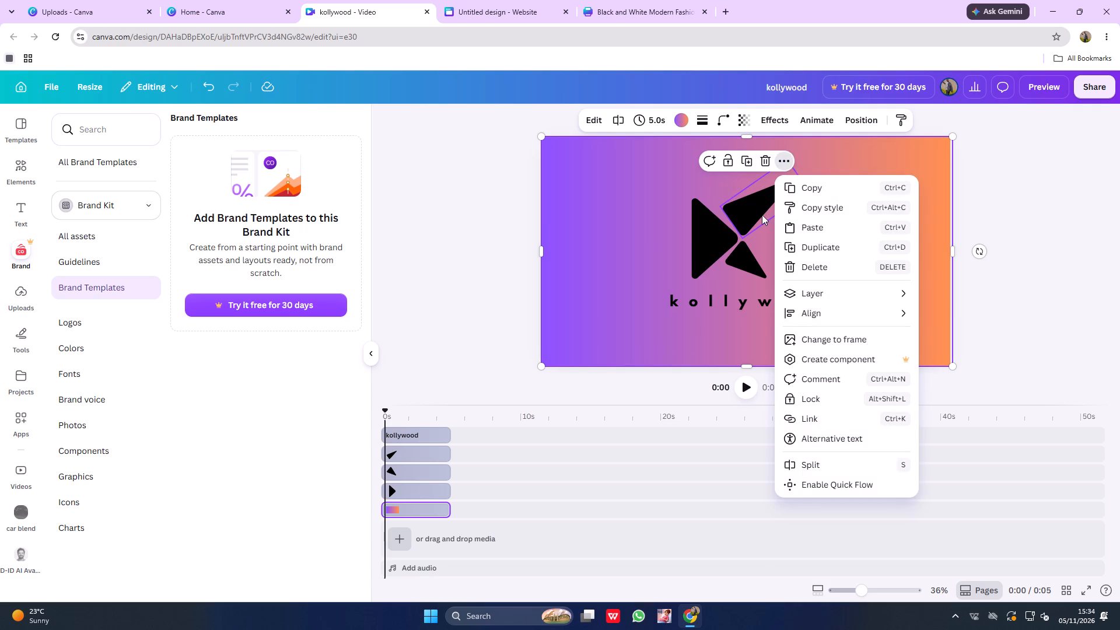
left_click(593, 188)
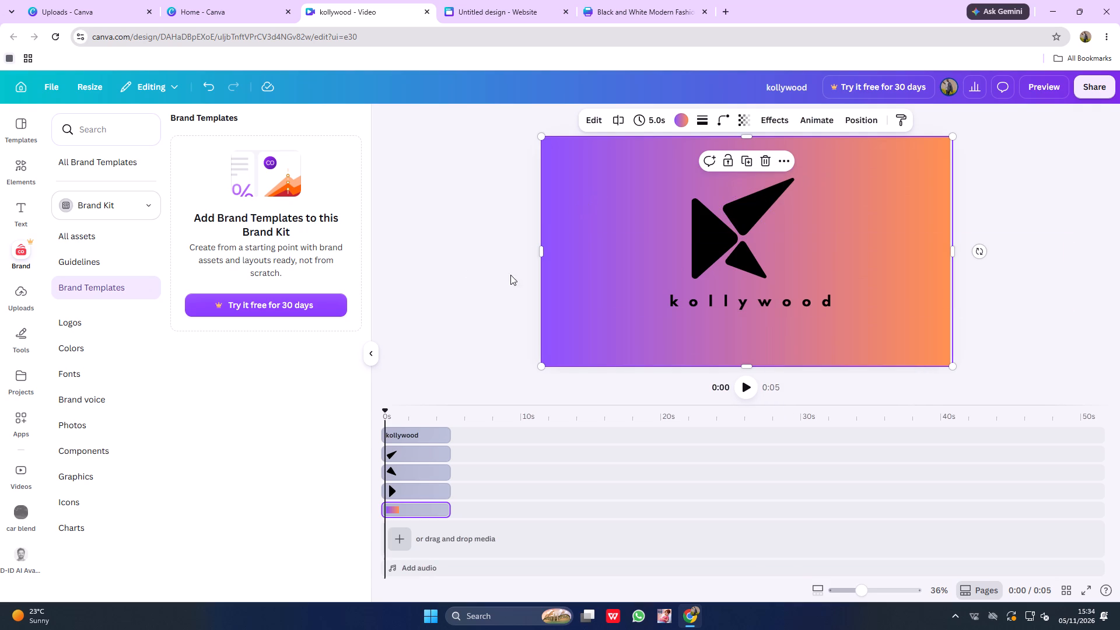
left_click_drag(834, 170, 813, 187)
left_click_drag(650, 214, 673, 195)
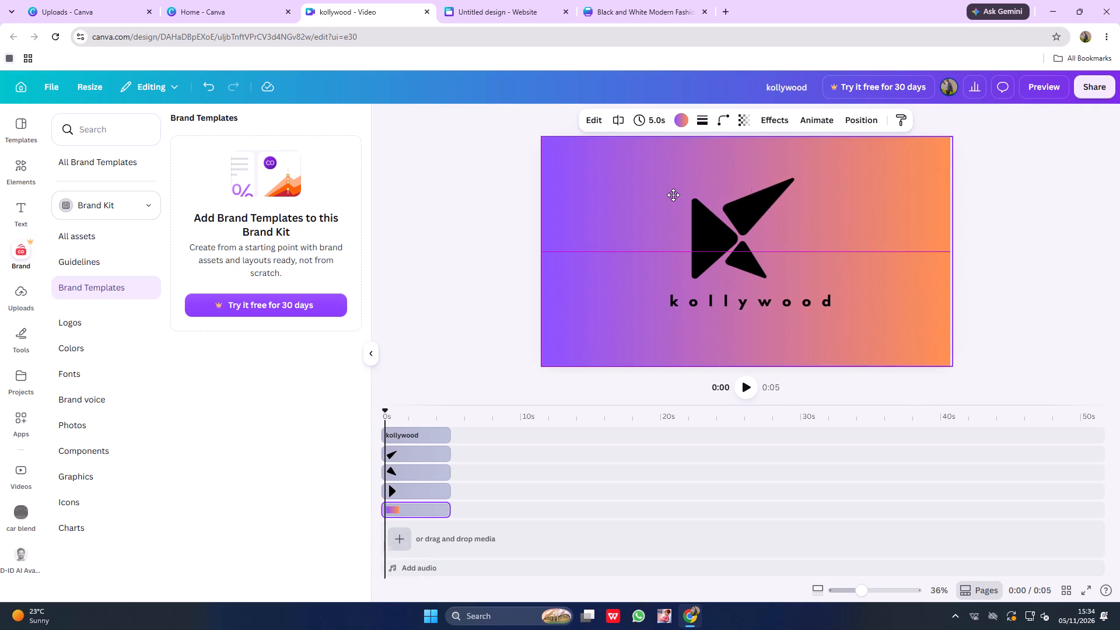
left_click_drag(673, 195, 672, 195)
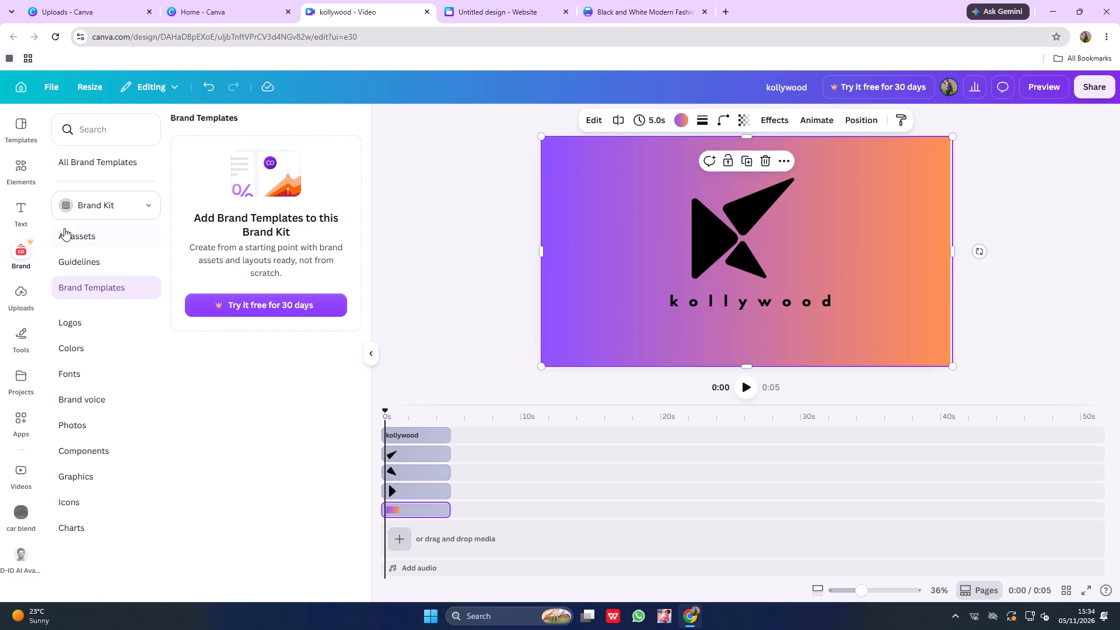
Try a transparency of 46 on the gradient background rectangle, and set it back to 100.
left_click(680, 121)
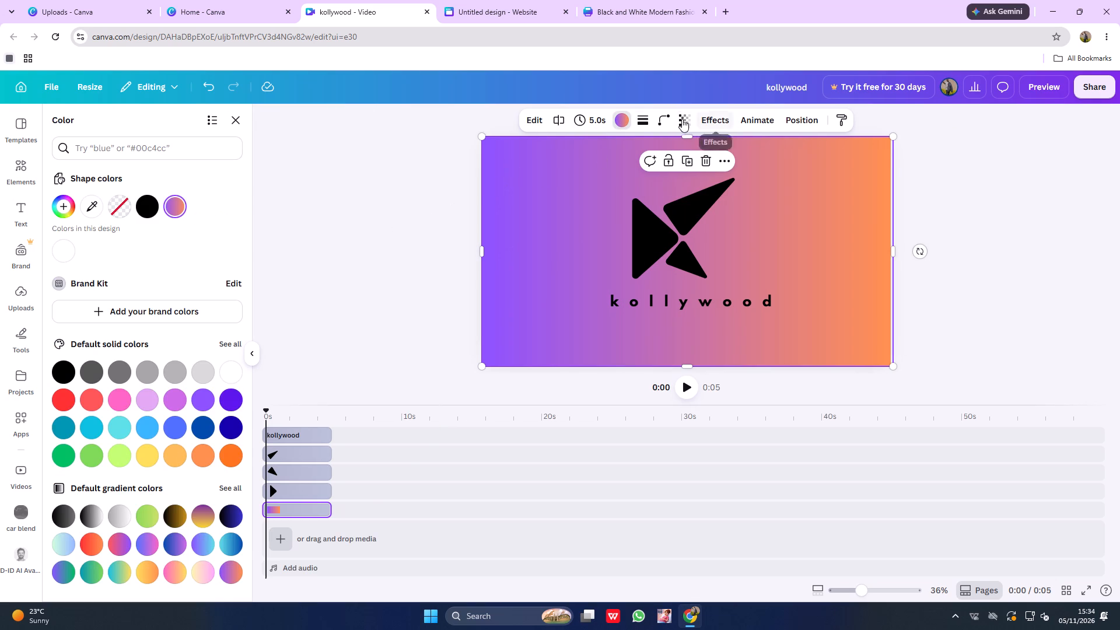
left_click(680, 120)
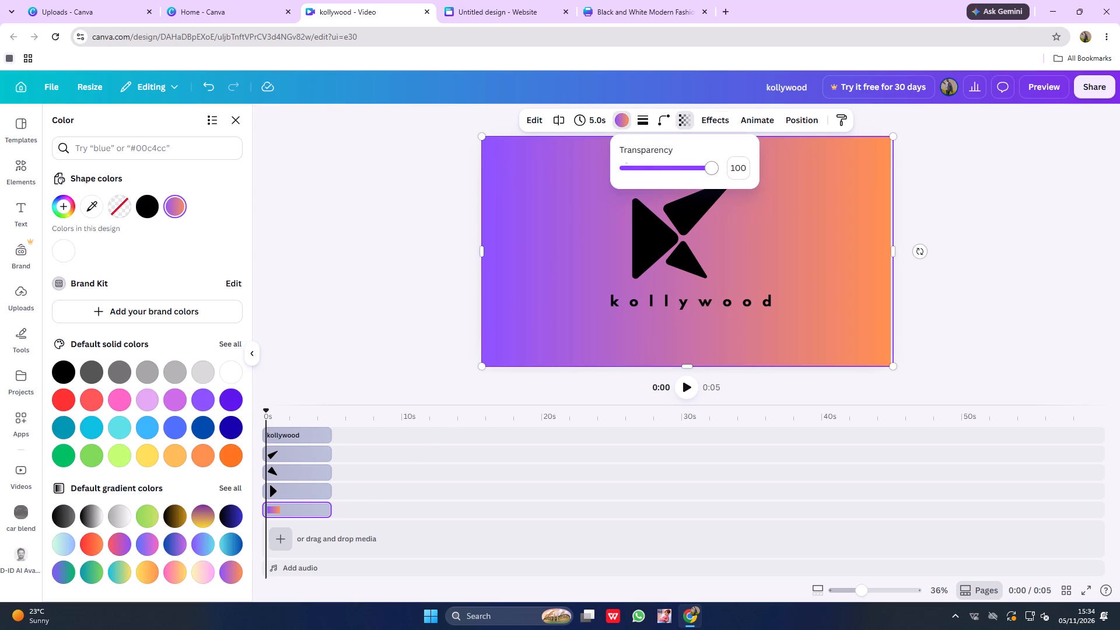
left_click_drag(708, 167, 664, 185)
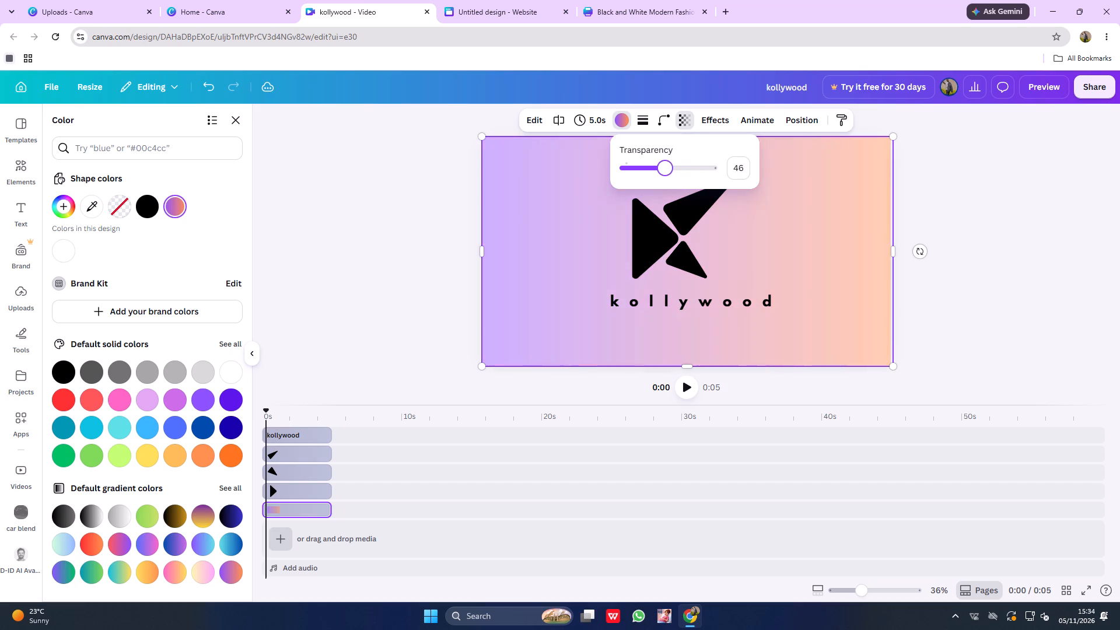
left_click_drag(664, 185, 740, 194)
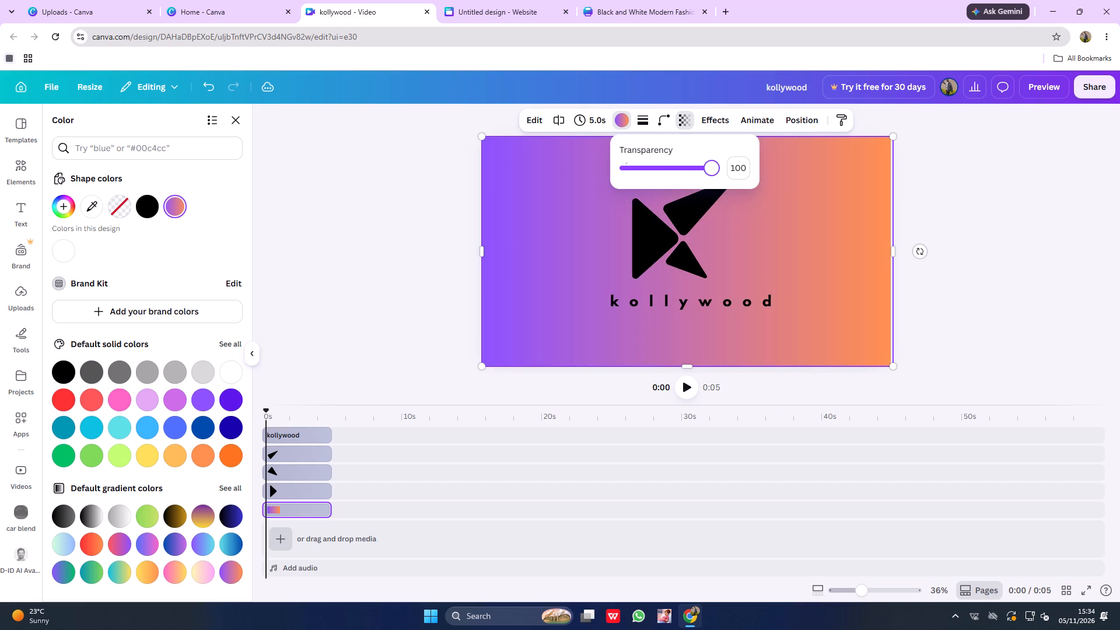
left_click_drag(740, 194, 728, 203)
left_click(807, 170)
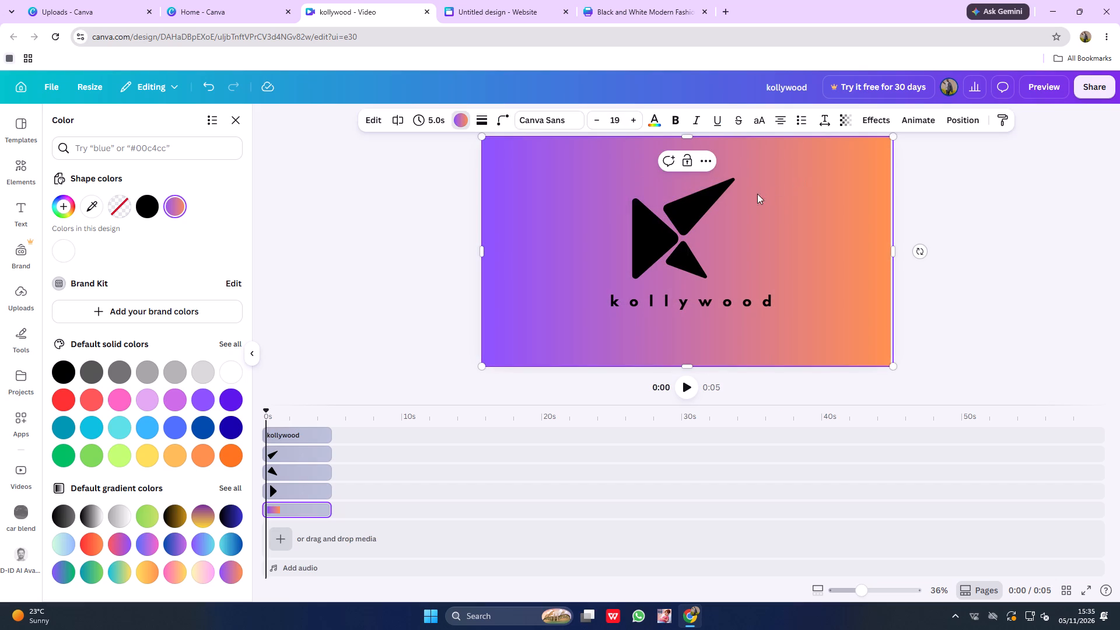
Try default gradients on the background rectangle, including purple-orange and dark blue-purple, ending with the blue-pink gradient #5170ff to #ff66c4.
scroll(122, 332, "down", 4)
scroll(153, 368, "down", 3)
left_click(226, 575)
right_click(226, 575)
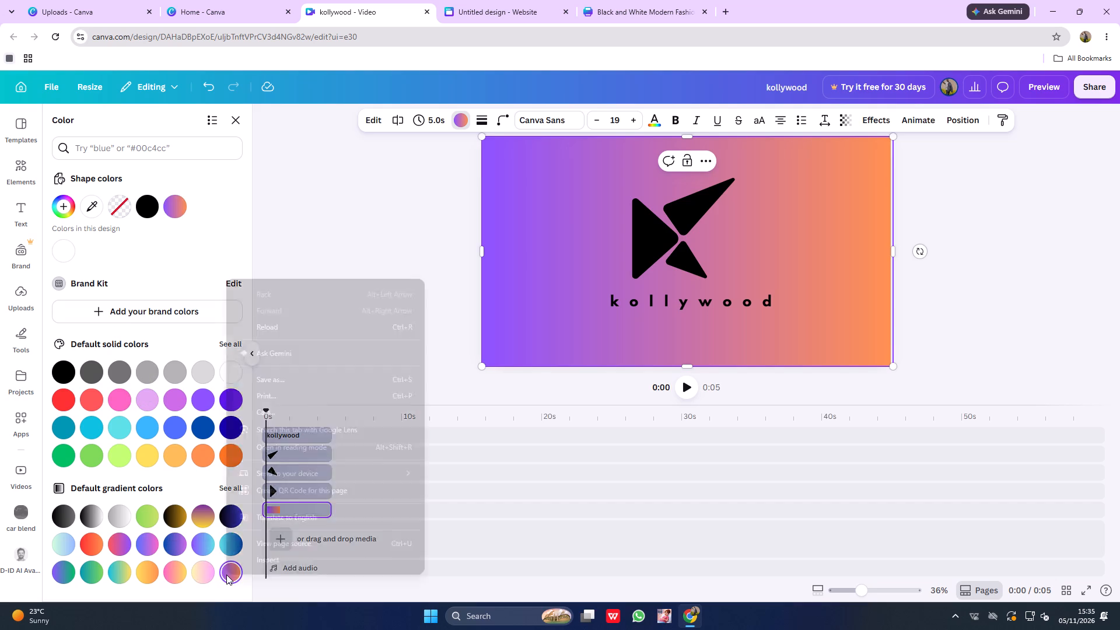
double_click(226, 575)
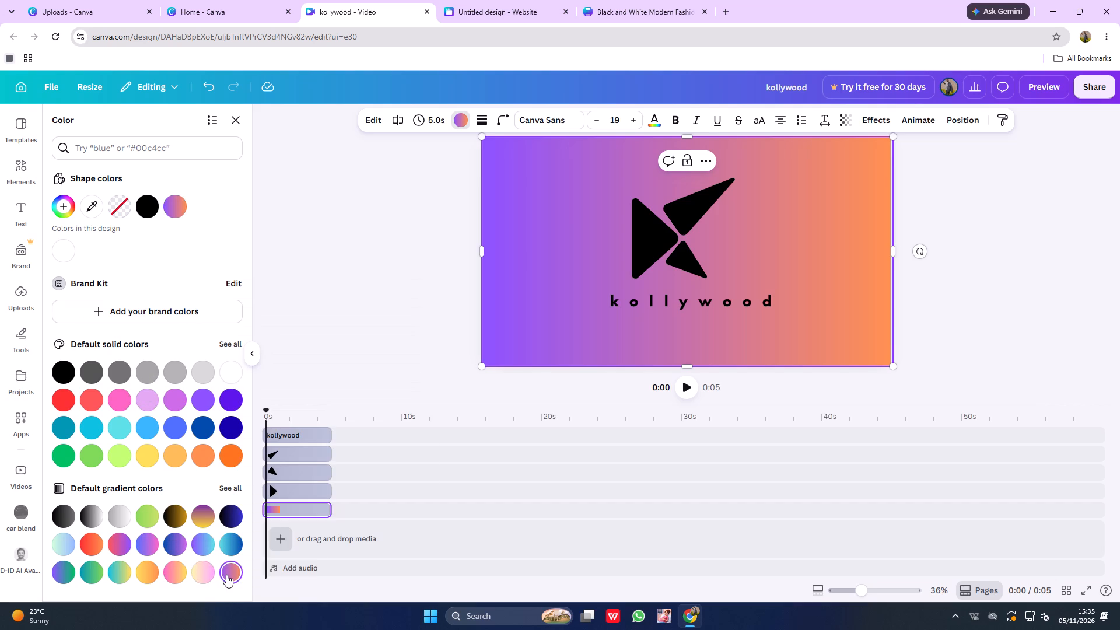
triple_click(226, 575)
double_click(226, 575)
left_click(211, 540)
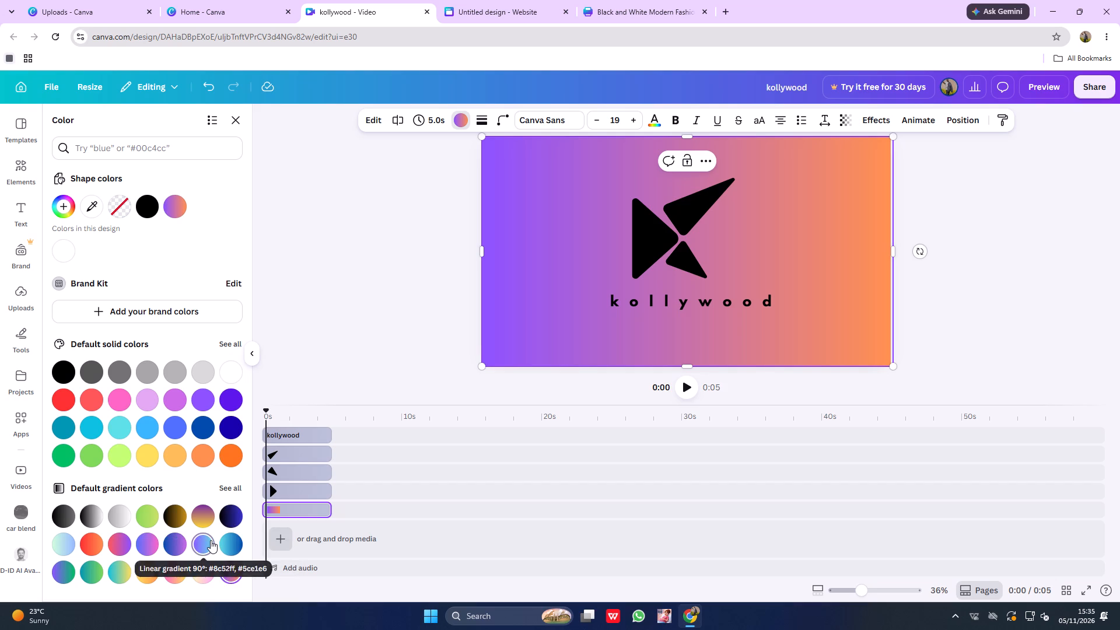
left_click(180, 540)
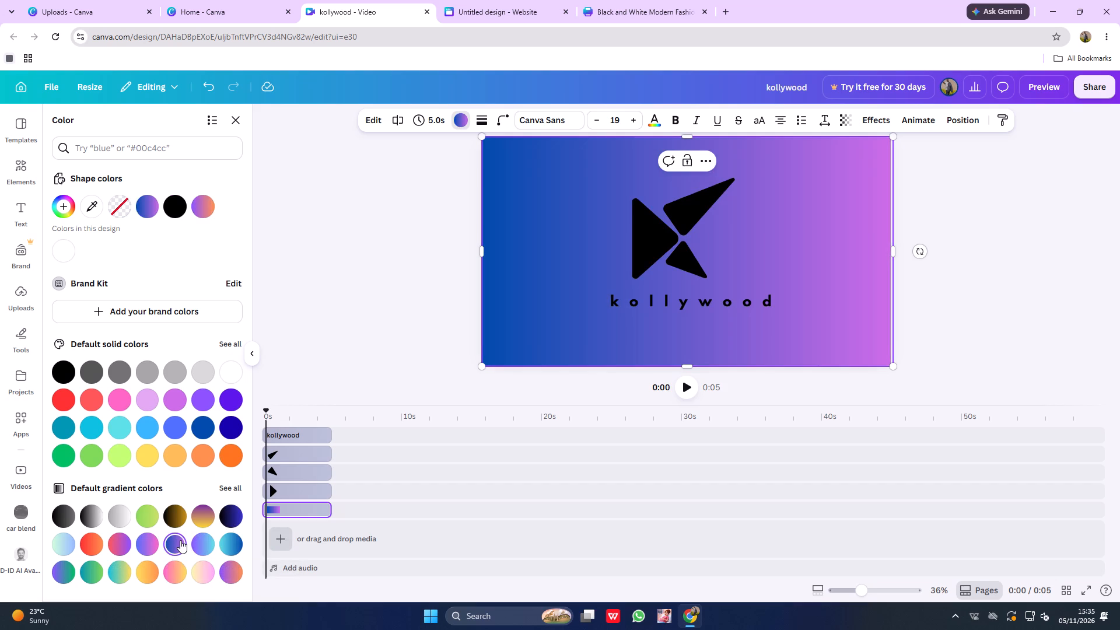
left_click(149, 547)
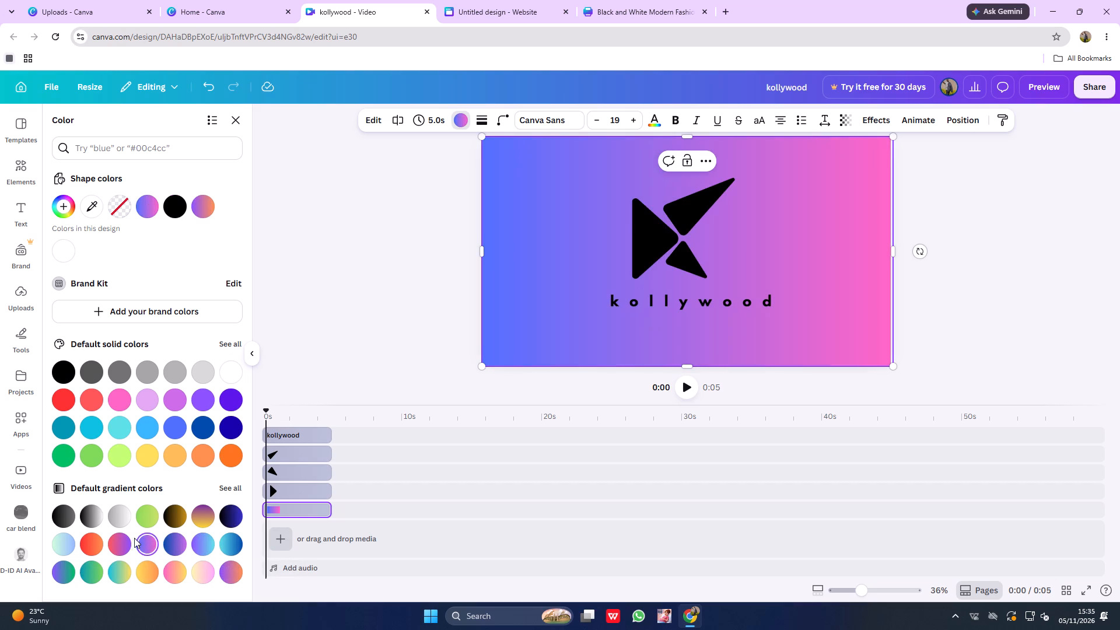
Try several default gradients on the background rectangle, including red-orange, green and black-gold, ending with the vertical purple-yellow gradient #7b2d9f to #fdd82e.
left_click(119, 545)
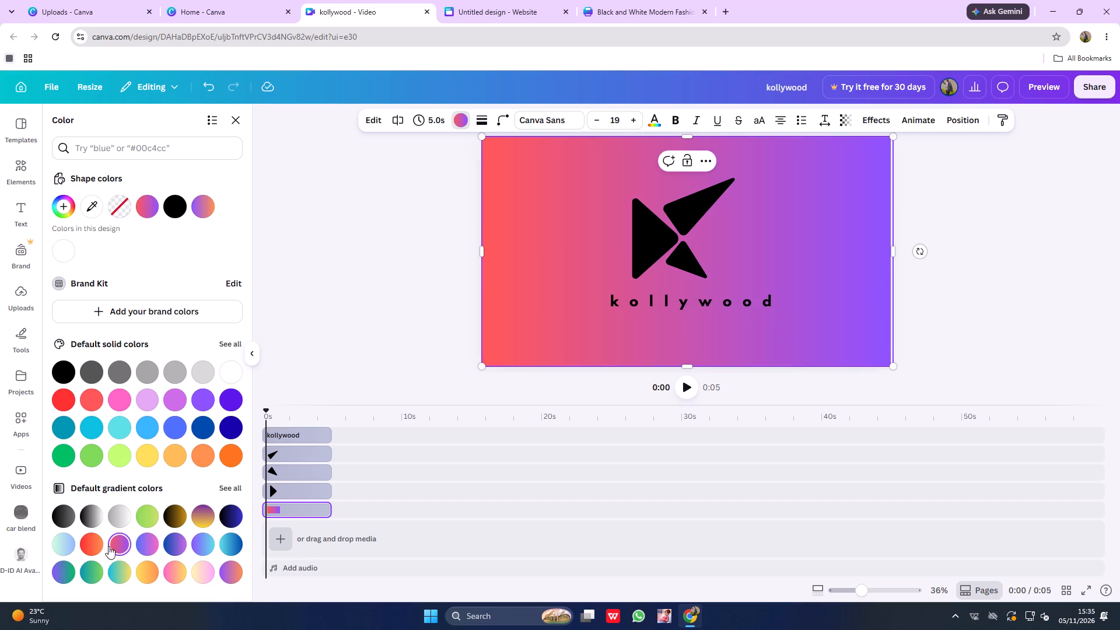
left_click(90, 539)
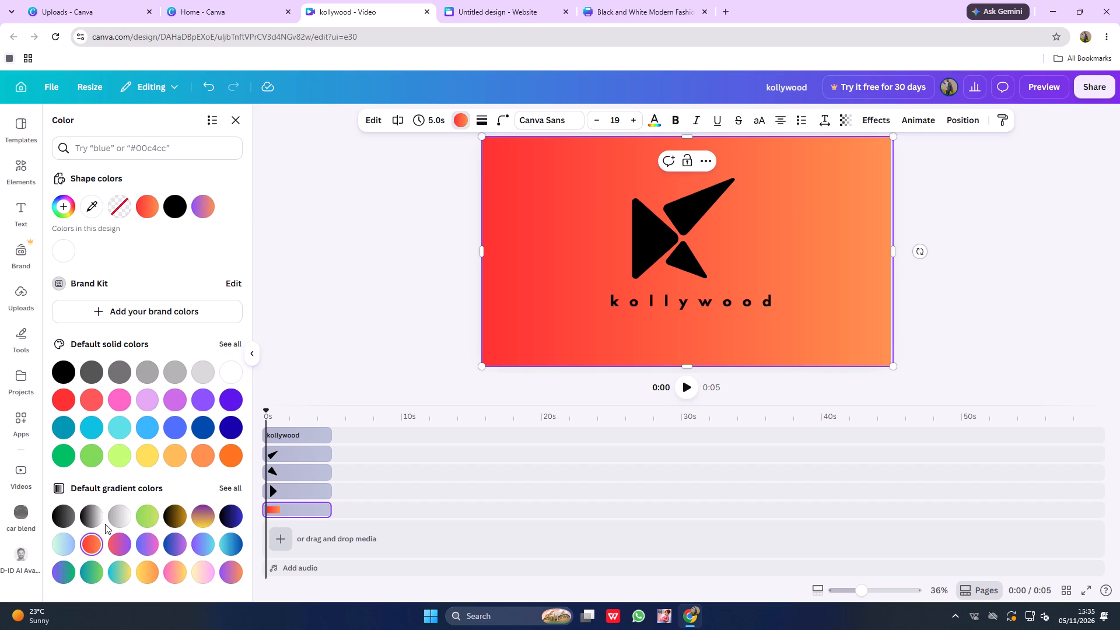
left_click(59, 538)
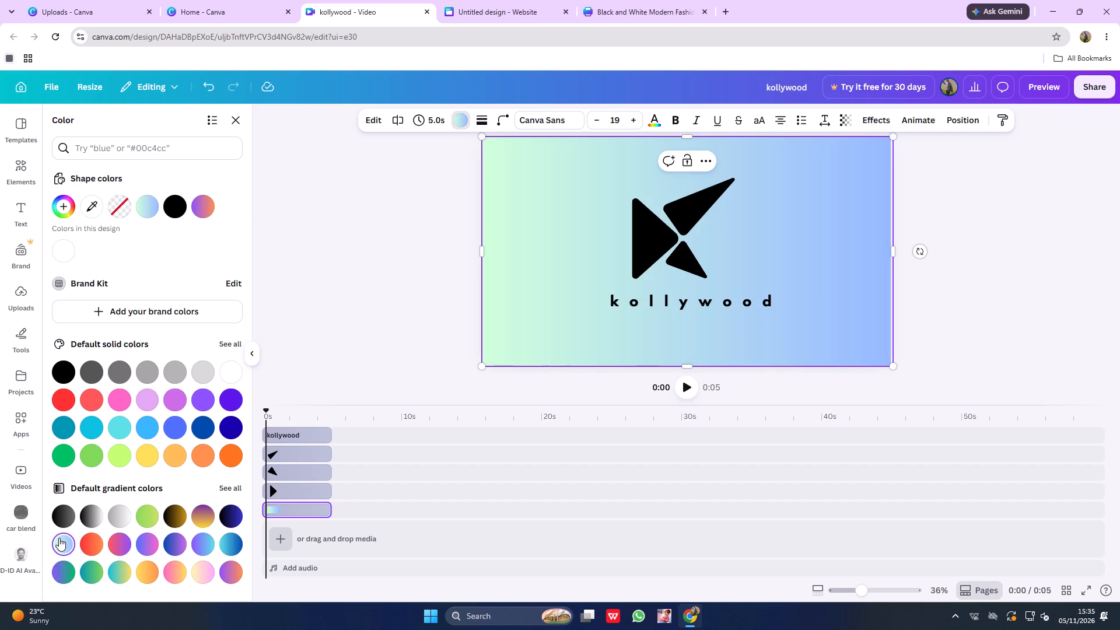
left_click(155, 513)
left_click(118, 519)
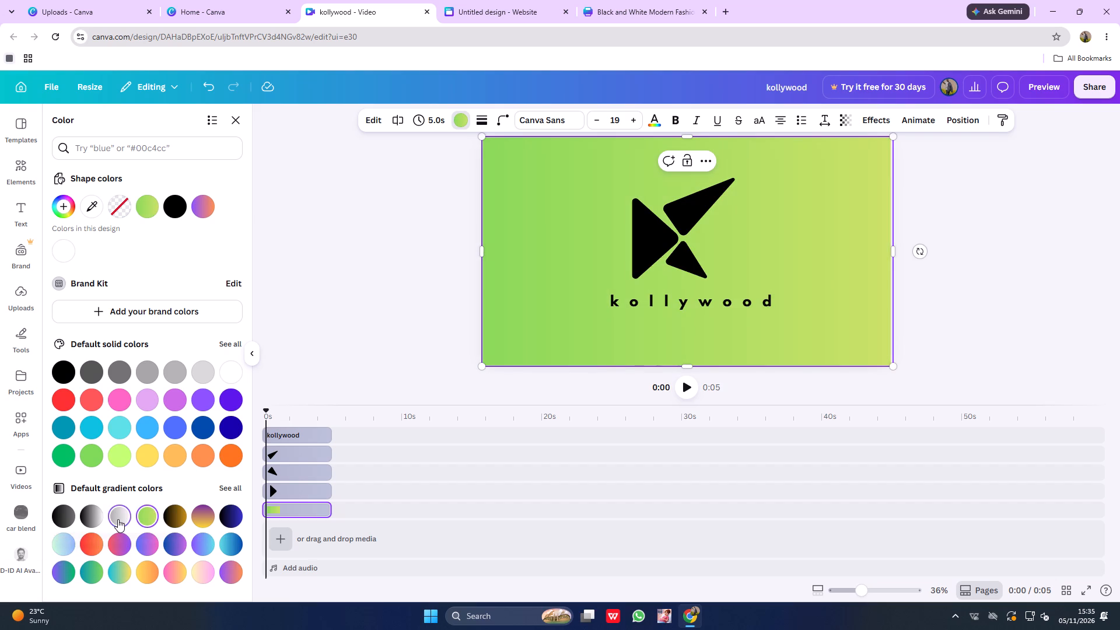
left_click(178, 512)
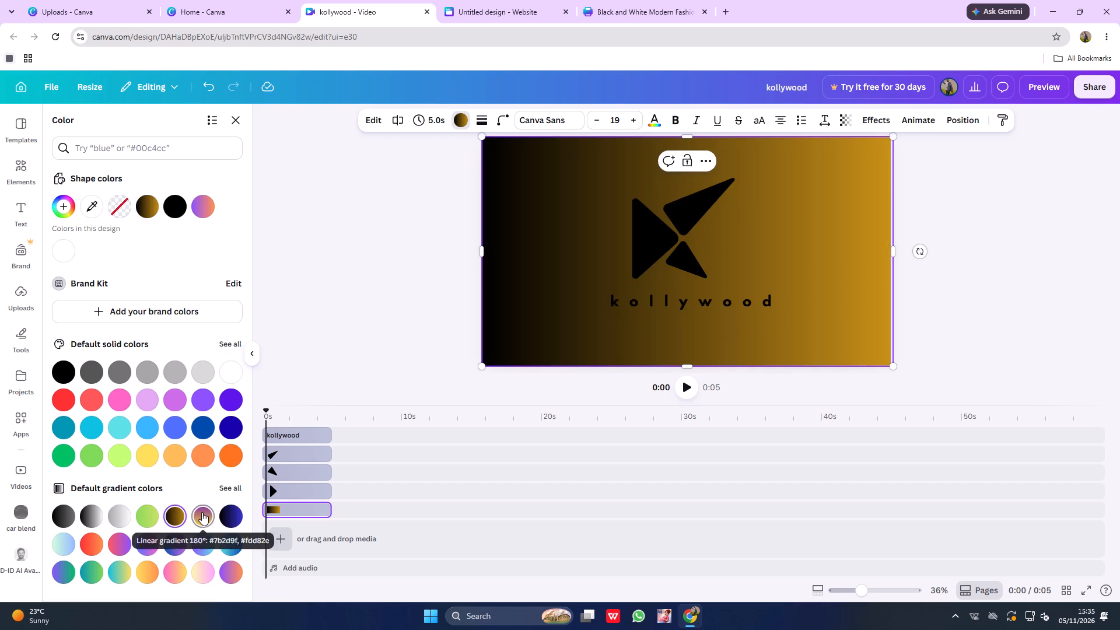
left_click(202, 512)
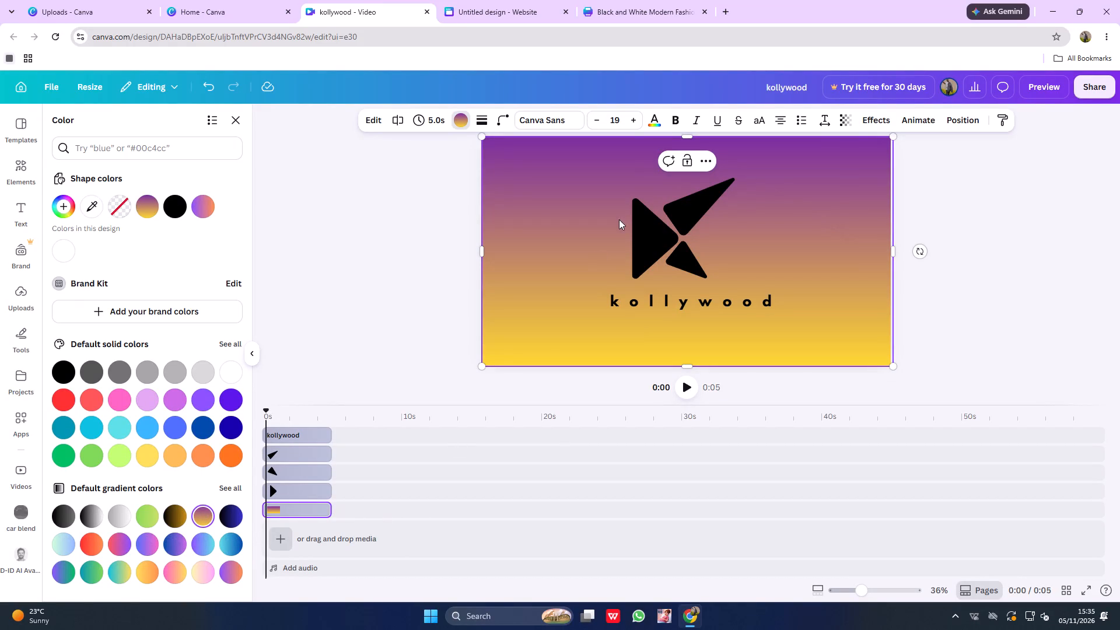
Set the background rectangle's text colour to the purple-orange default gradient, trying purple-yellow across the page in between.
left_click(654, 125)
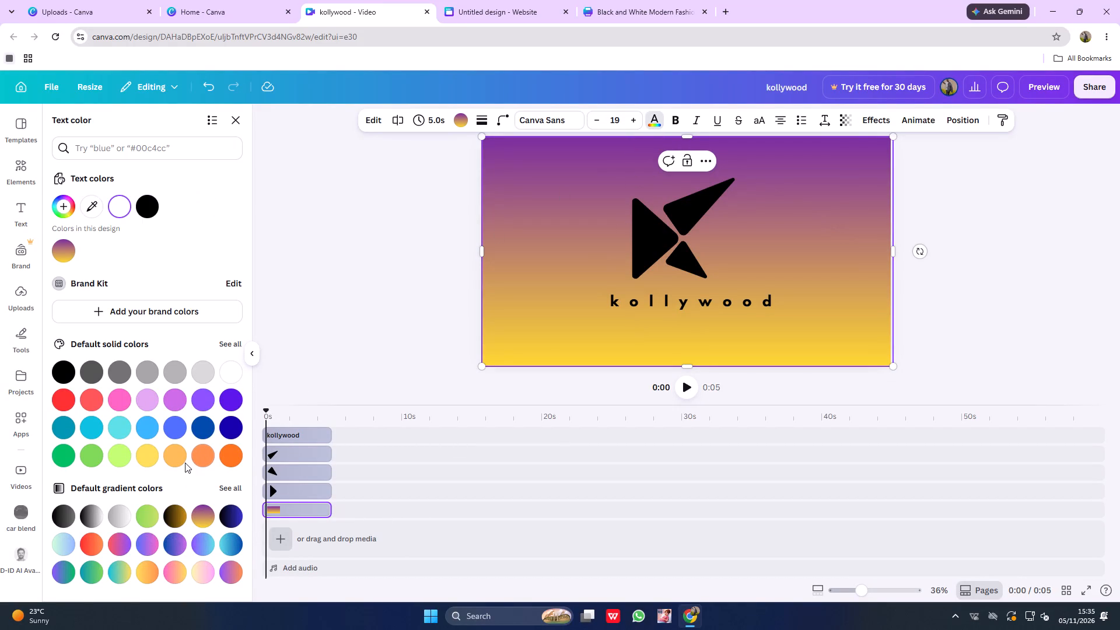
scroll(232, 533, "down", 4)
left_click(225, 569)
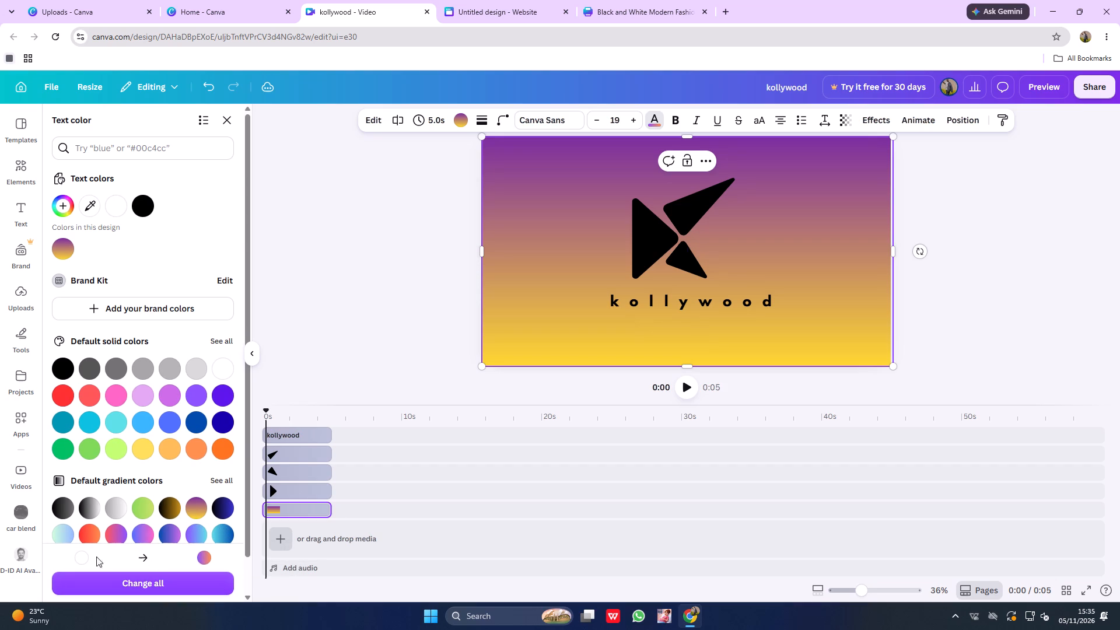
left_click(81, 559)
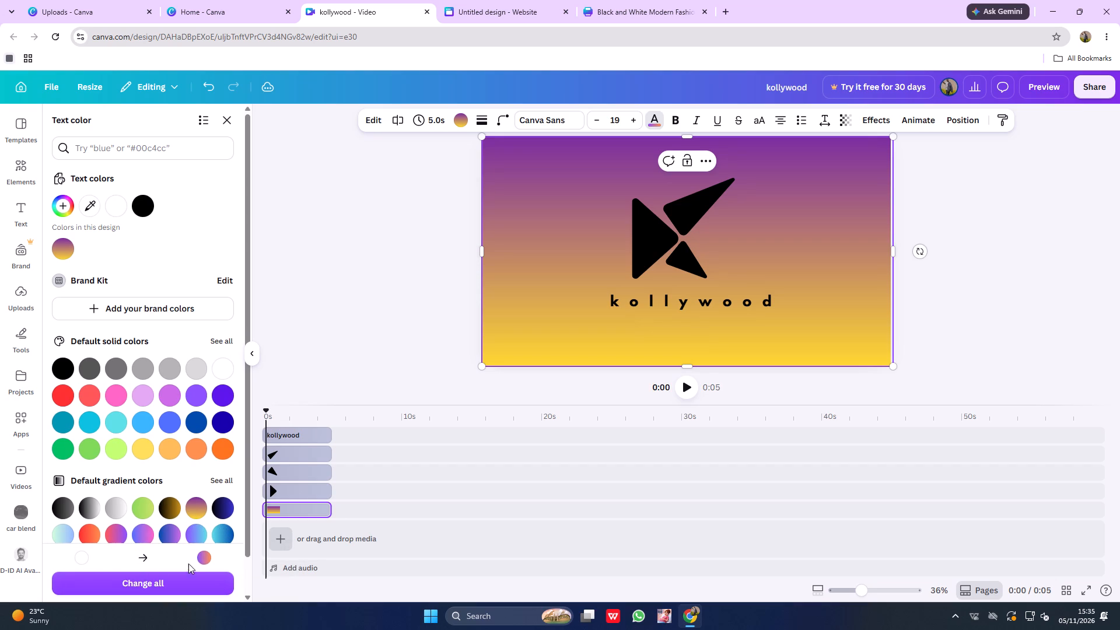
left_click(186, 575)
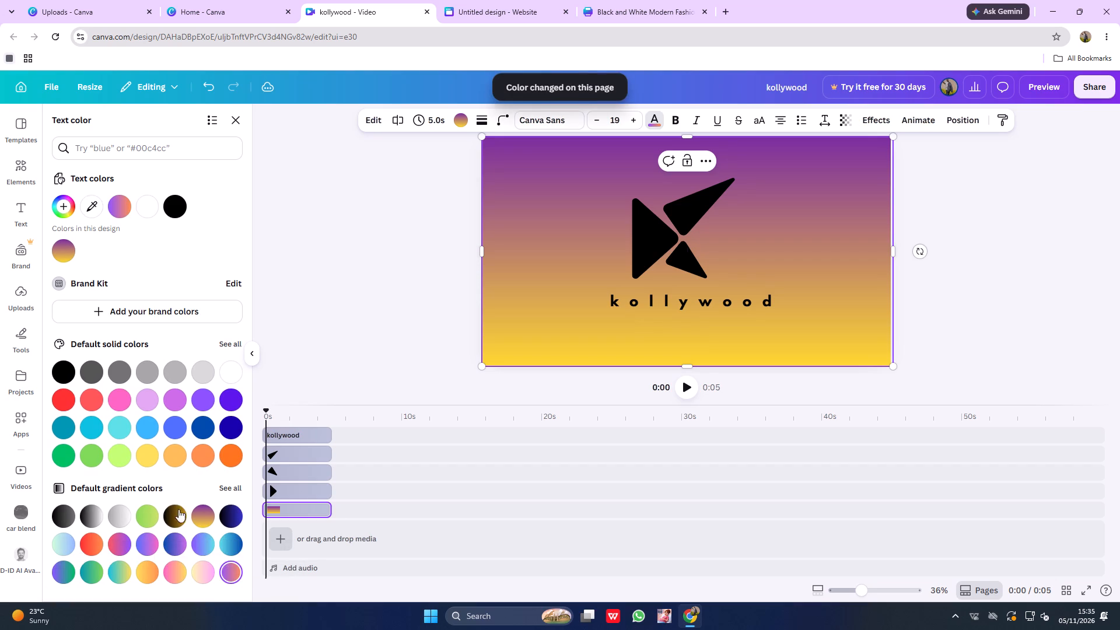
left_click(233, 572)
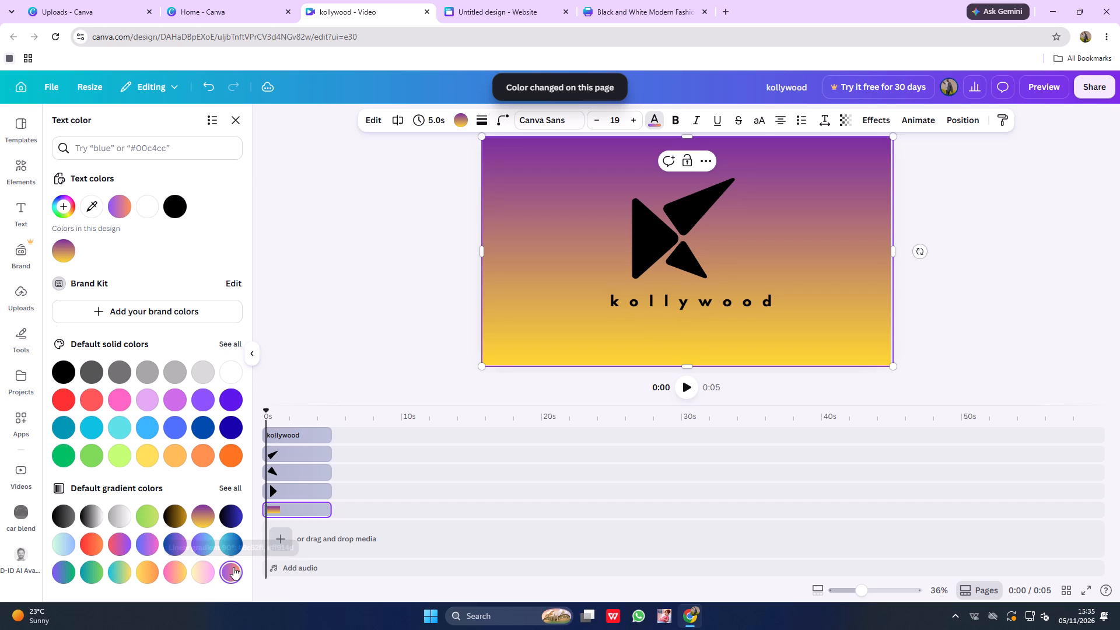
left_click(233, 567)
left_click(202, 512)
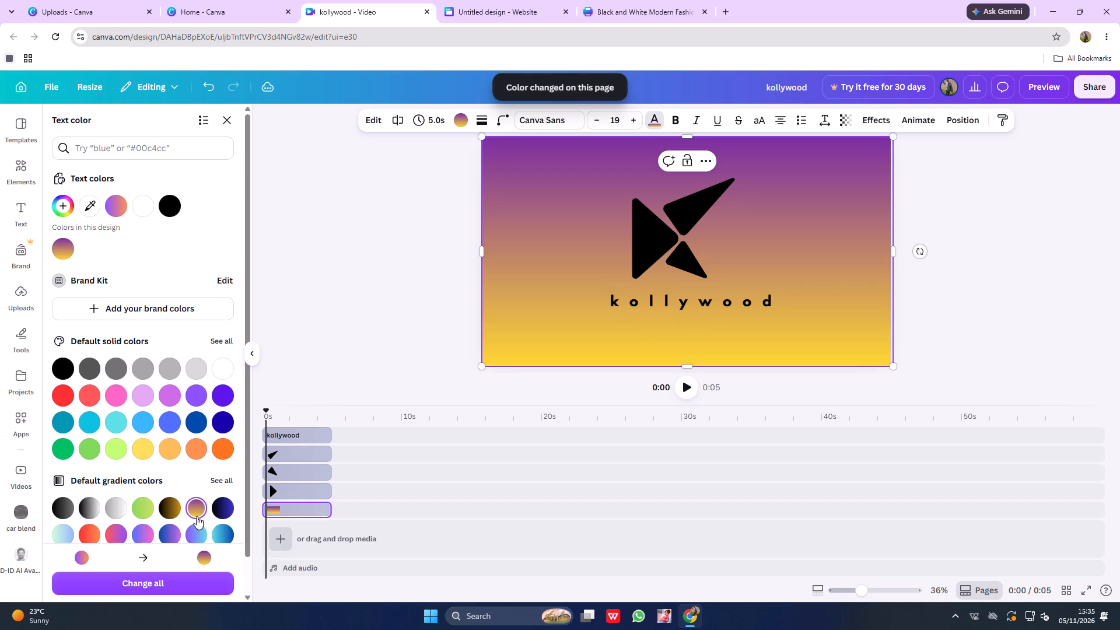
left_click(197, 508)
left_click(190, 580)
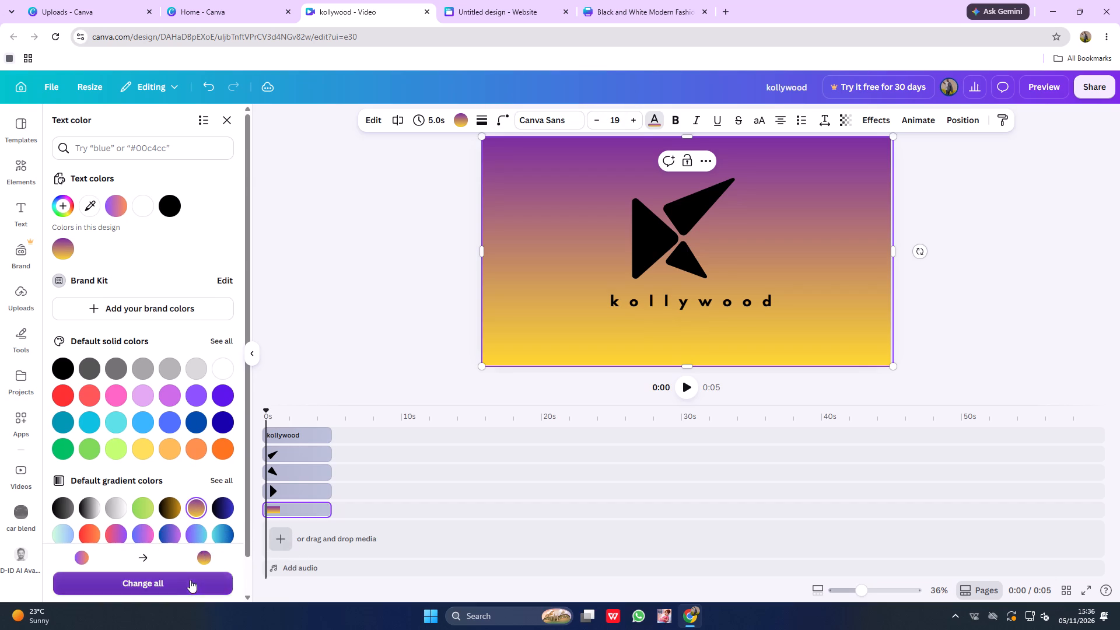
left_click(231, 572)
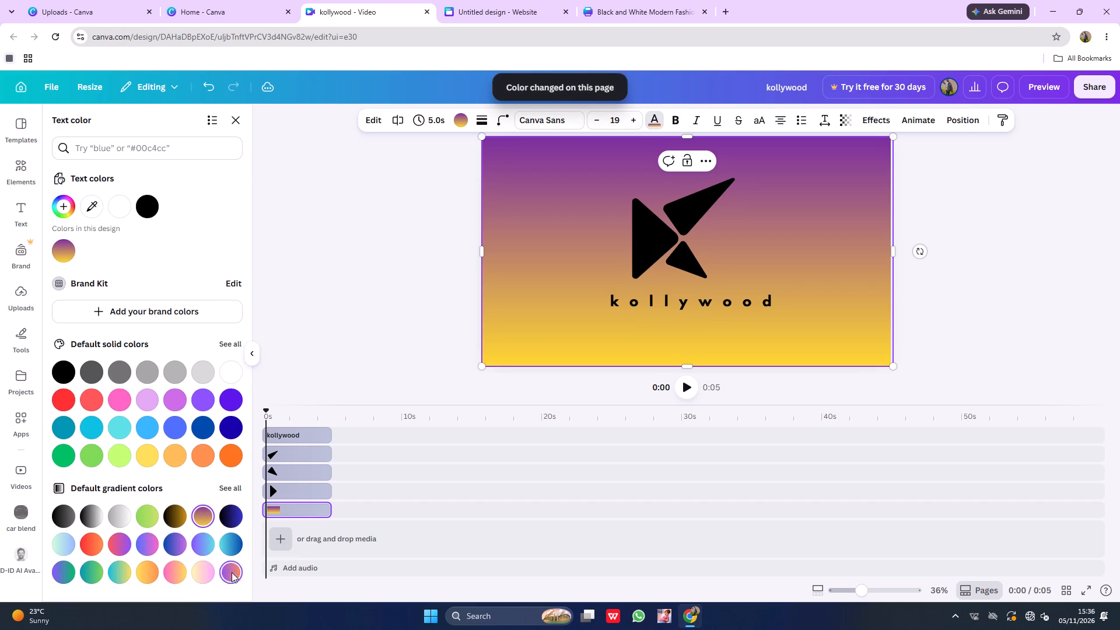
left_click(210, 575)
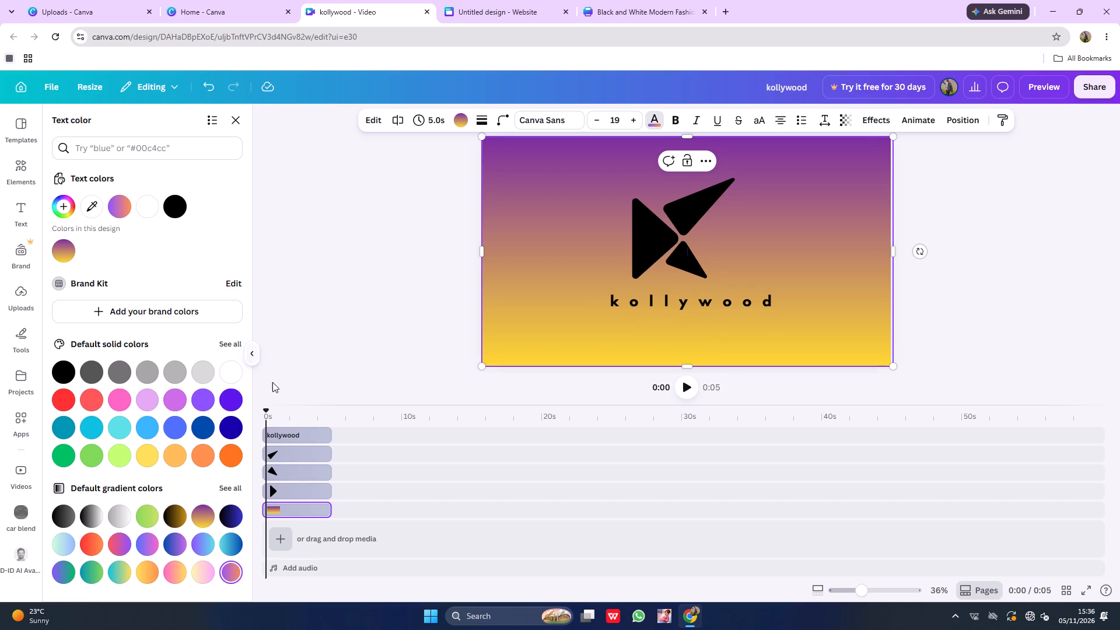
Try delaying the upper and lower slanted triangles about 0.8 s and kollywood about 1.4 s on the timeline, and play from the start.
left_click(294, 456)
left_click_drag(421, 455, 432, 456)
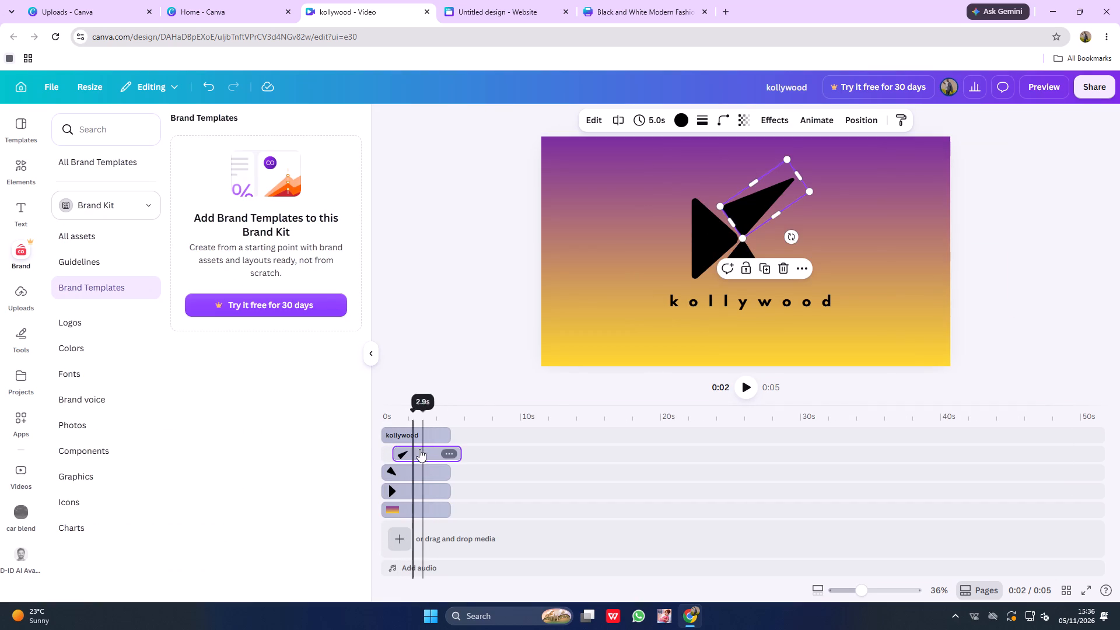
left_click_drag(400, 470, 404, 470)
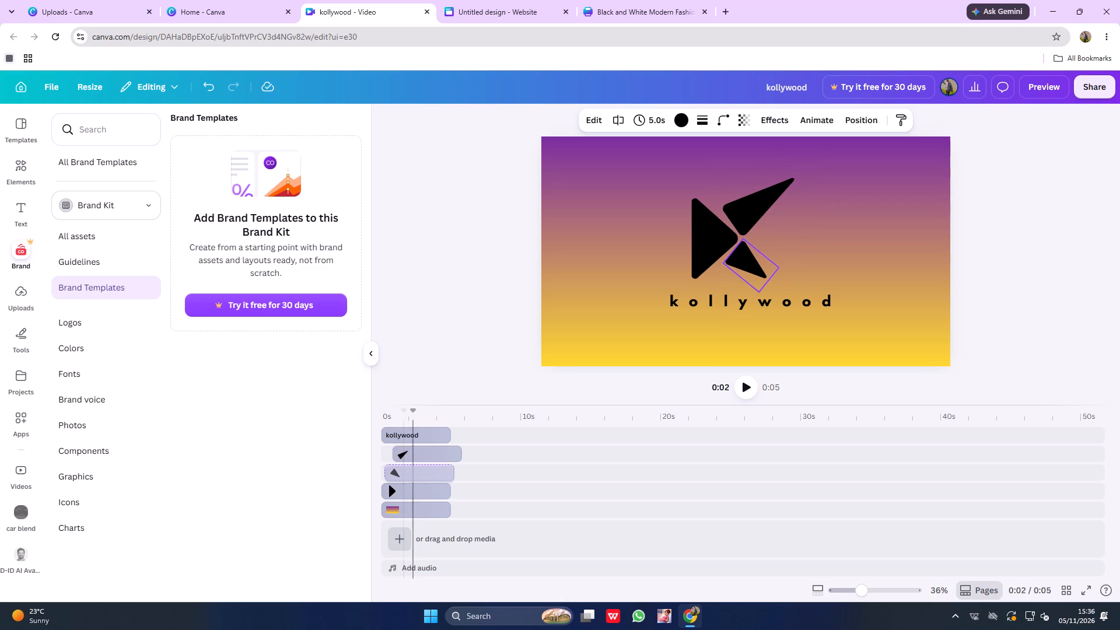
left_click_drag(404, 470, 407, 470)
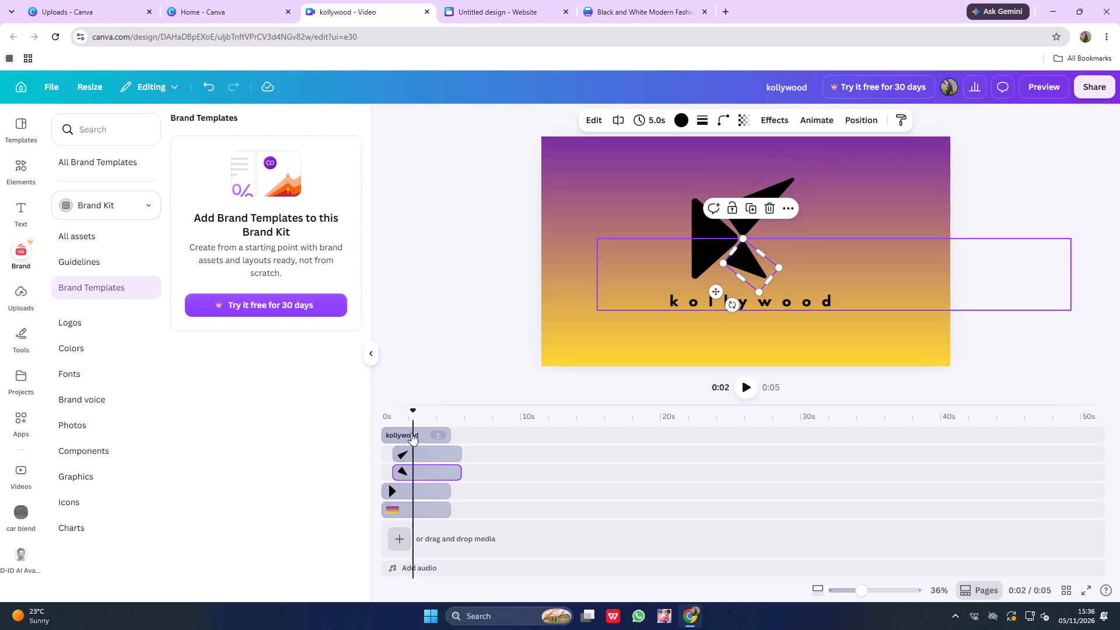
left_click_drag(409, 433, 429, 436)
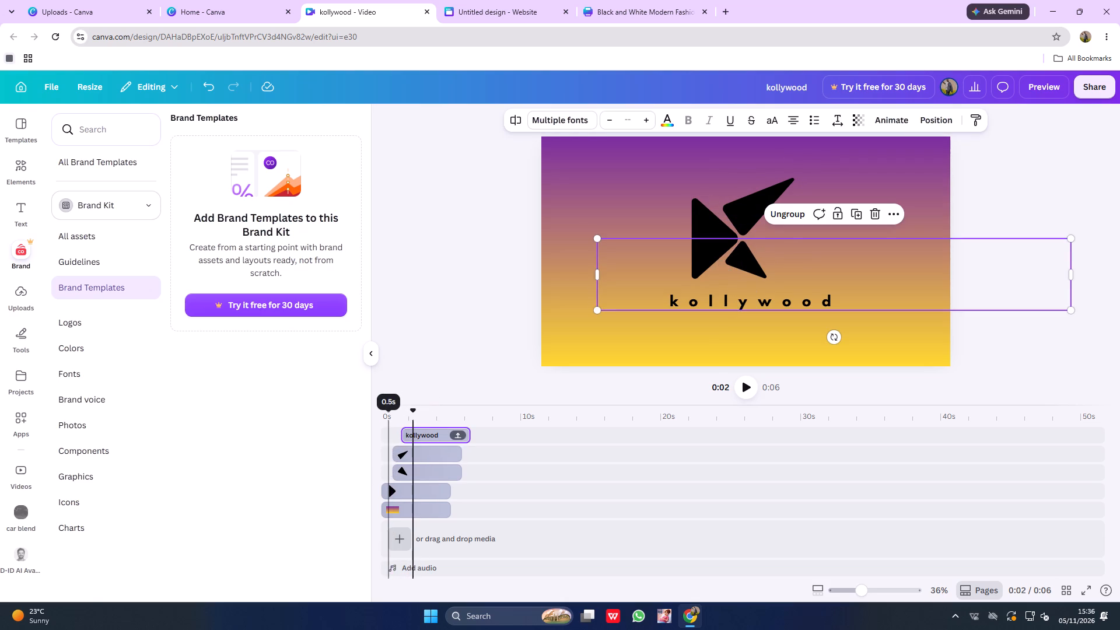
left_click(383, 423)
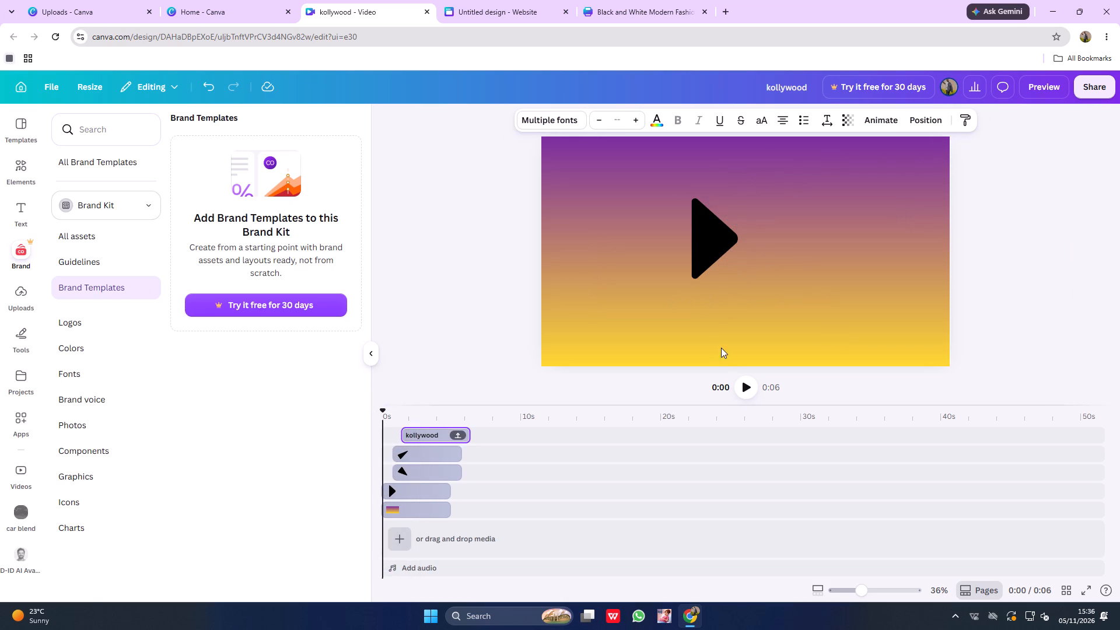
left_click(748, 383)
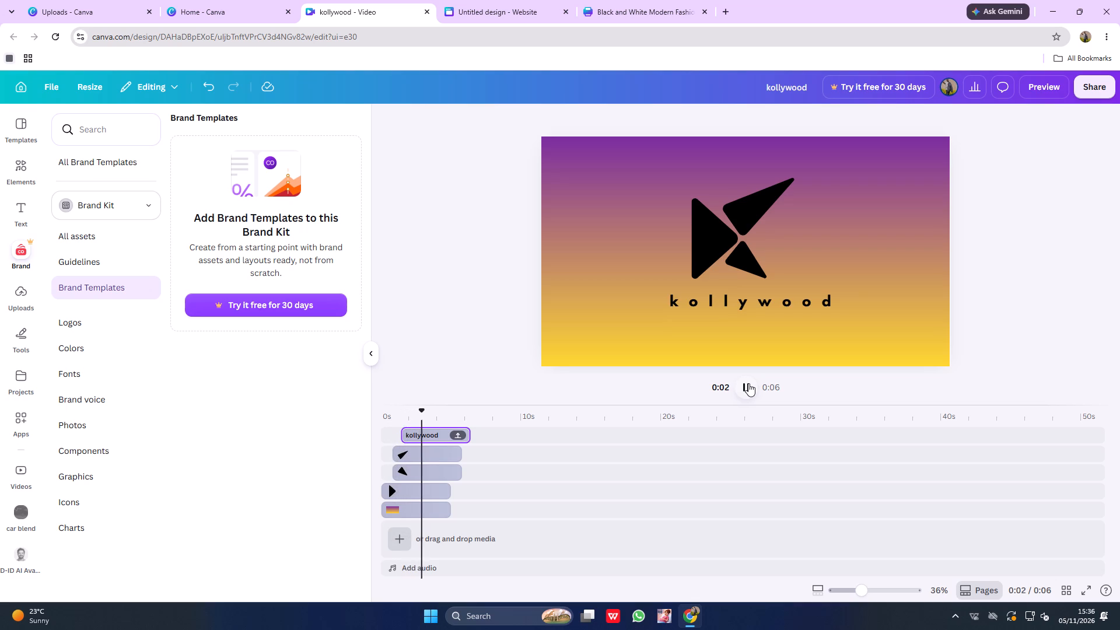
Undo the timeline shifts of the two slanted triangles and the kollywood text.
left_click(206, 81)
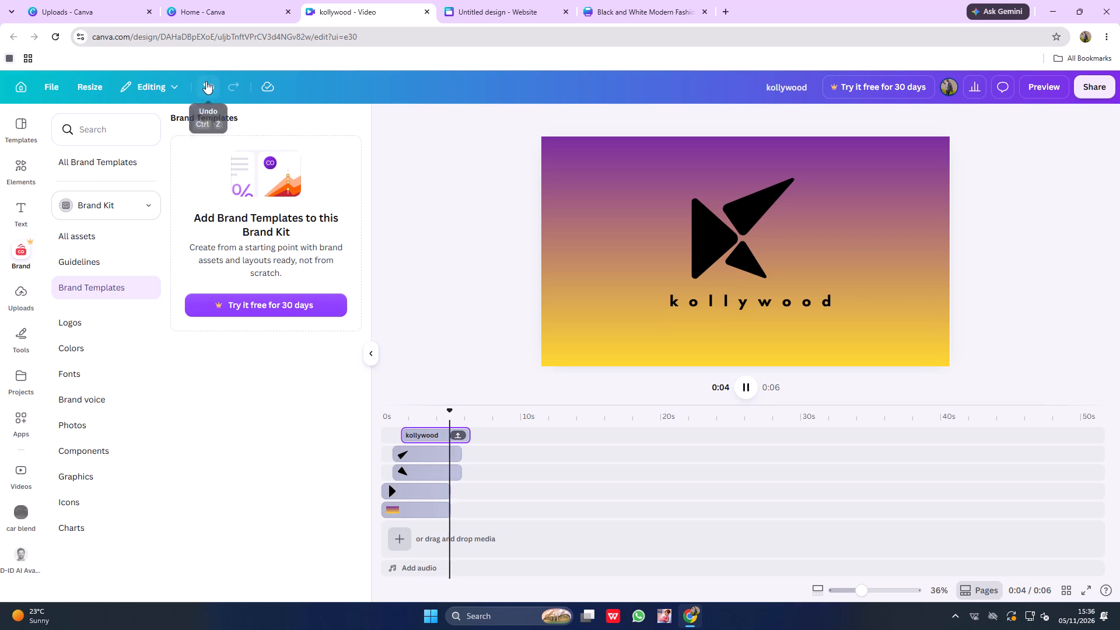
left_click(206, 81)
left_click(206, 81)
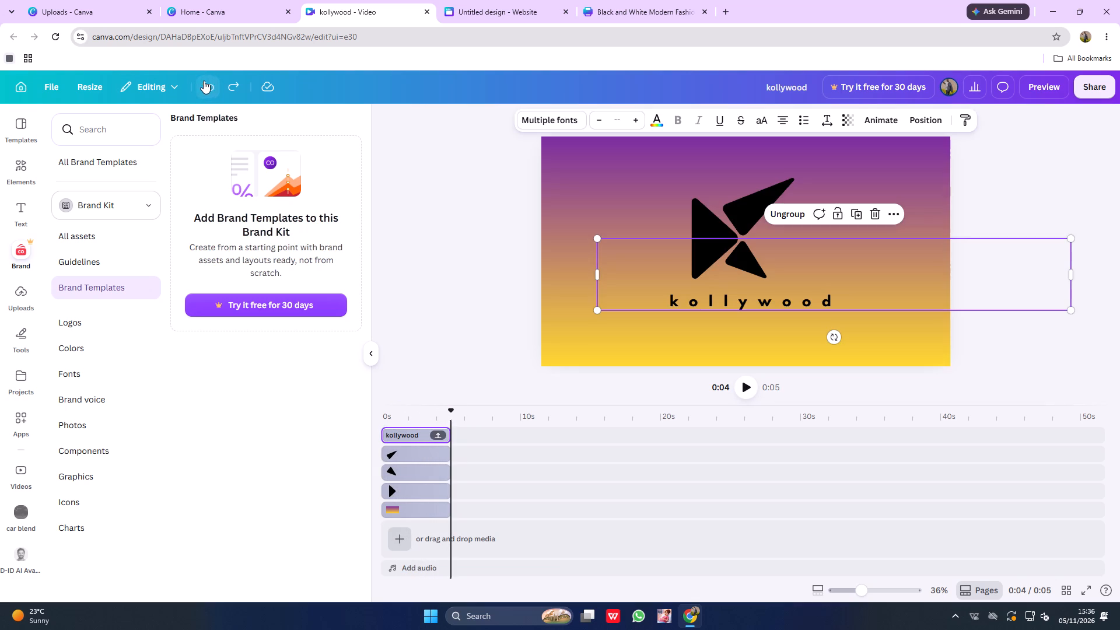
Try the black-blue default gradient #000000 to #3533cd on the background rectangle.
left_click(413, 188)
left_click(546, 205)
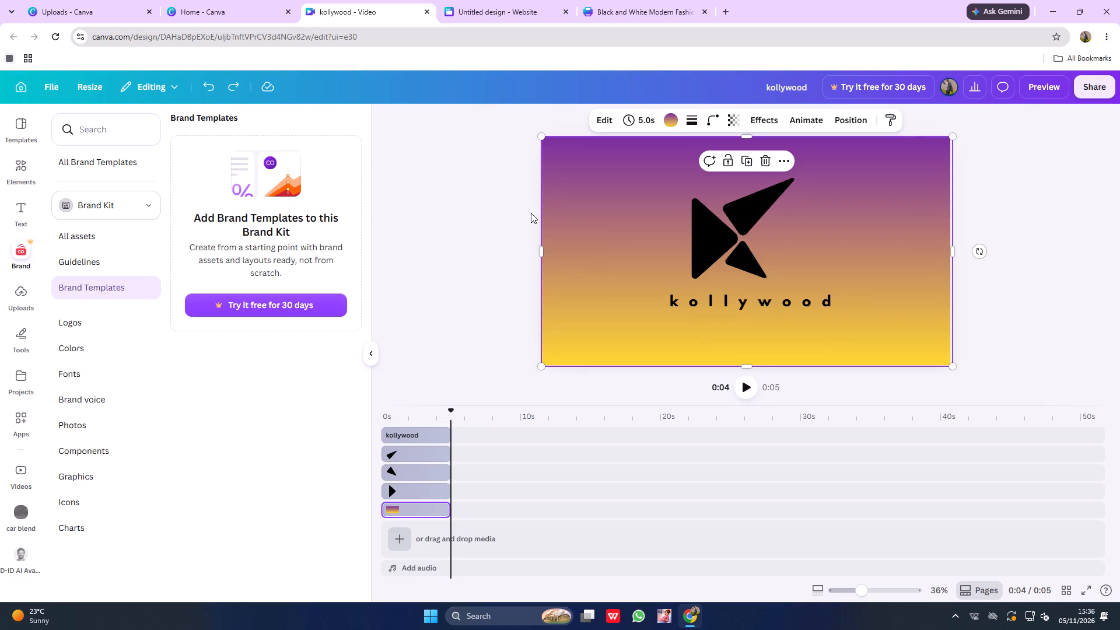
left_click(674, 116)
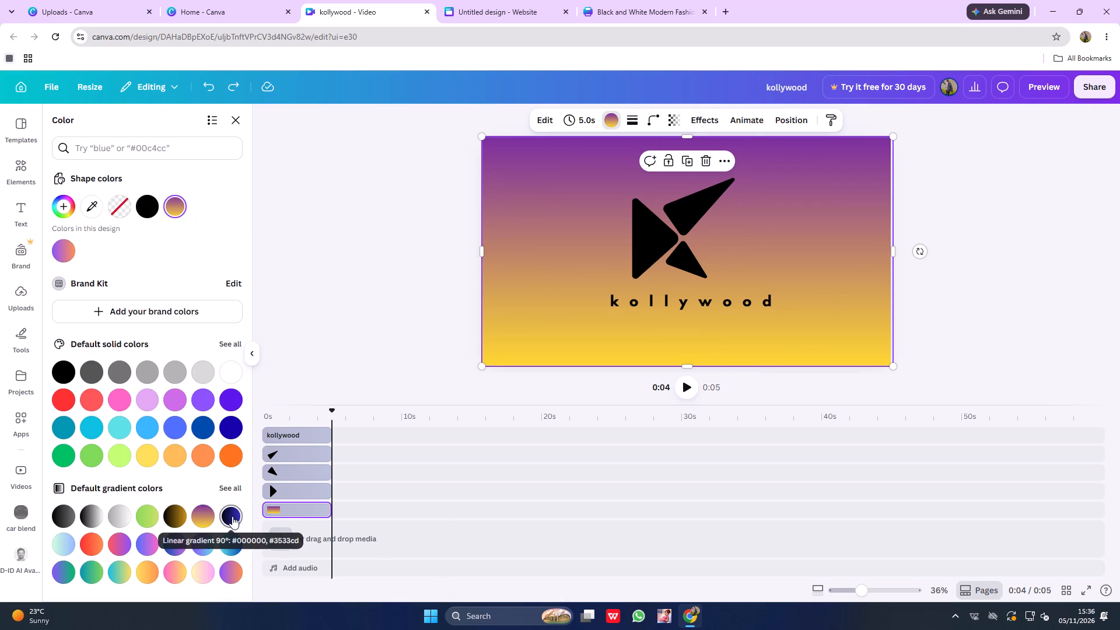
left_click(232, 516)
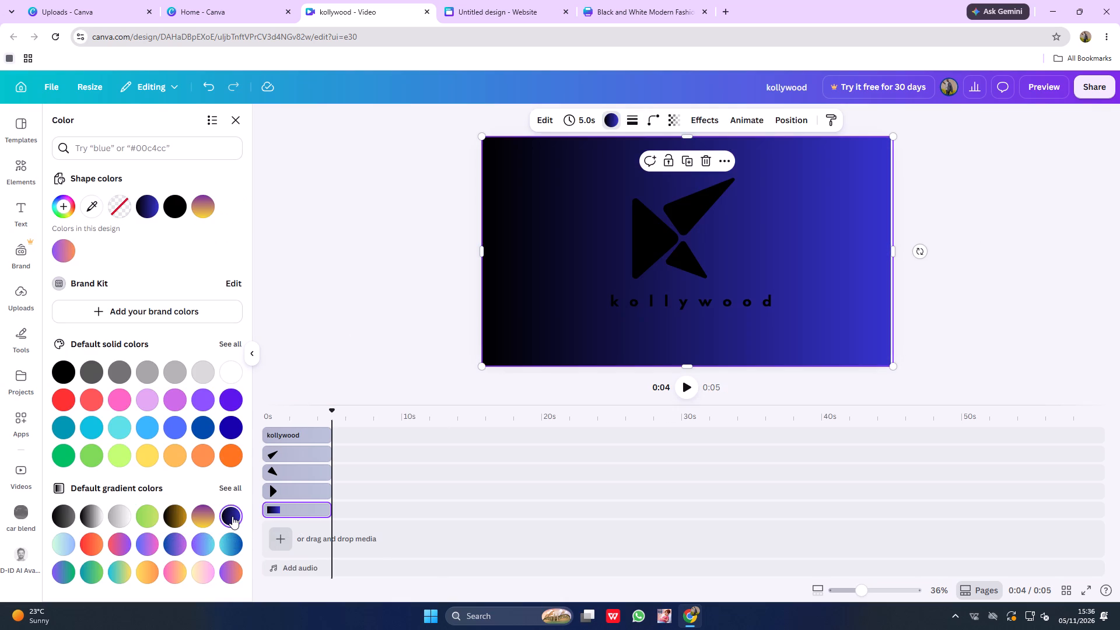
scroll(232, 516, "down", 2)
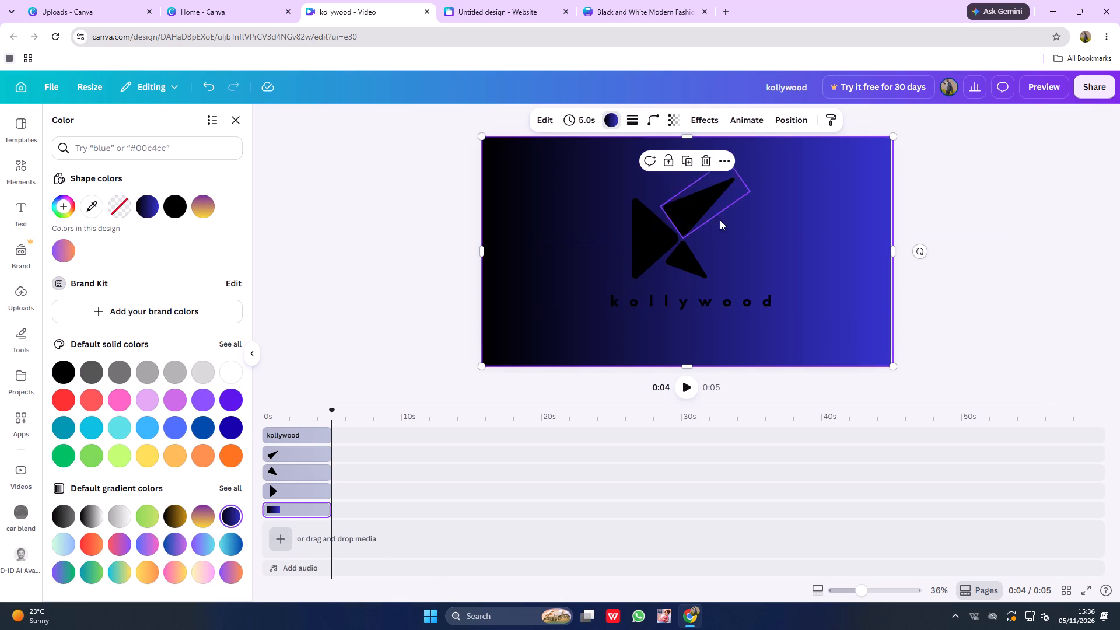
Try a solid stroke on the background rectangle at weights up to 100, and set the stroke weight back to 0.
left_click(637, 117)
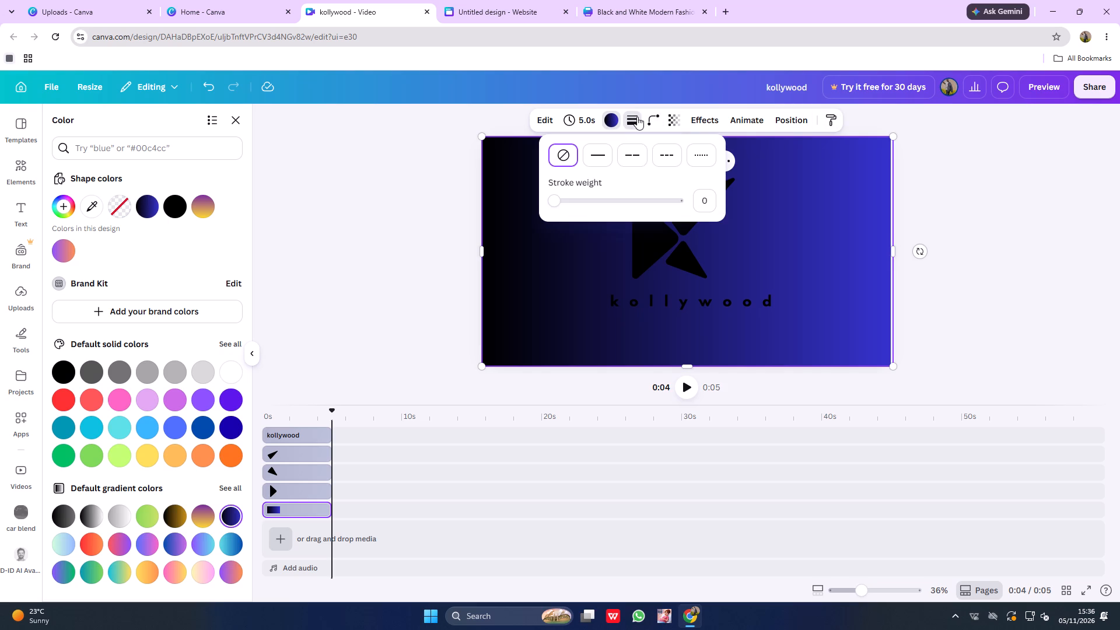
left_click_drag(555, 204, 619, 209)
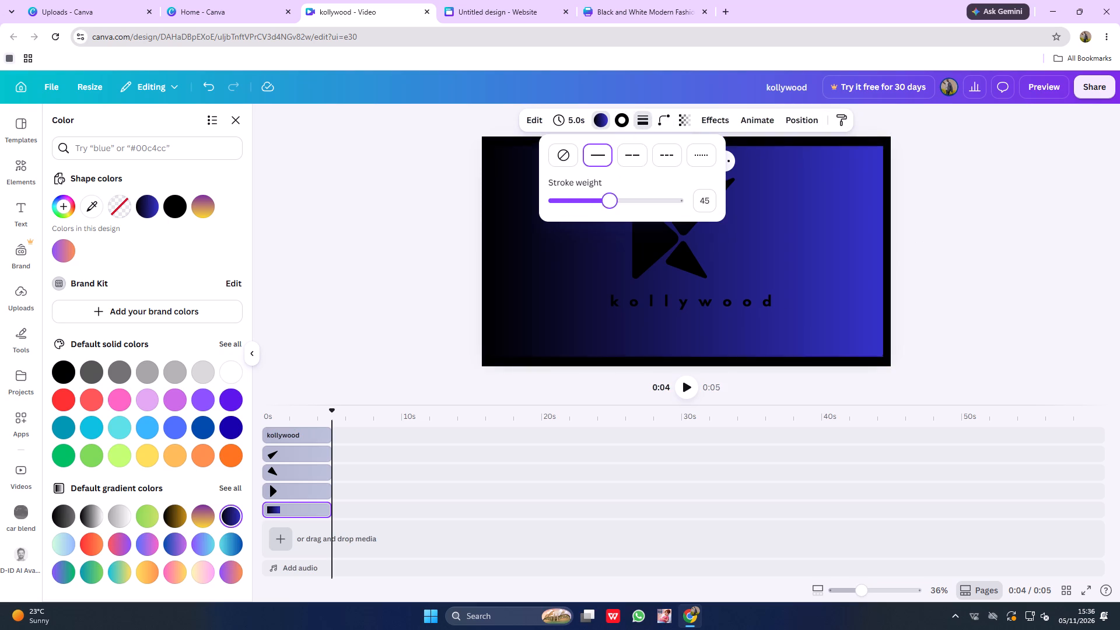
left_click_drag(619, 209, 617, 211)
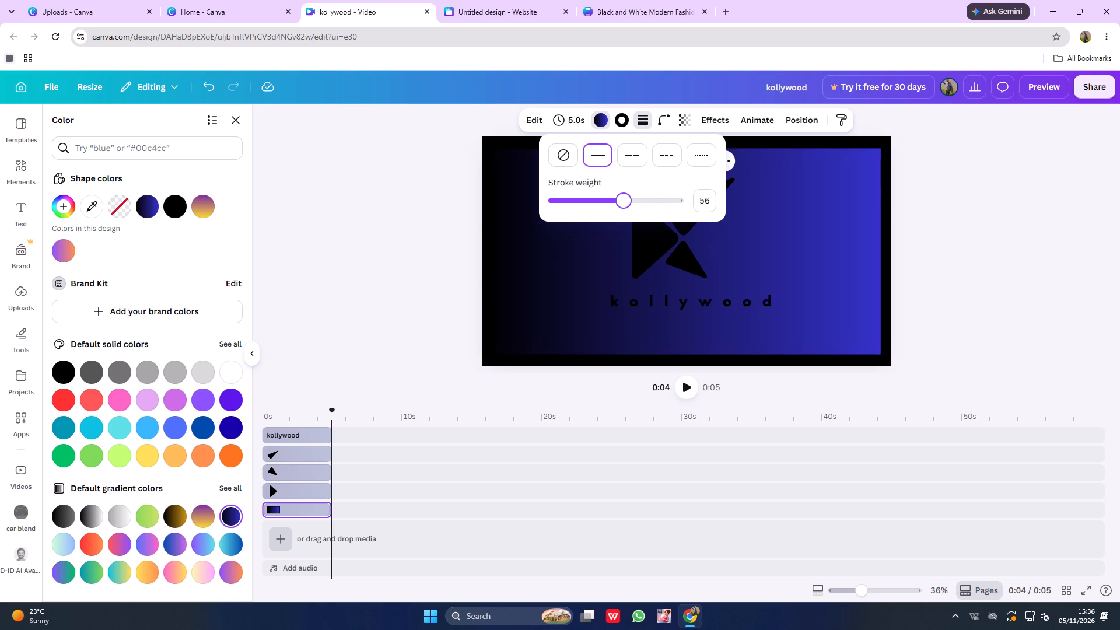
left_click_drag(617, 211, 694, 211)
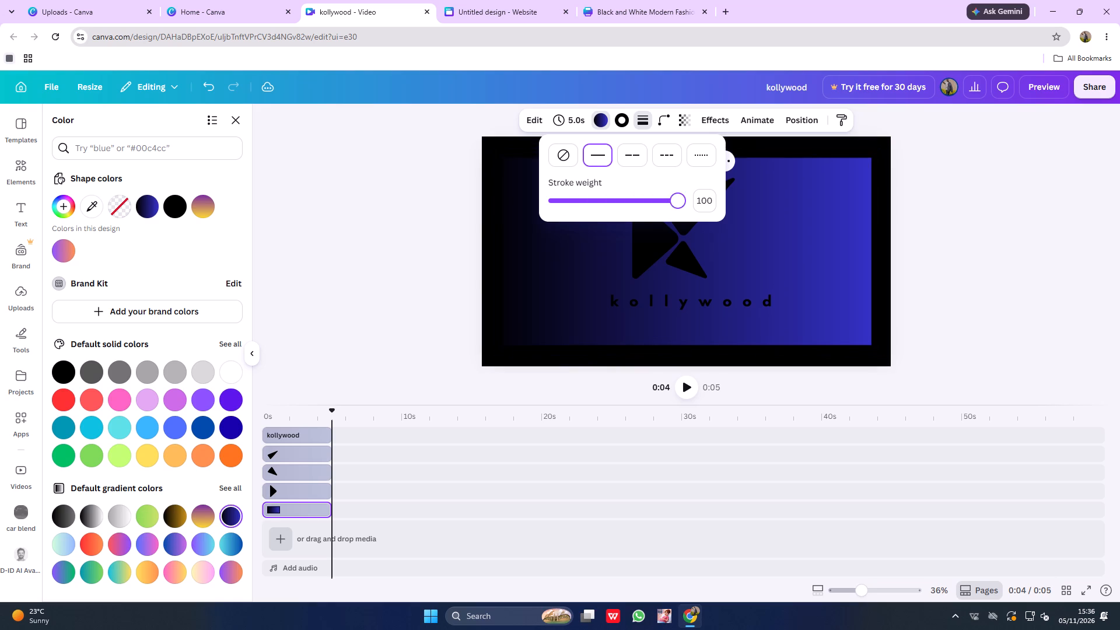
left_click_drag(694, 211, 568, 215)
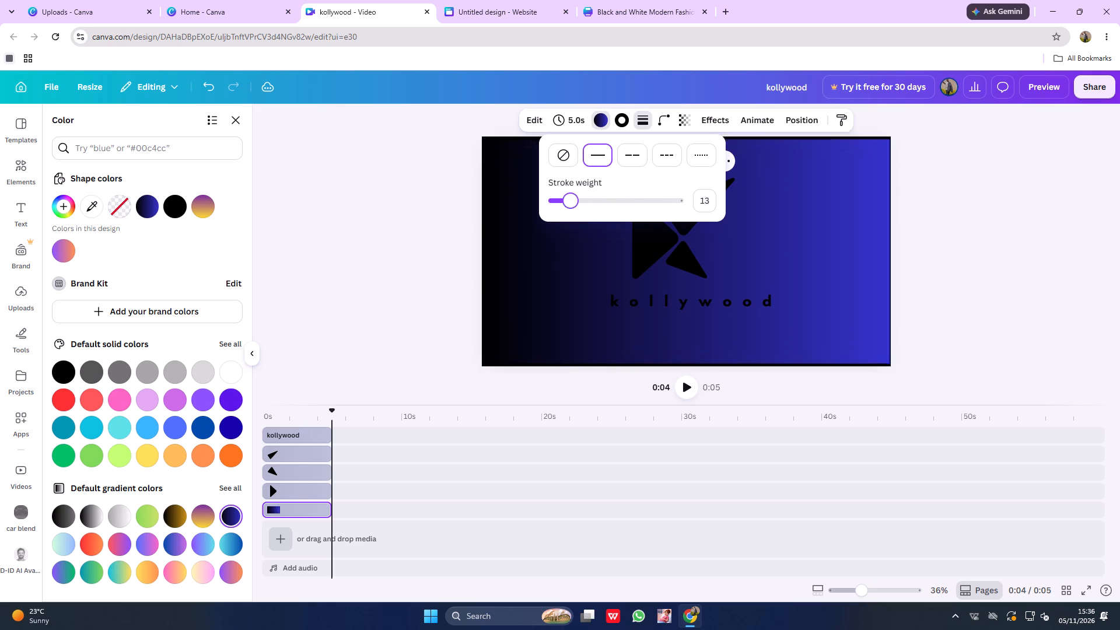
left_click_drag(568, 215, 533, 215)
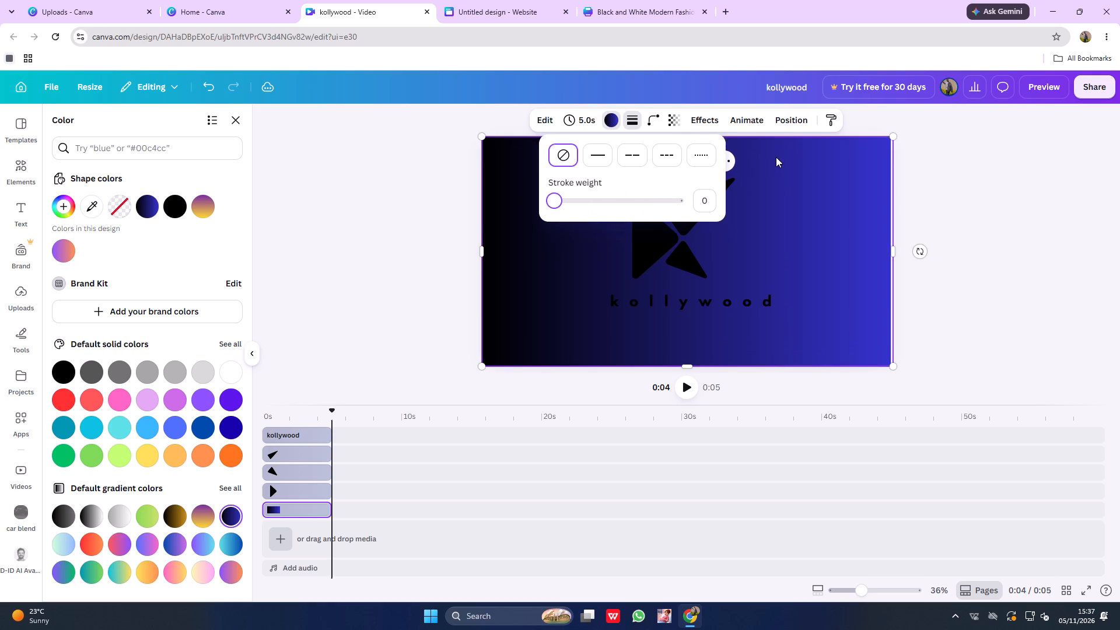
Apply the purple-cyan default gradient #8c52ff to #5ce1e6 to the background rectangle.
left_click(776, 157)
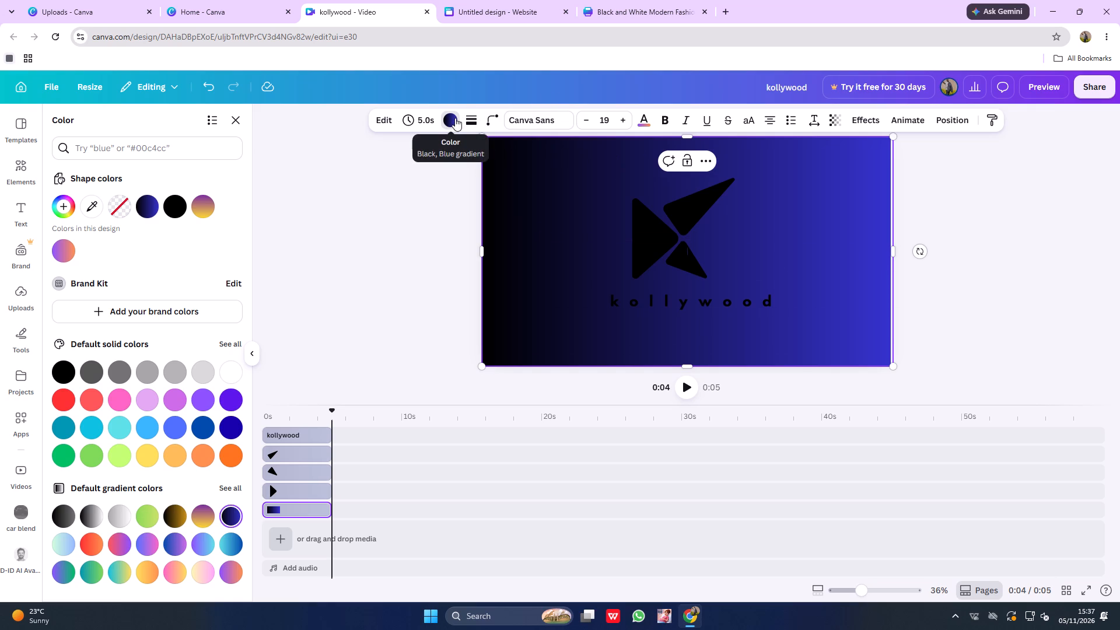
left_click(202, 541)
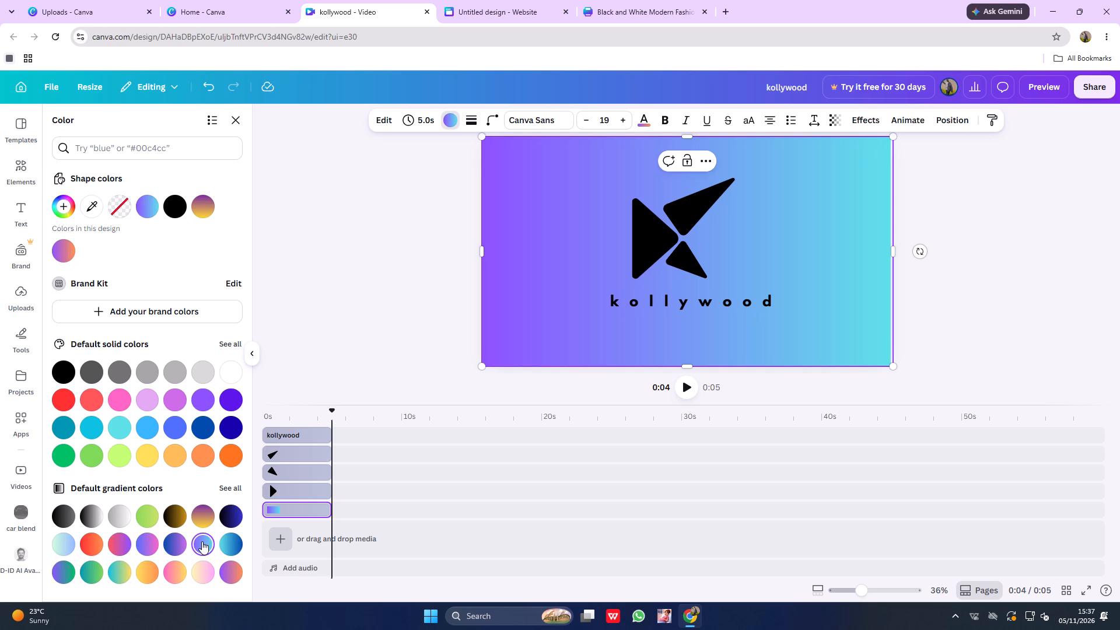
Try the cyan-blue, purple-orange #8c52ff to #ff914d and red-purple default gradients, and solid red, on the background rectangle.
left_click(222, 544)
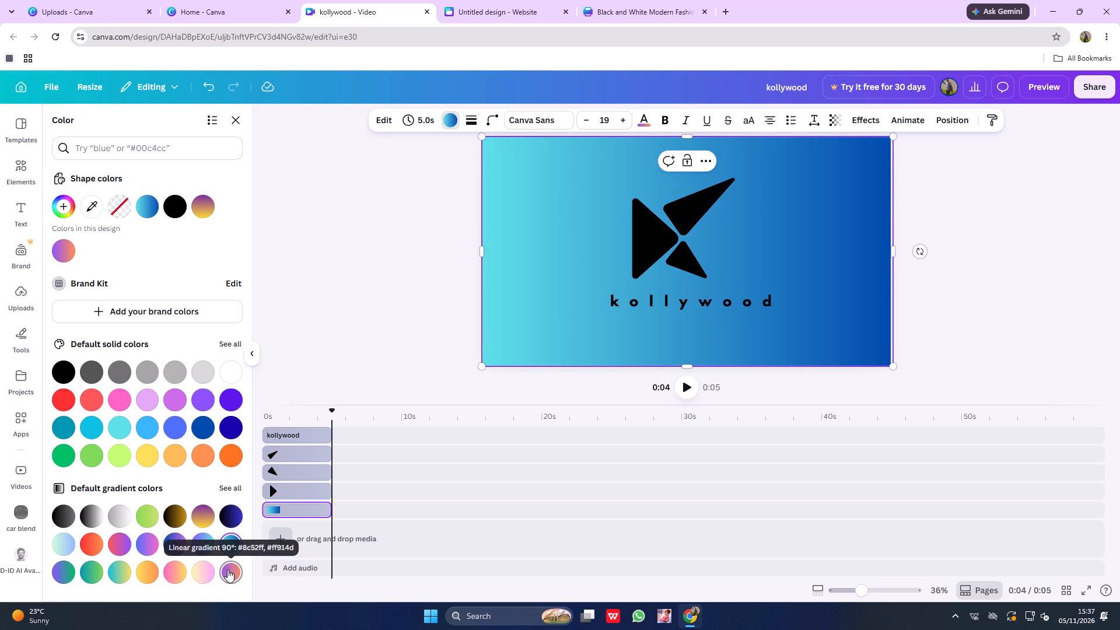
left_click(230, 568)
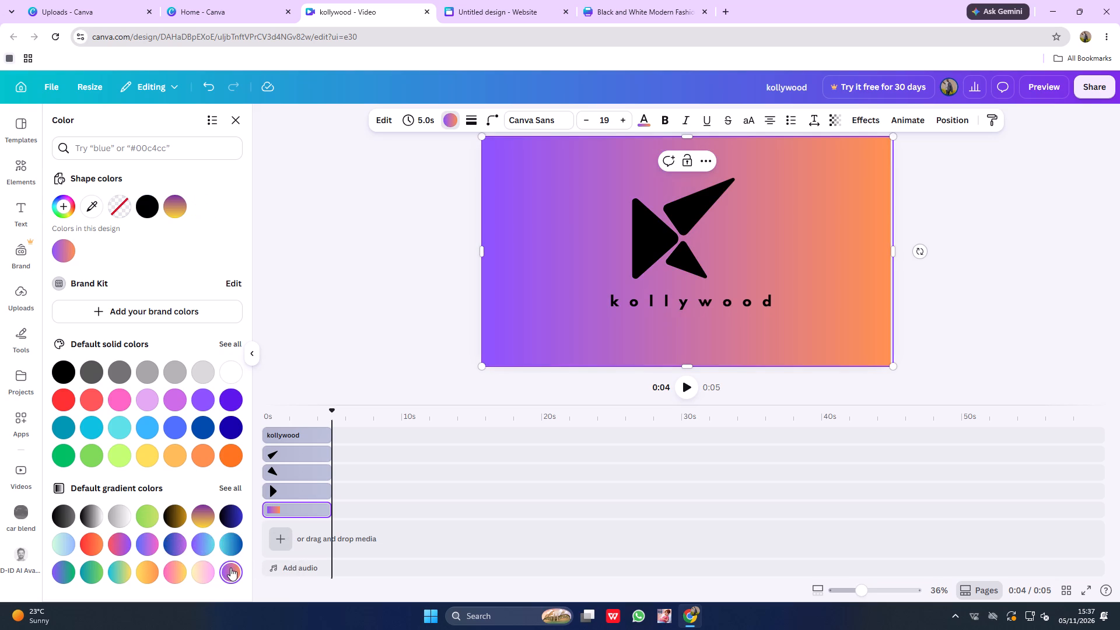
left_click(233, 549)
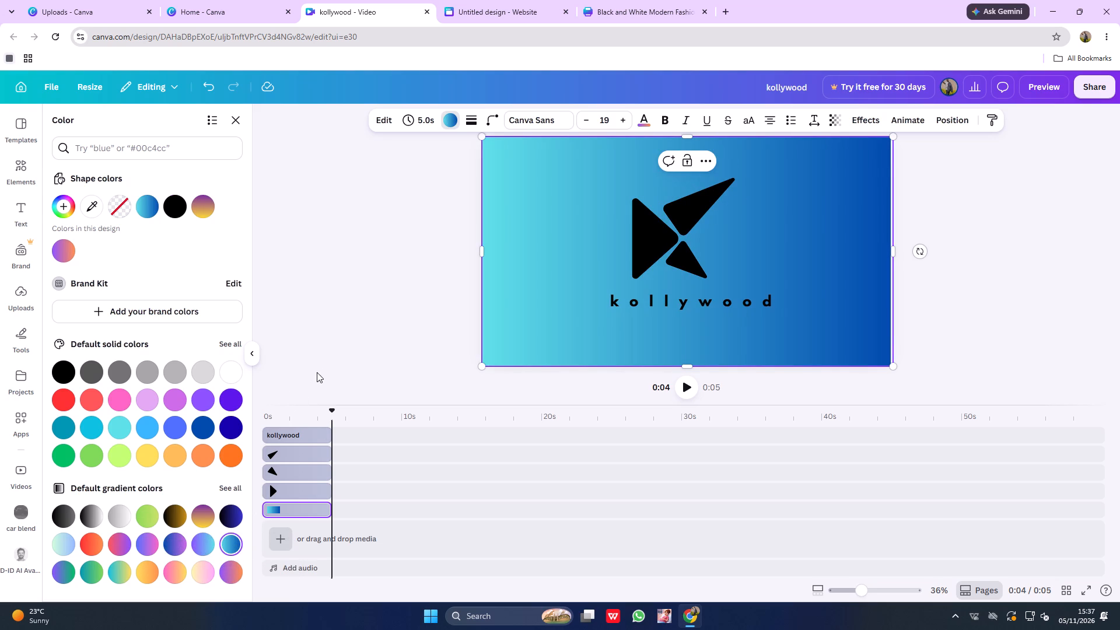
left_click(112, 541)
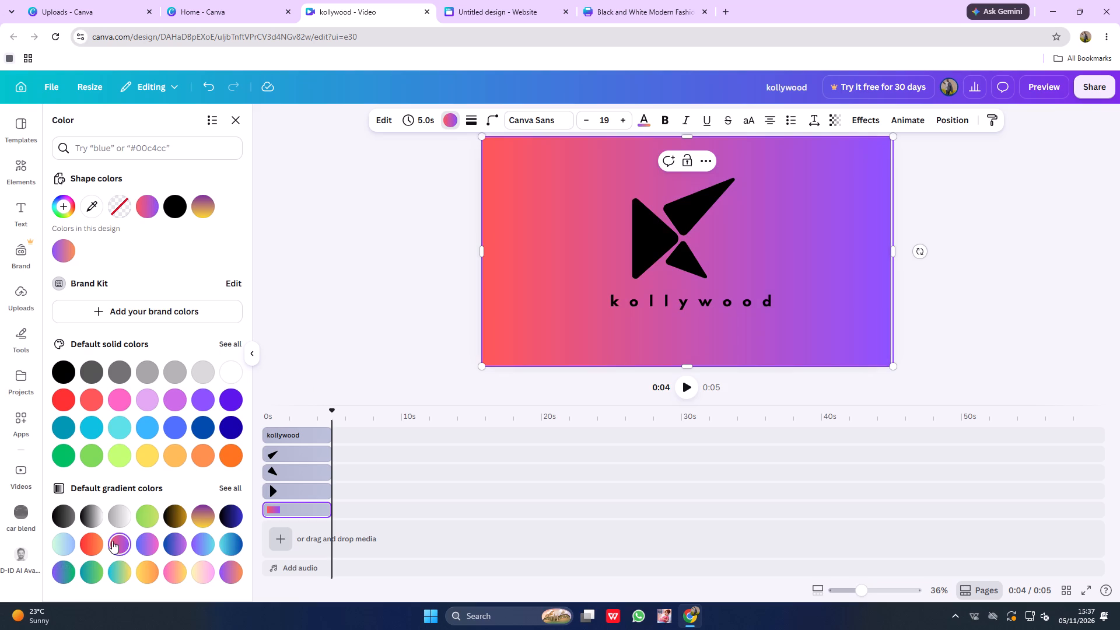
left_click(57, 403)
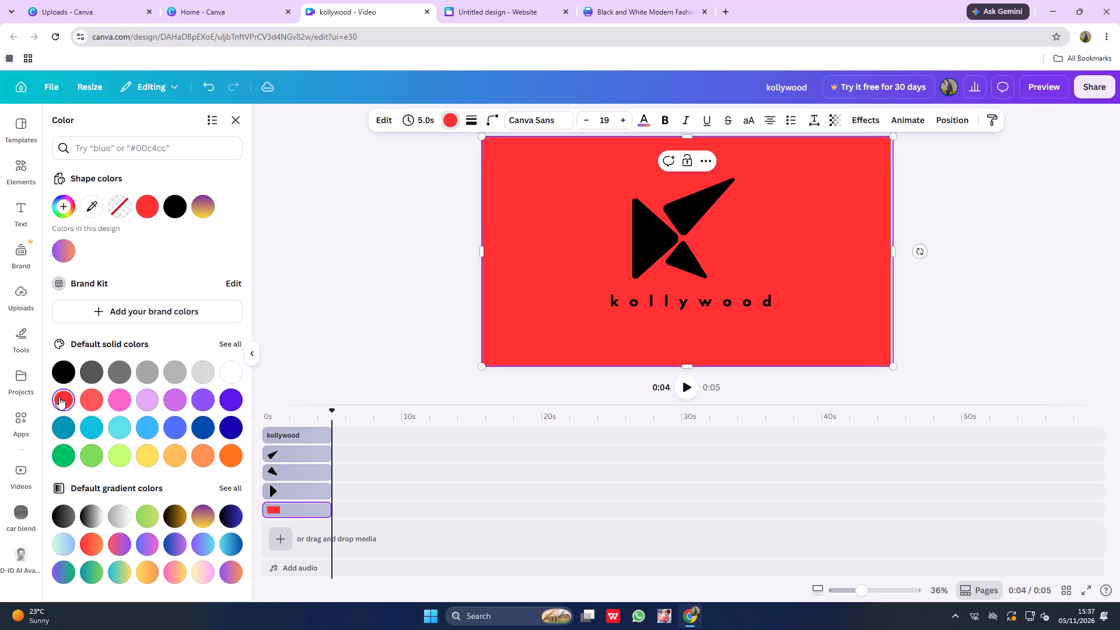
Show all default gradients and apply the diagonal orange-red-blue gradient to the background rectangle.
scroll(197, 540, "down", 7)
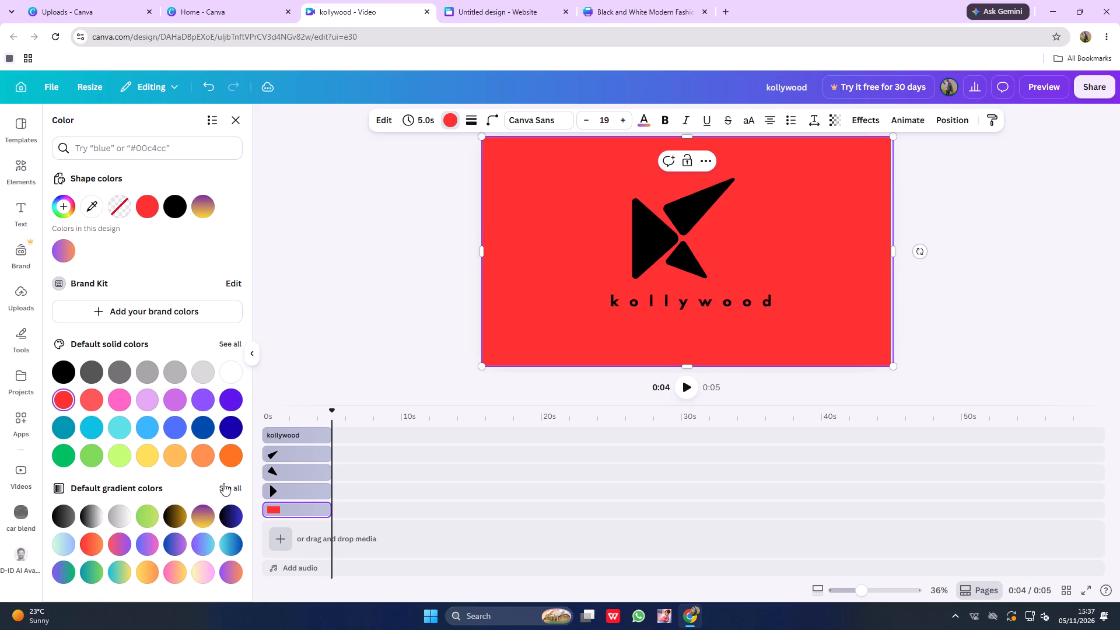
left_click(227, 492)
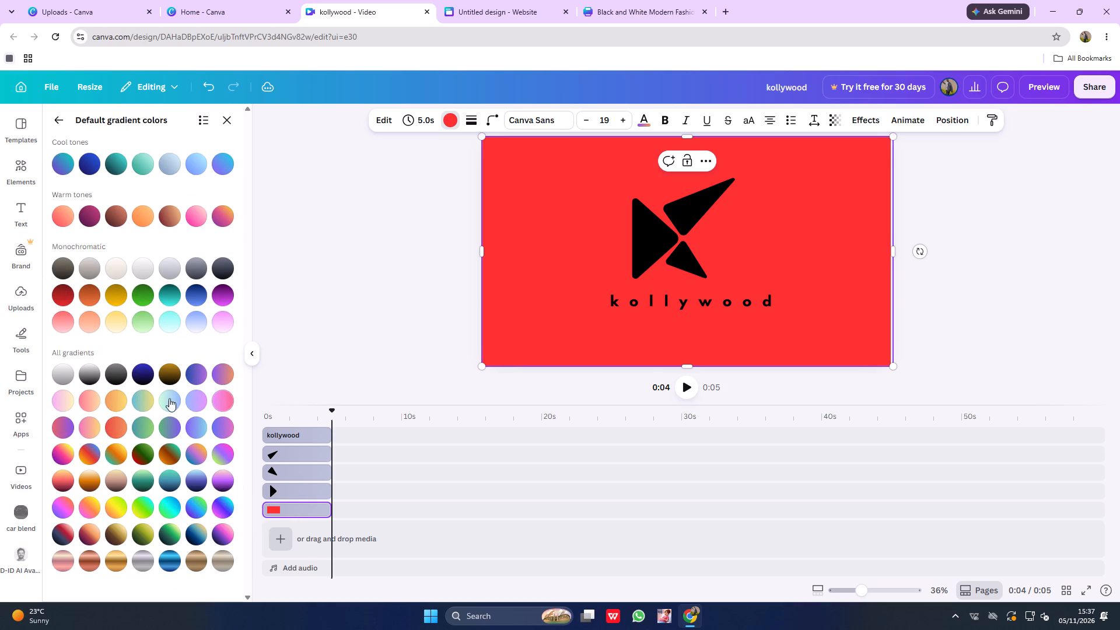
left_click(92, 459)
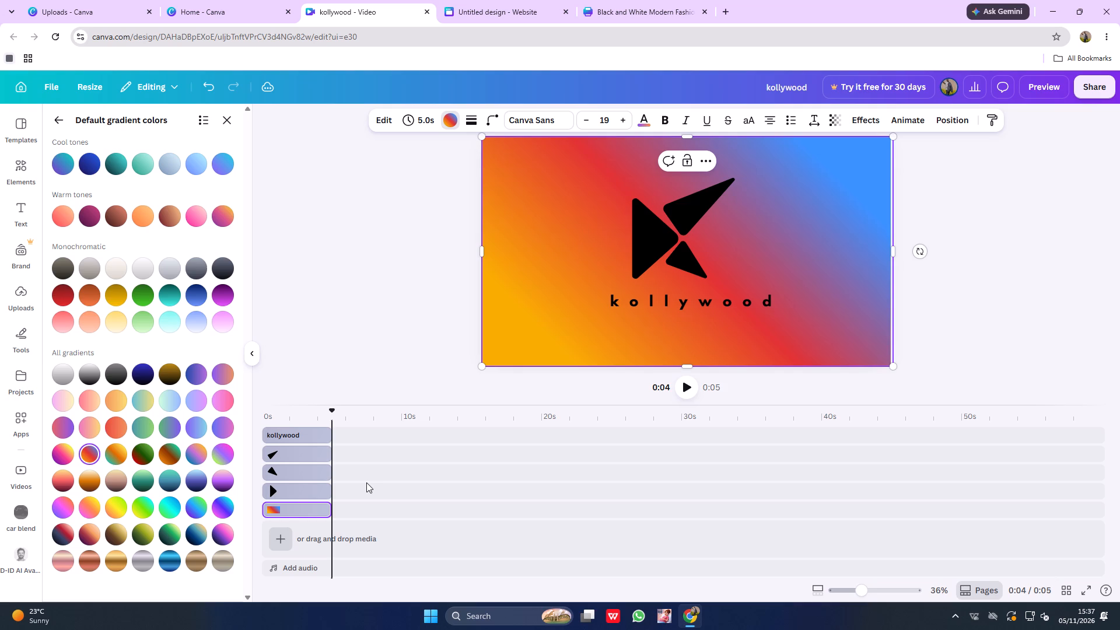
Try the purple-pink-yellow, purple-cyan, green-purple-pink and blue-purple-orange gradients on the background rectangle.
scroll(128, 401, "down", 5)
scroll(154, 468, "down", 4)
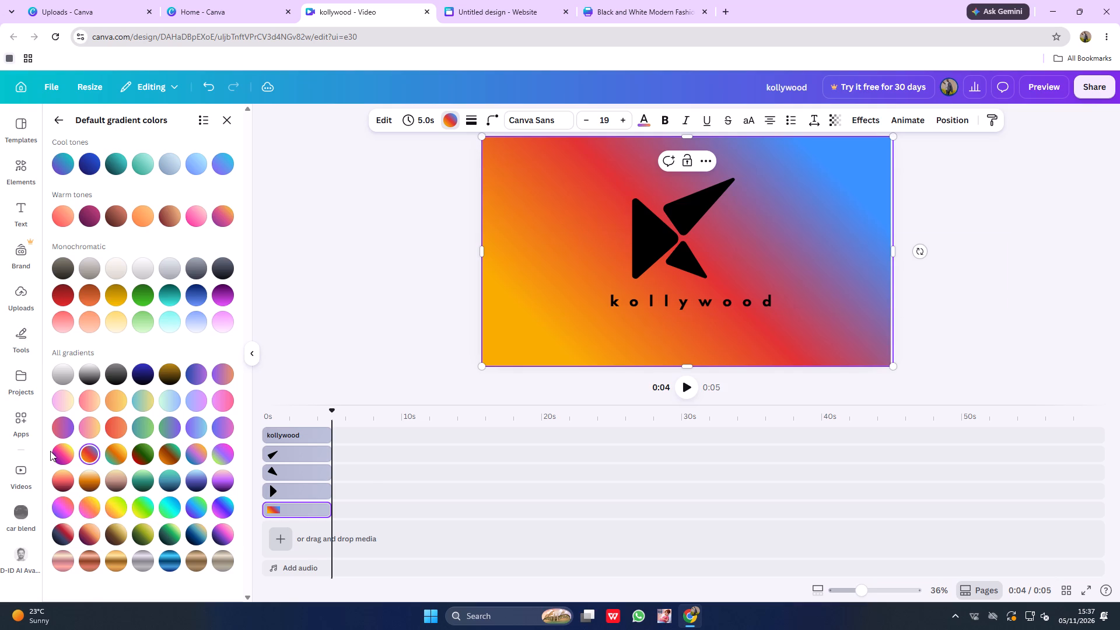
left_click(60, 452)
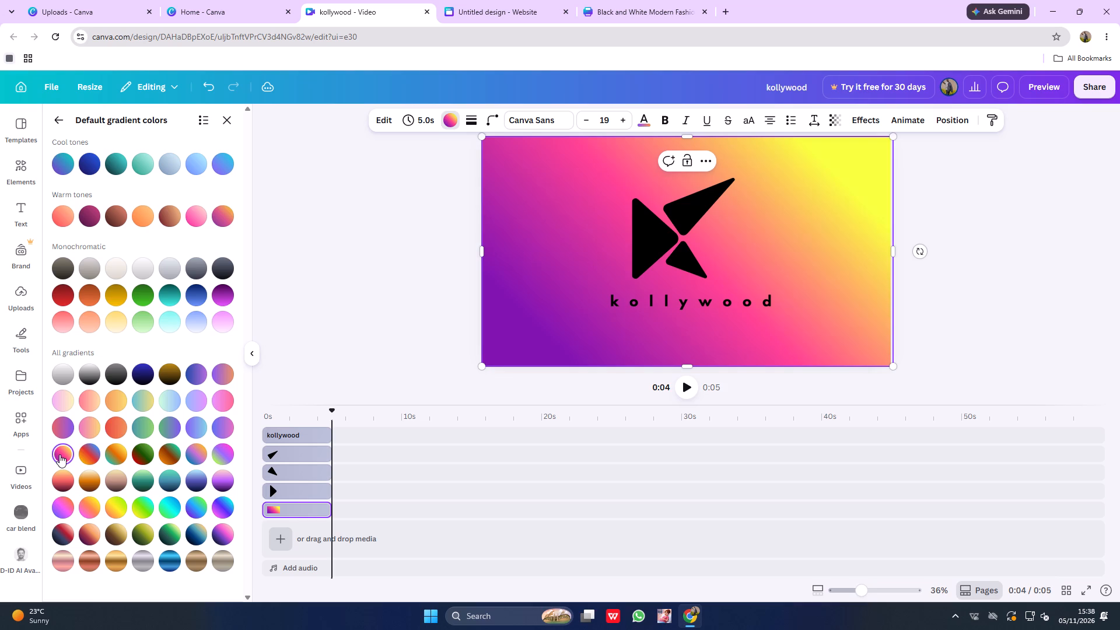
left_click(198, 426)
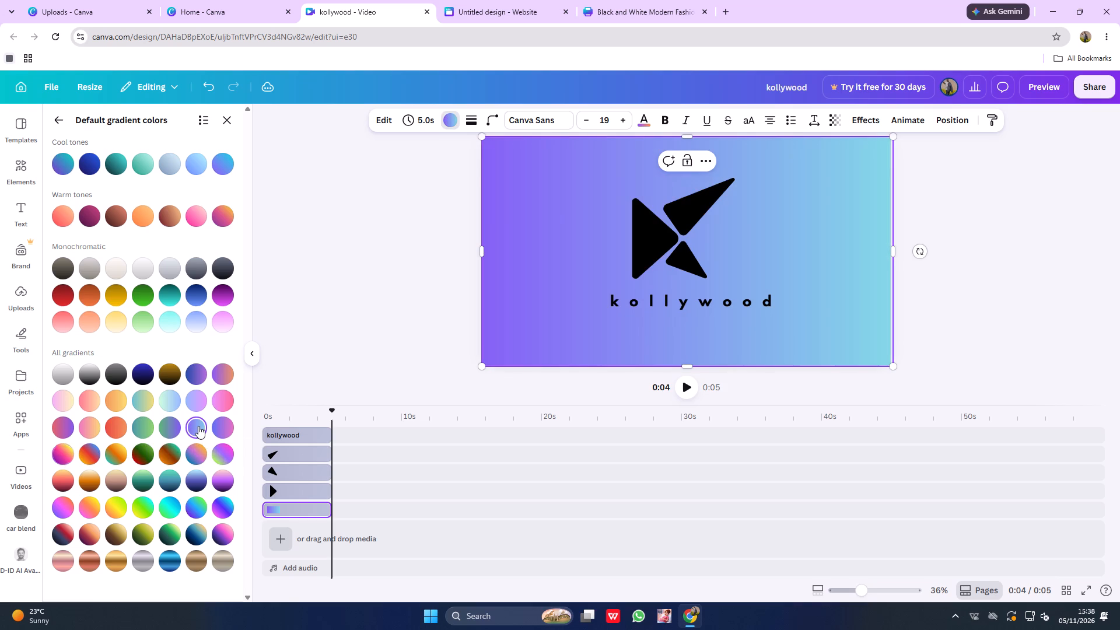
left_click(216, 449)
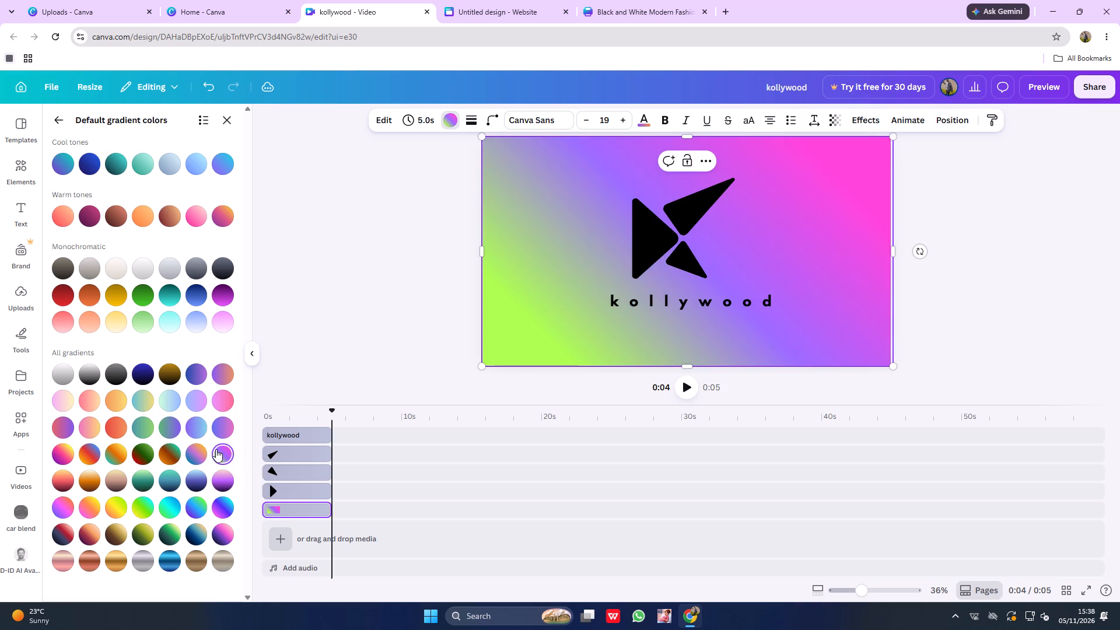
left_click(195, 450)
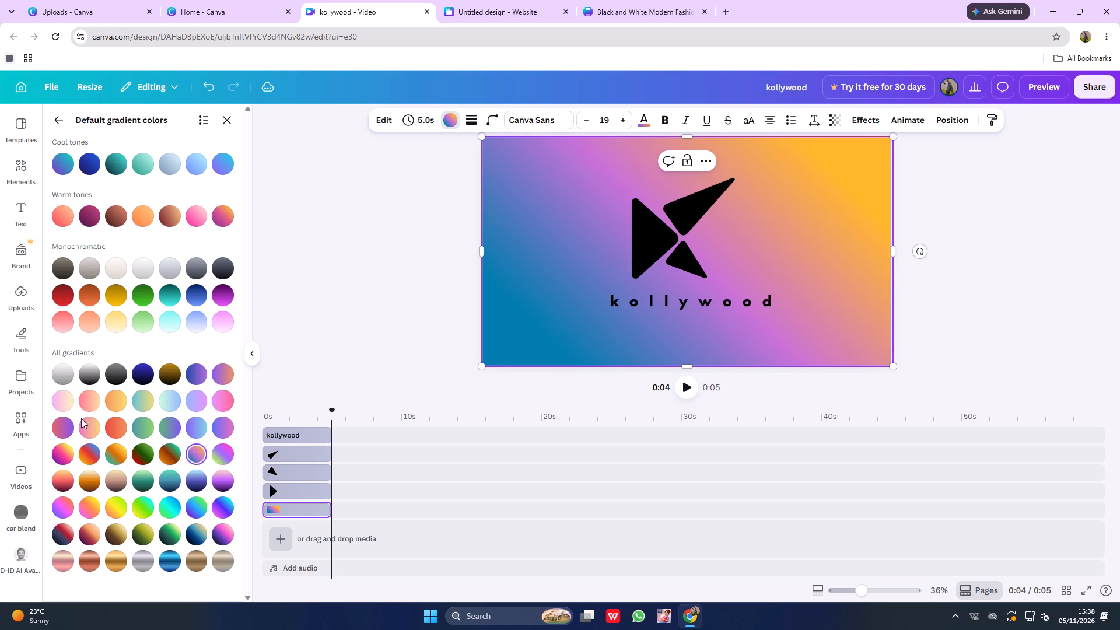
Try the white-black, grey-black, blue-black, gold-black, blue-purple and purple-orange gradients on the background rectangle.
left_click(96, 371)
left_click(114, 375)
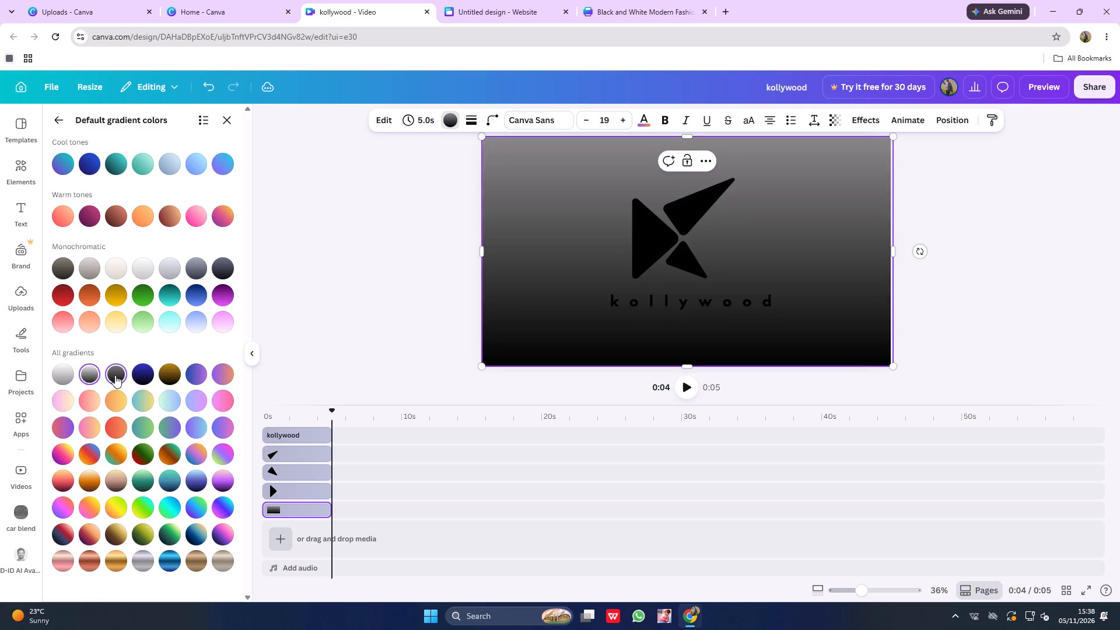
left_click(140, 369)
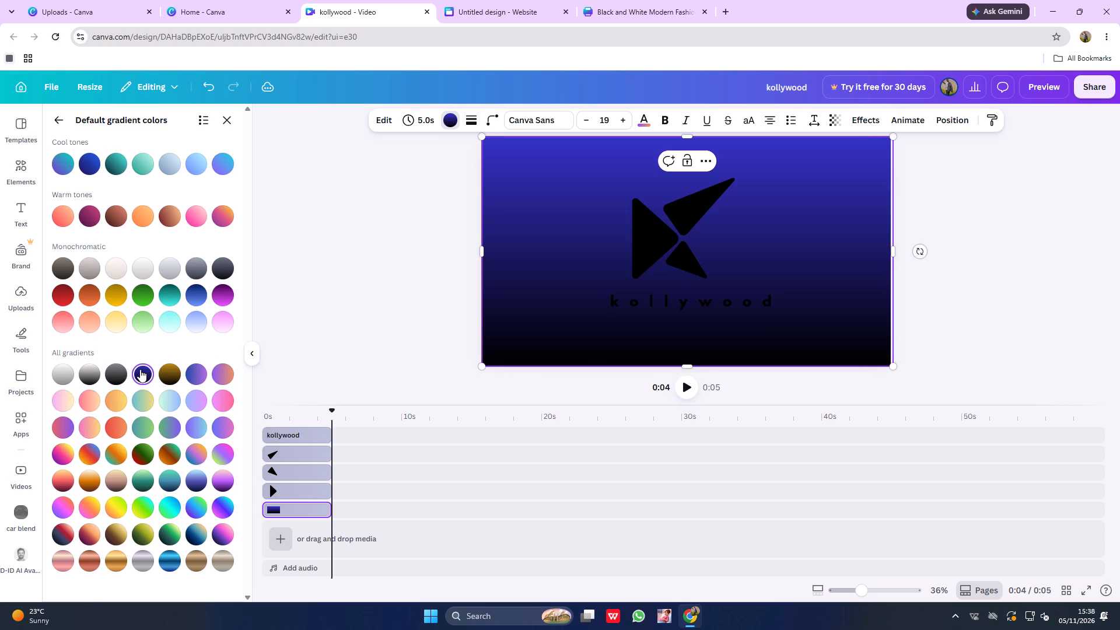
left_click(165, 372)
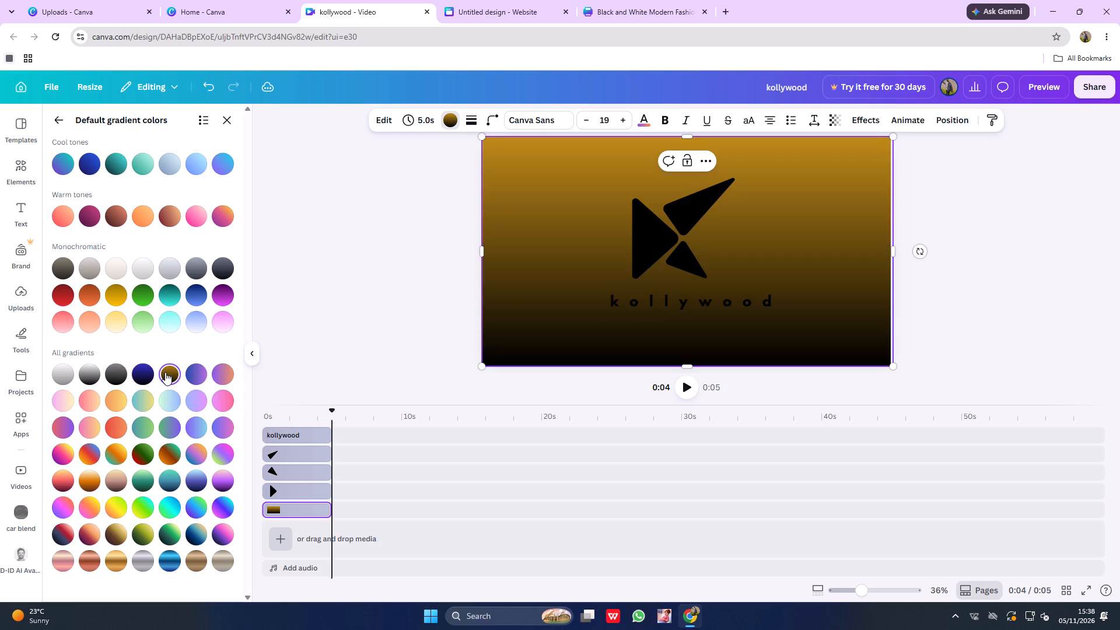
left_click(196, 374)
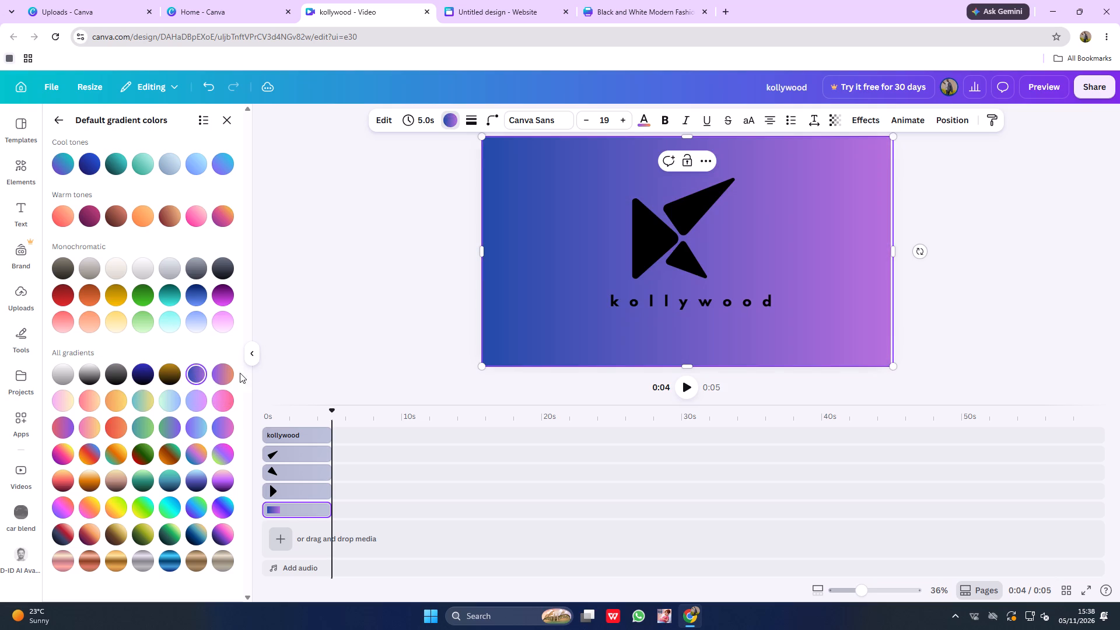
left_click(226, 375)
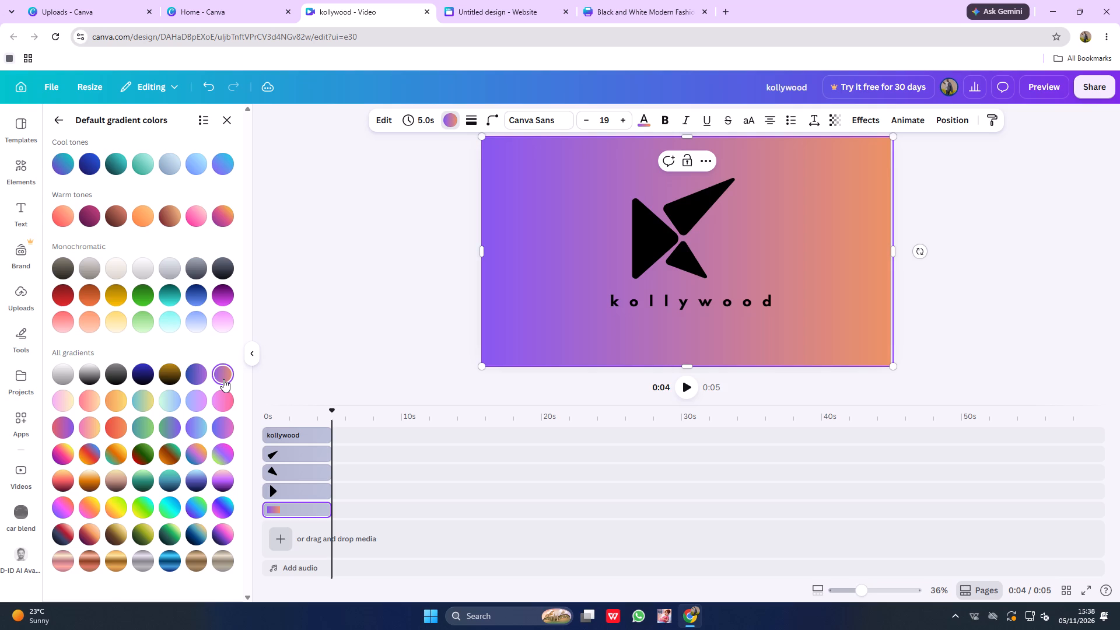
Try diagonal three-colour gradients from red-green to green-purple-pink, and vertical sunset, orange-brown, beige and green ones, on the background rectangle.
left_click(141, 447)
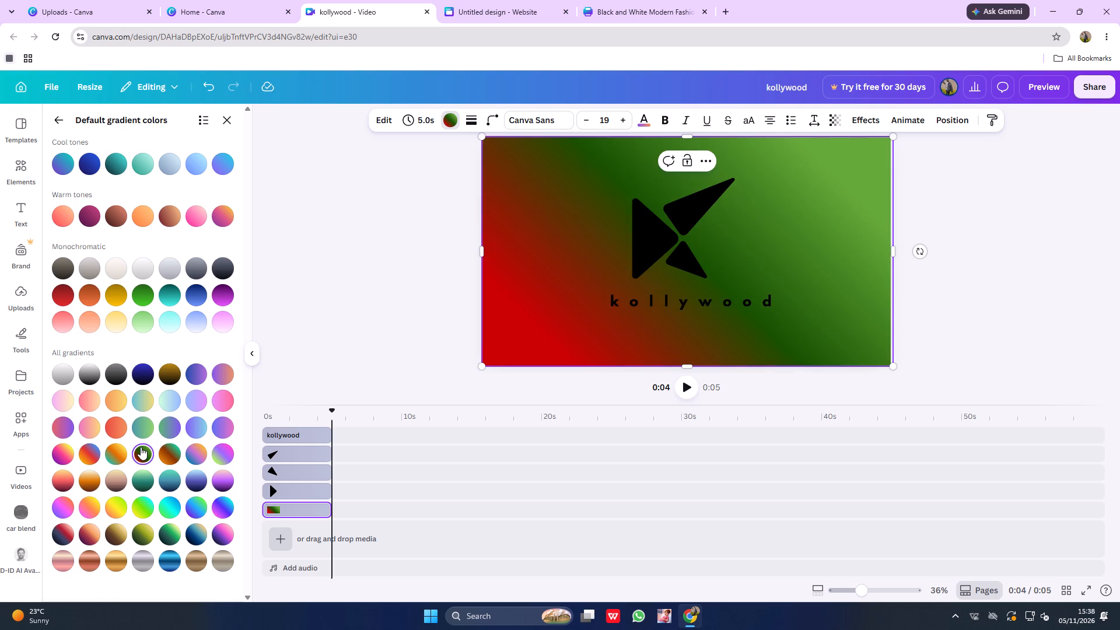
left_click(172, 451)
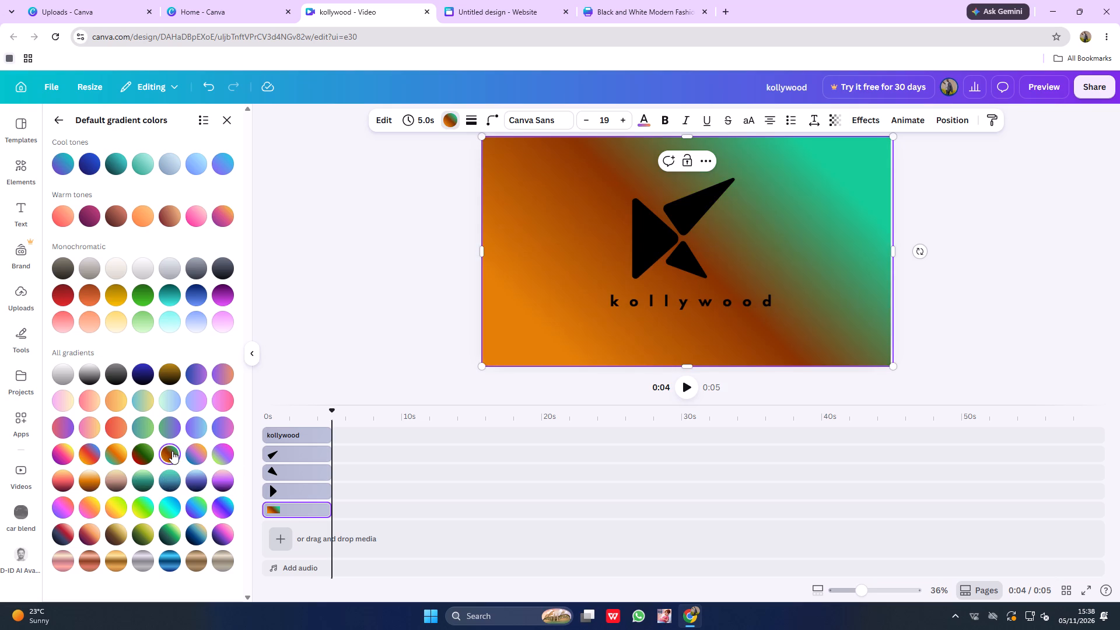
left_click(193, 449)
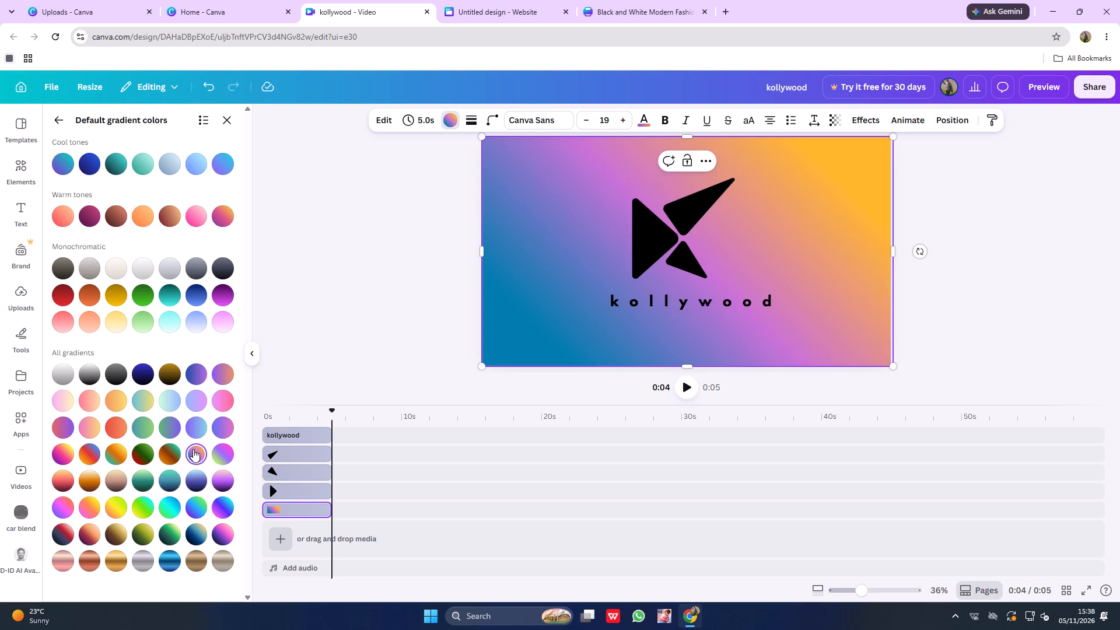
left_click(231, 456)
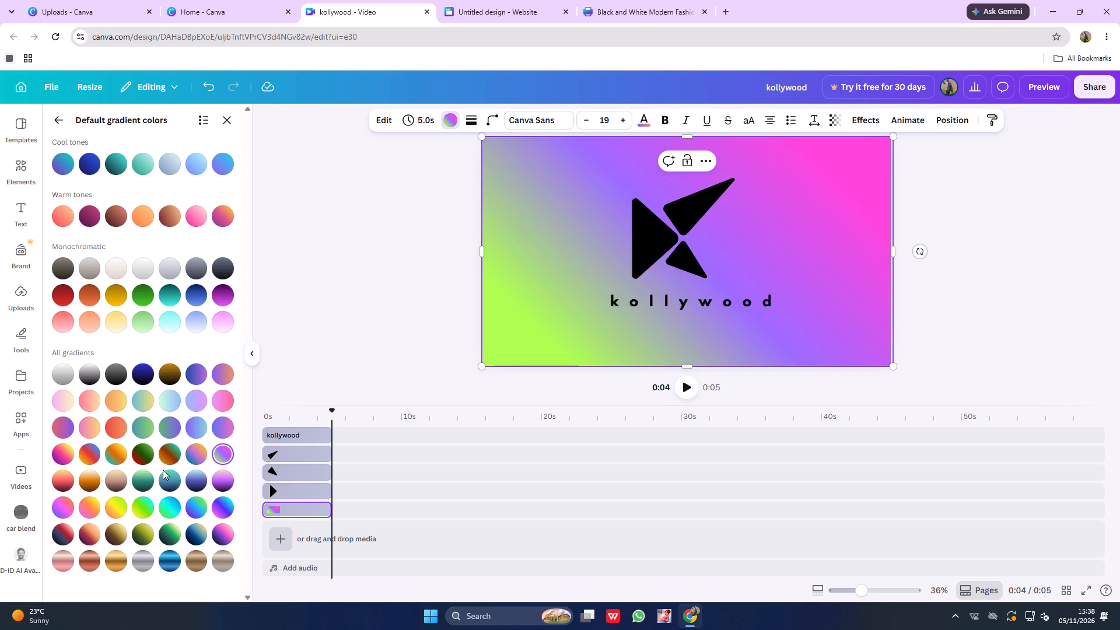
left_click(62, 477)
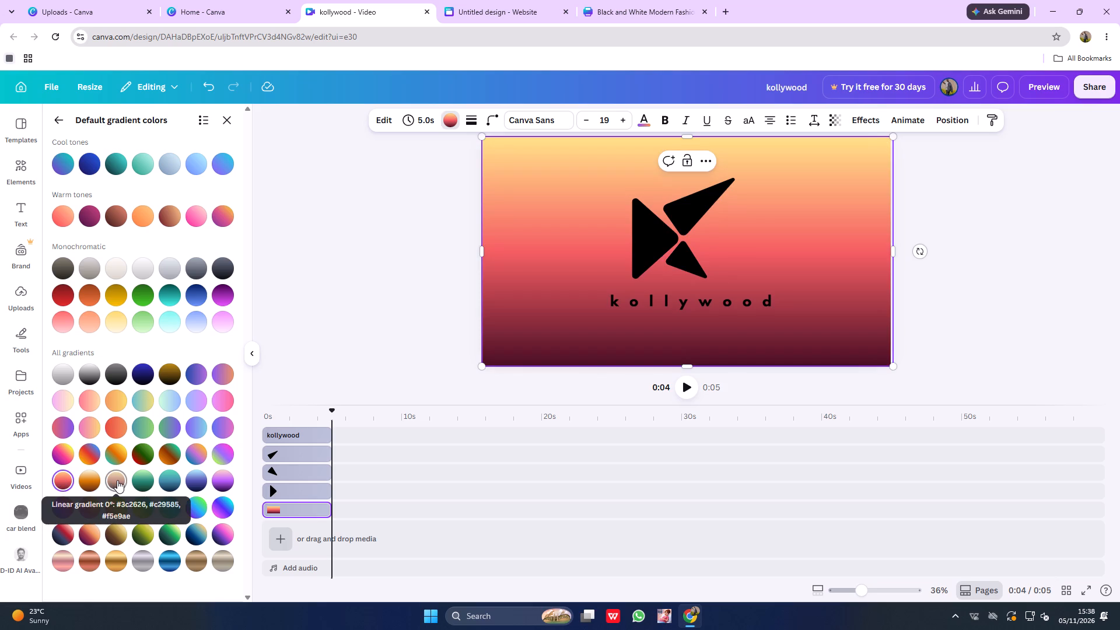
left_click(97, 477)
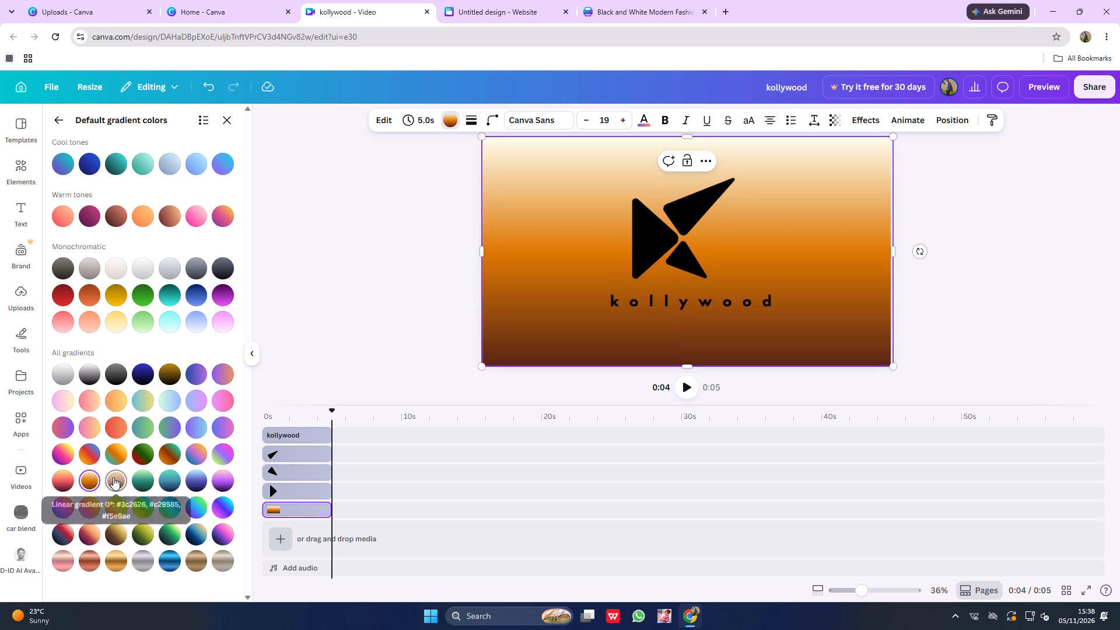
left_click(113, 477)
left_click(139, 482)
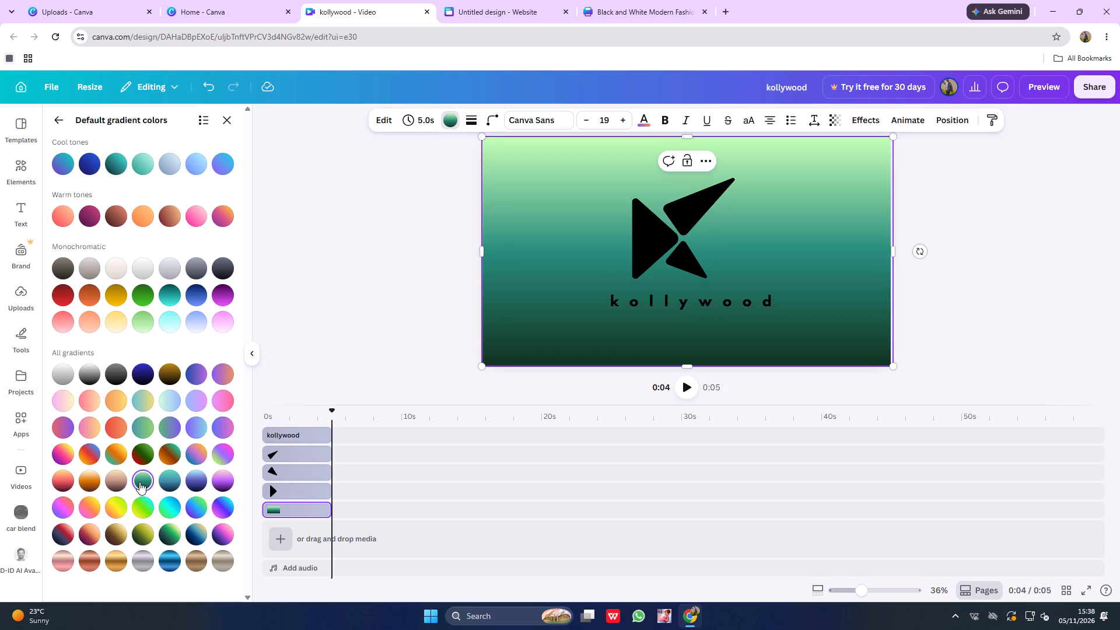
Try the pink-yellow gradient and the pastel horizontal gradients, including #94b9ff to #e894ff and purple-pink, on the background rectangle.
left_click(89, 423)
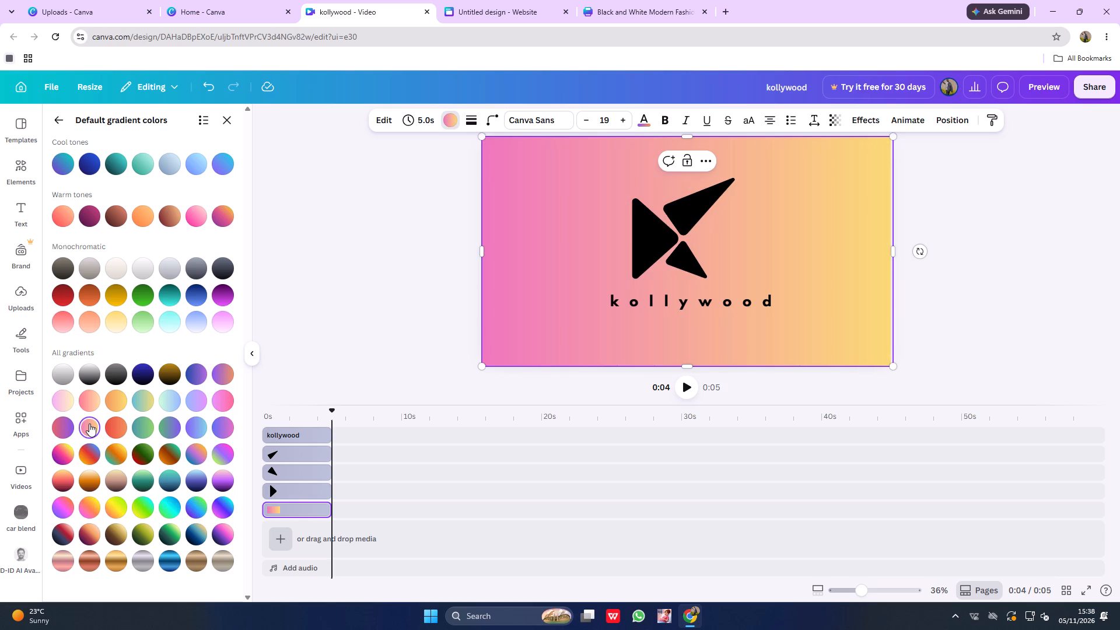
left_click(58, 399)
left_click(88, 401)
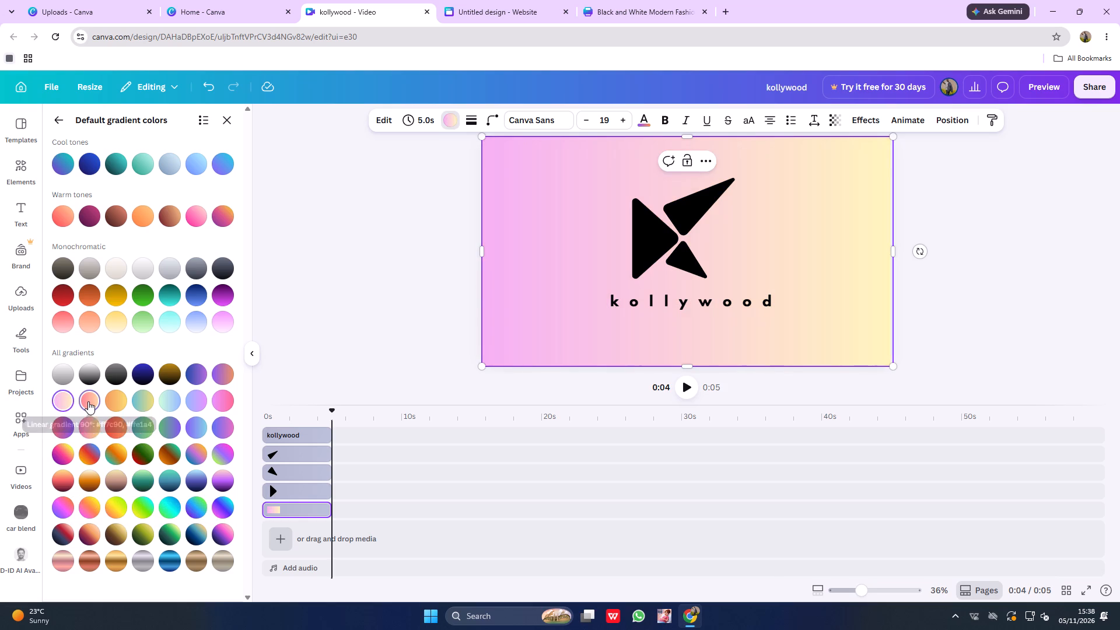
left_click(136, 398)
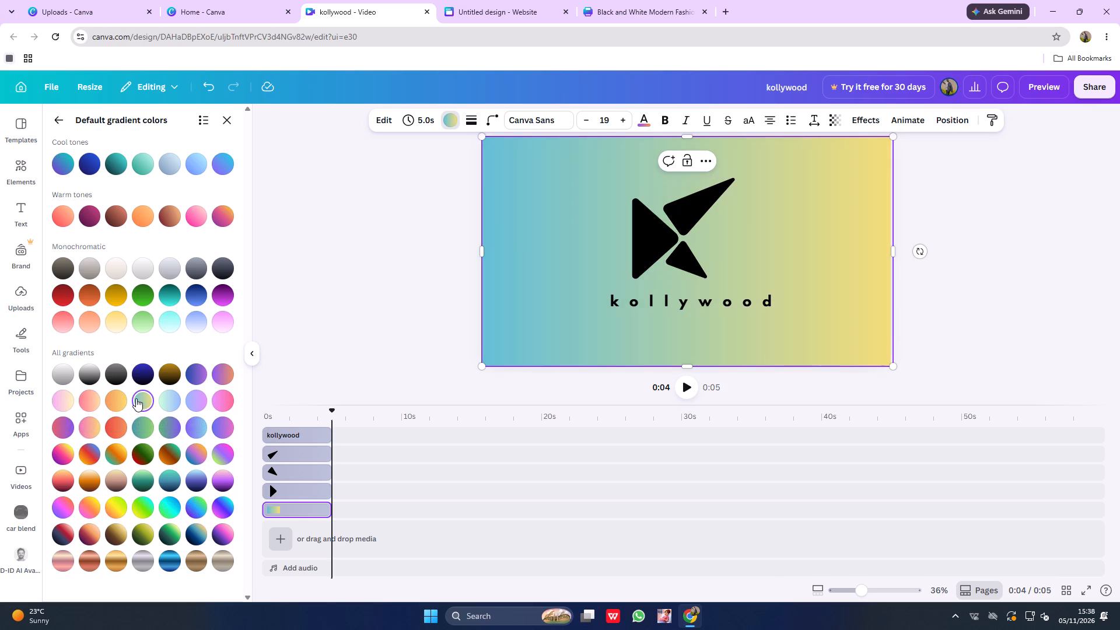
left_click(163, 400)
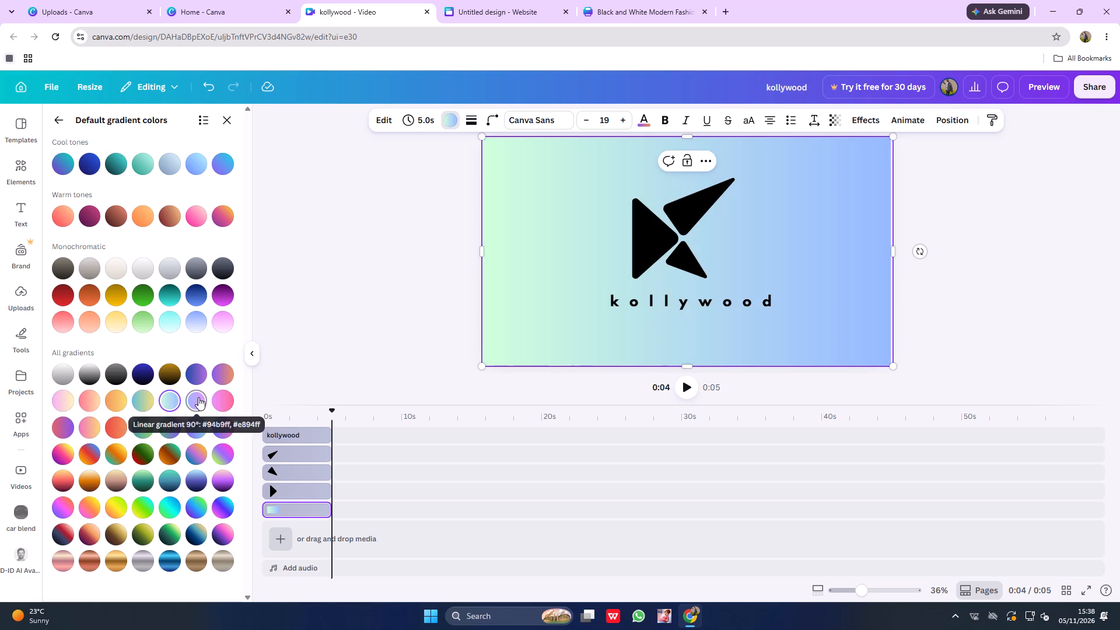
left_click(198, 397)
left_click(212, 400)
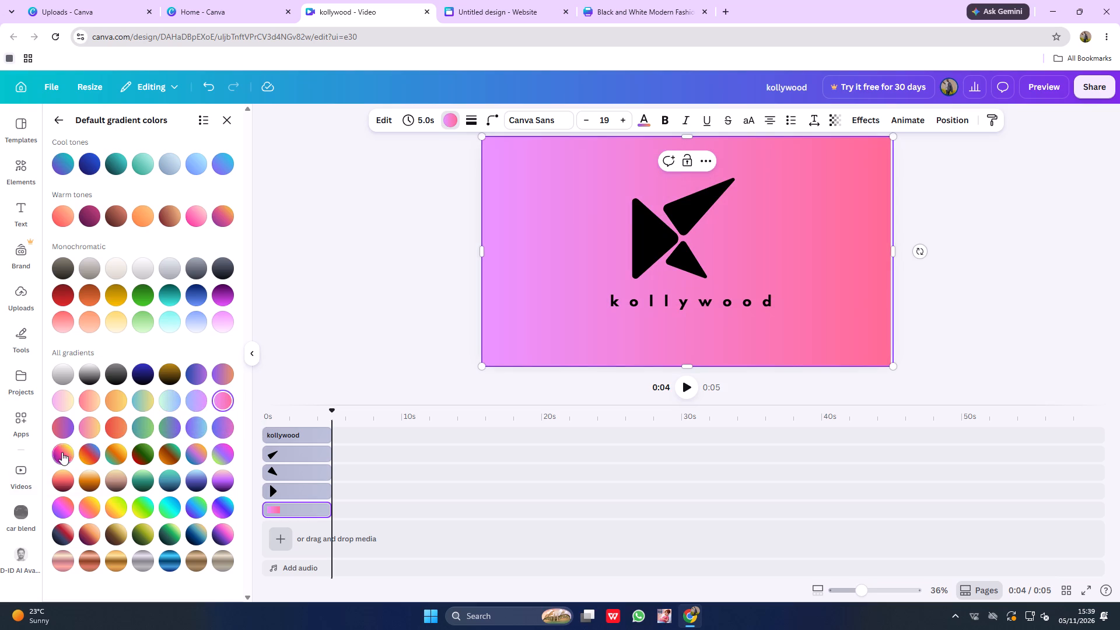
Apply the diagonal orange-red-blue gradient to the background rectangle after trying purple-pink-yellow.
left_click(62, 452)
left_click(81, 452)
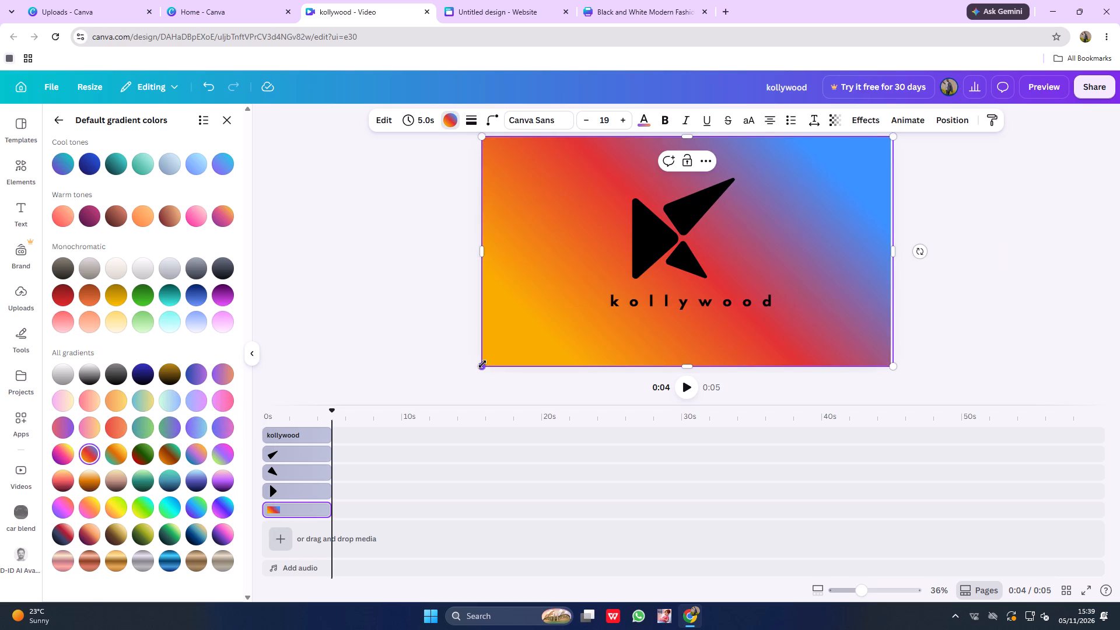
Enlarge the gradient background rectangle beyond the page edges and reposition it so it covers the whole page.
left_click_drag(481, 364, 432, 403)
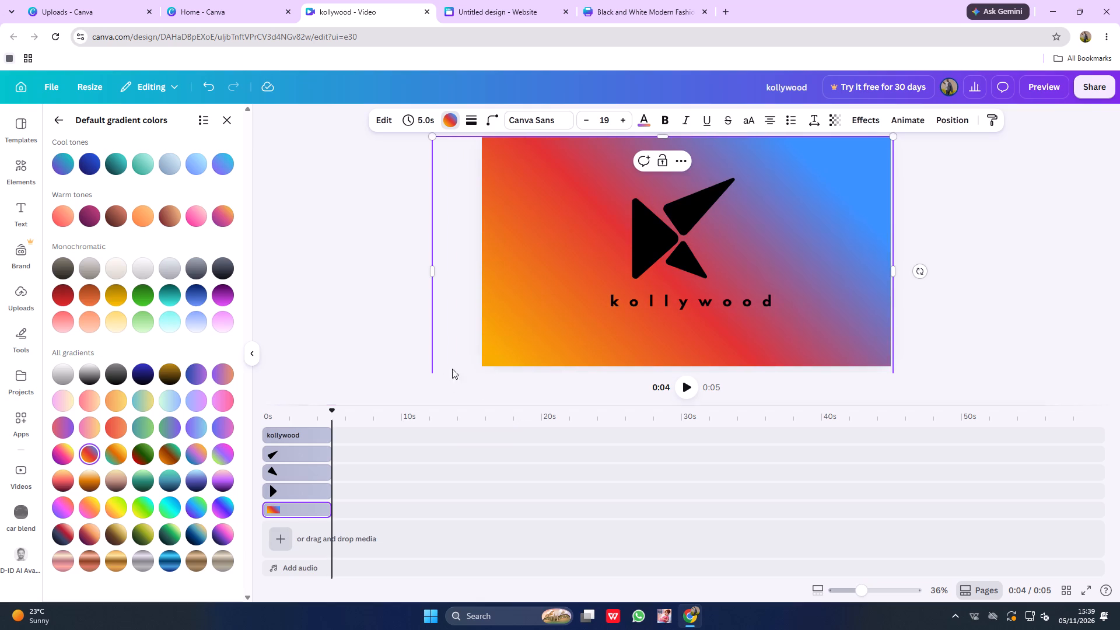
left_click_drag(515, 308, 511, 304)
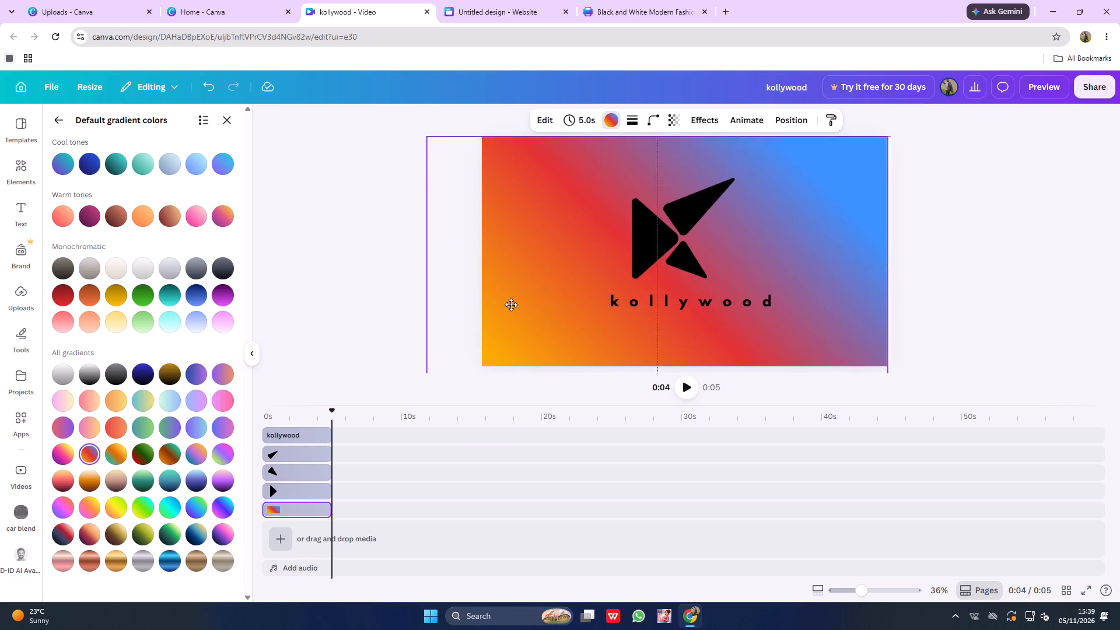
left_click_drag(511, 304, 522, 292)
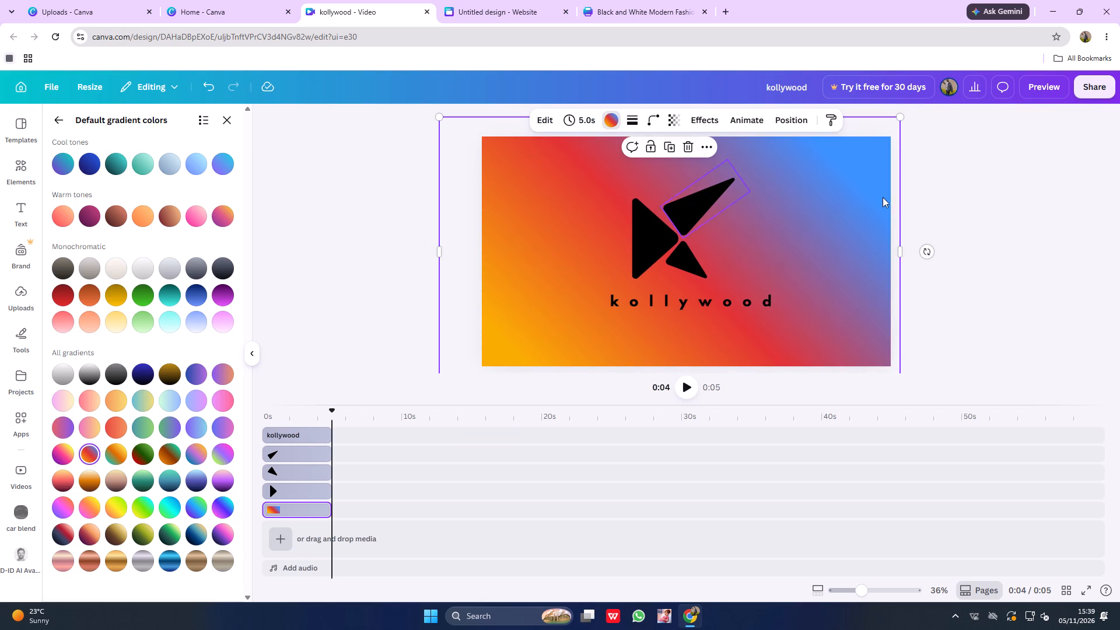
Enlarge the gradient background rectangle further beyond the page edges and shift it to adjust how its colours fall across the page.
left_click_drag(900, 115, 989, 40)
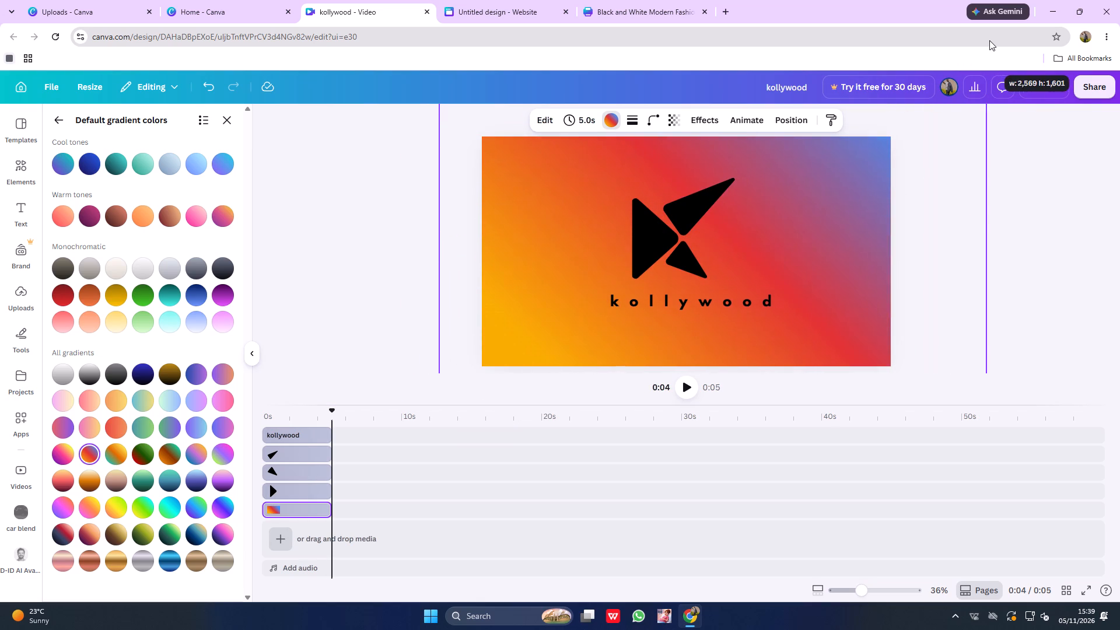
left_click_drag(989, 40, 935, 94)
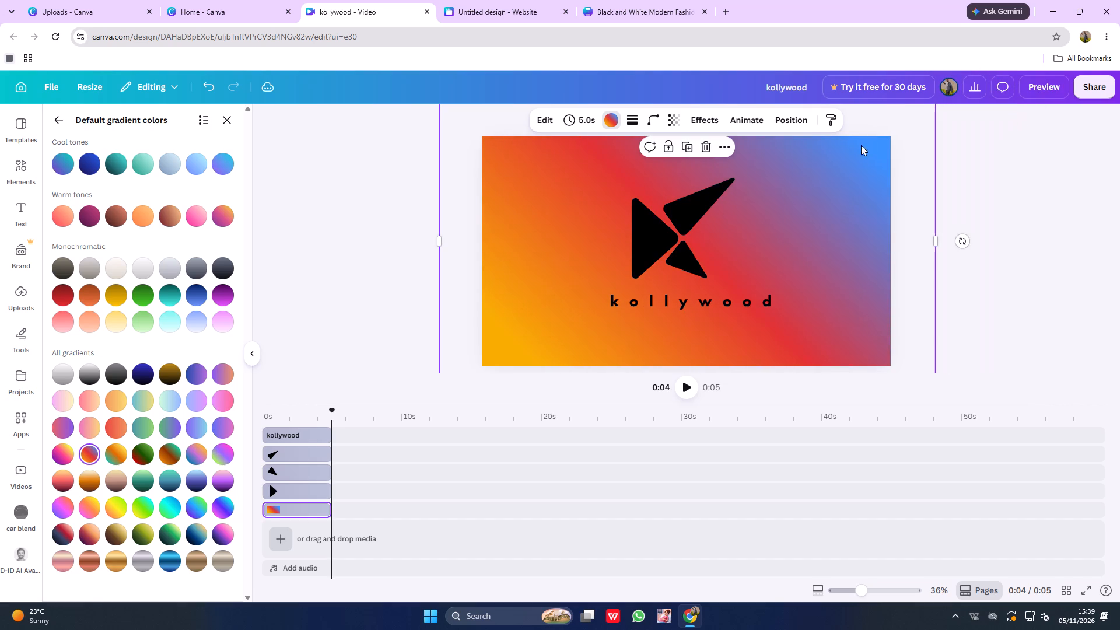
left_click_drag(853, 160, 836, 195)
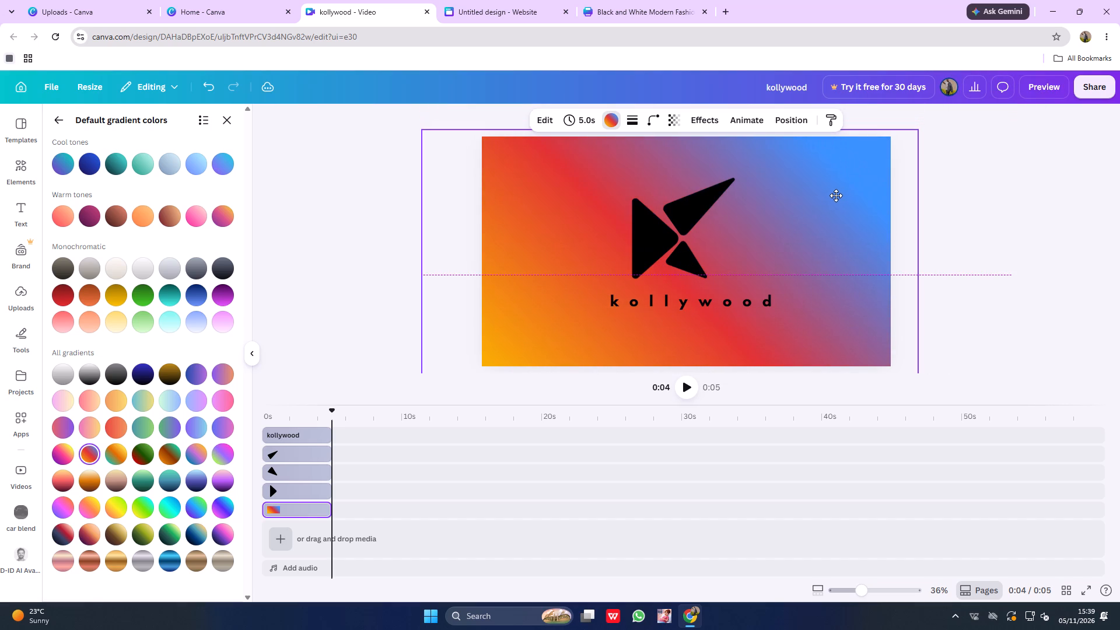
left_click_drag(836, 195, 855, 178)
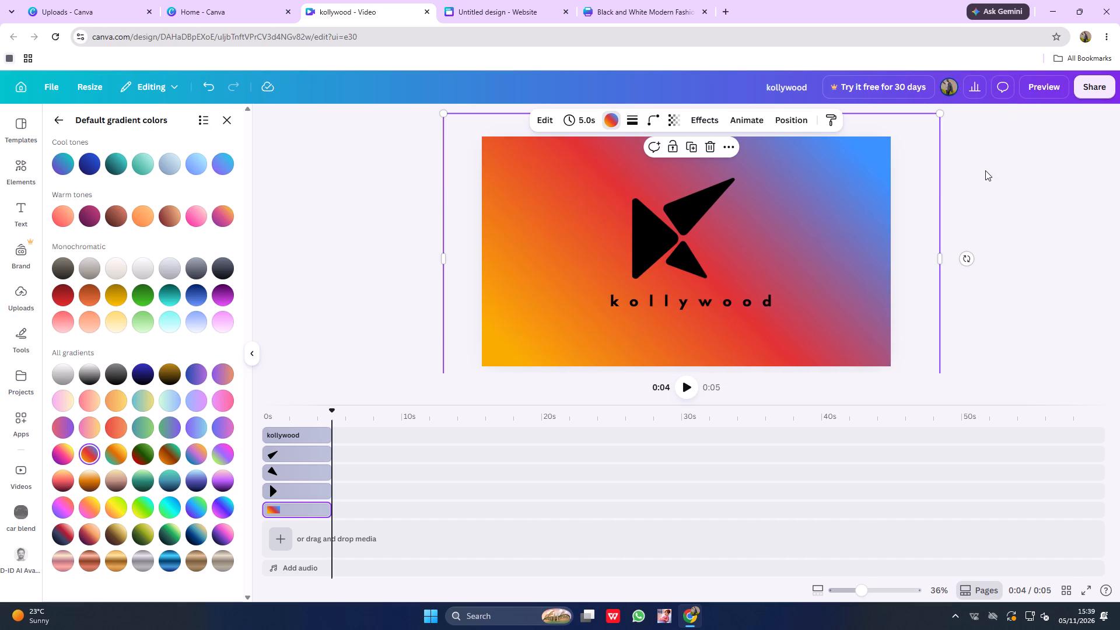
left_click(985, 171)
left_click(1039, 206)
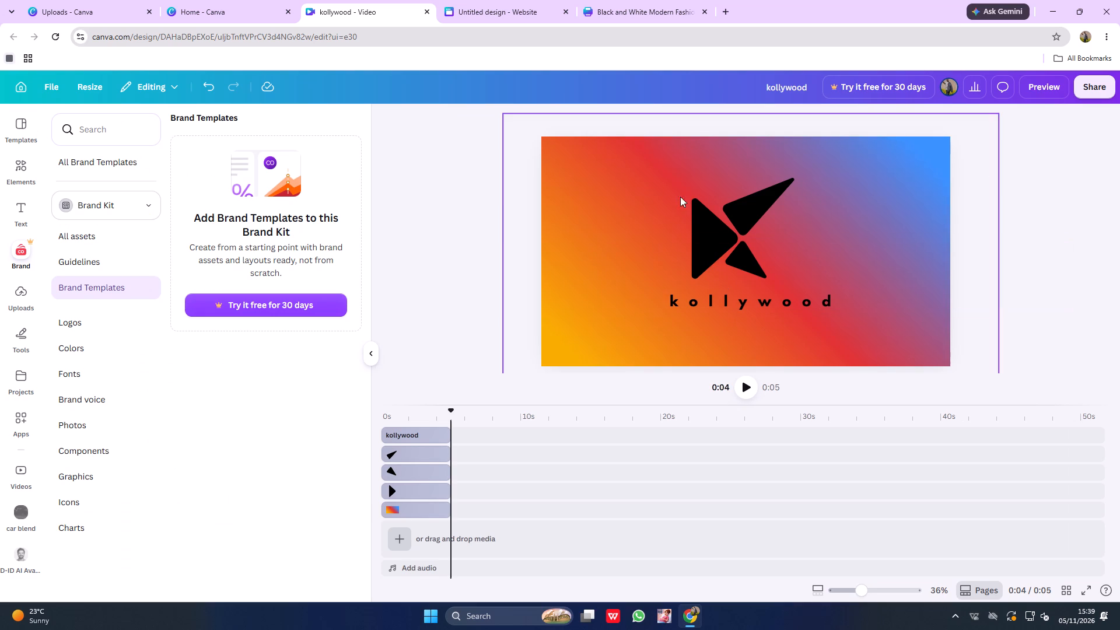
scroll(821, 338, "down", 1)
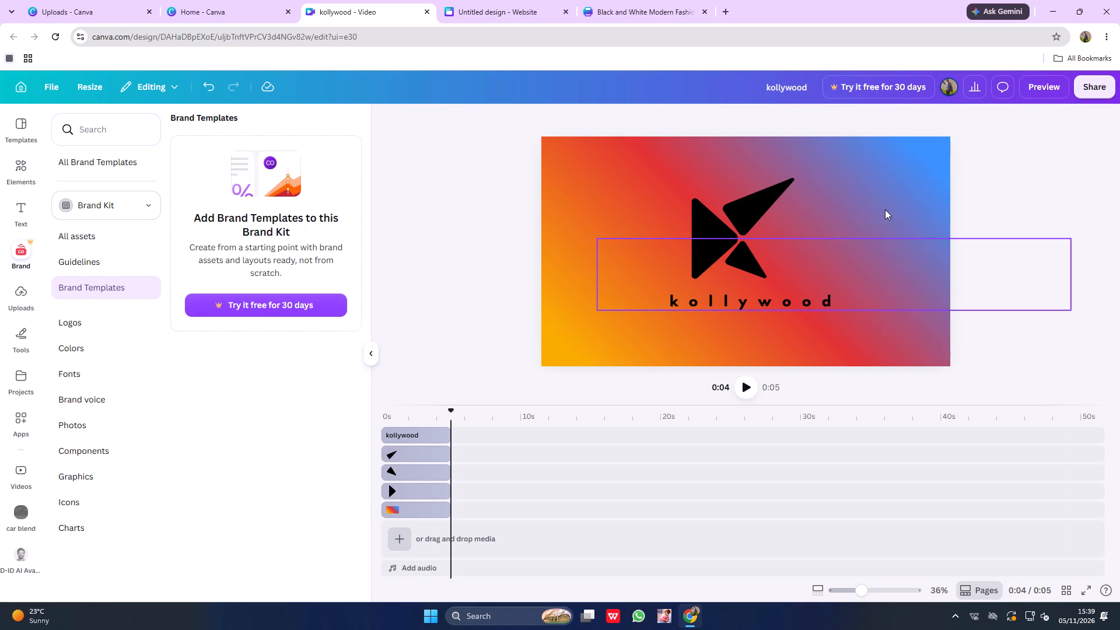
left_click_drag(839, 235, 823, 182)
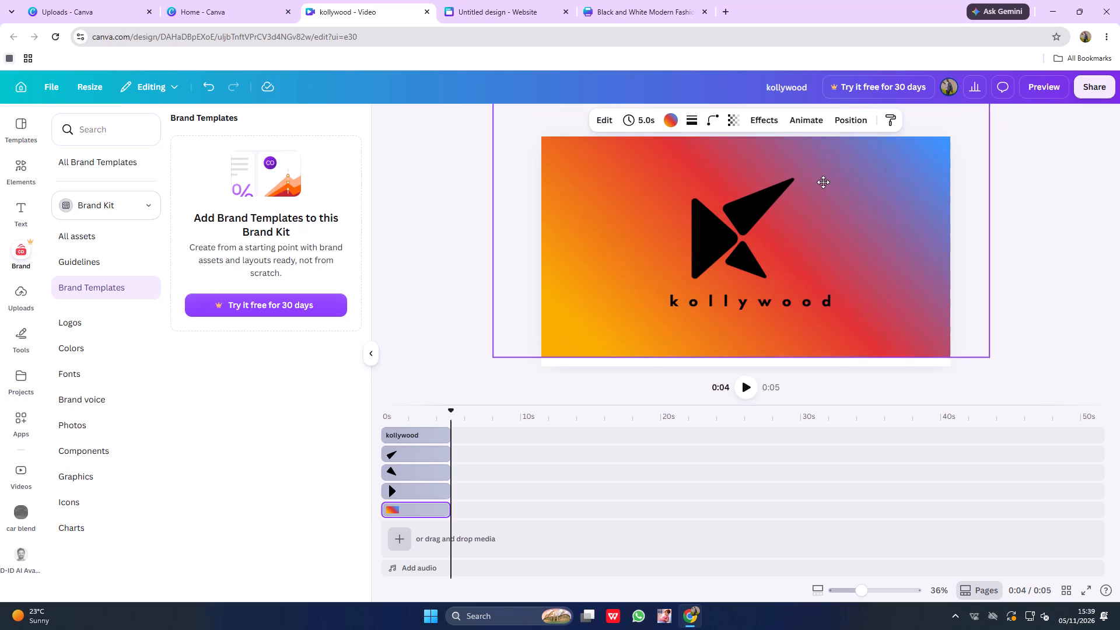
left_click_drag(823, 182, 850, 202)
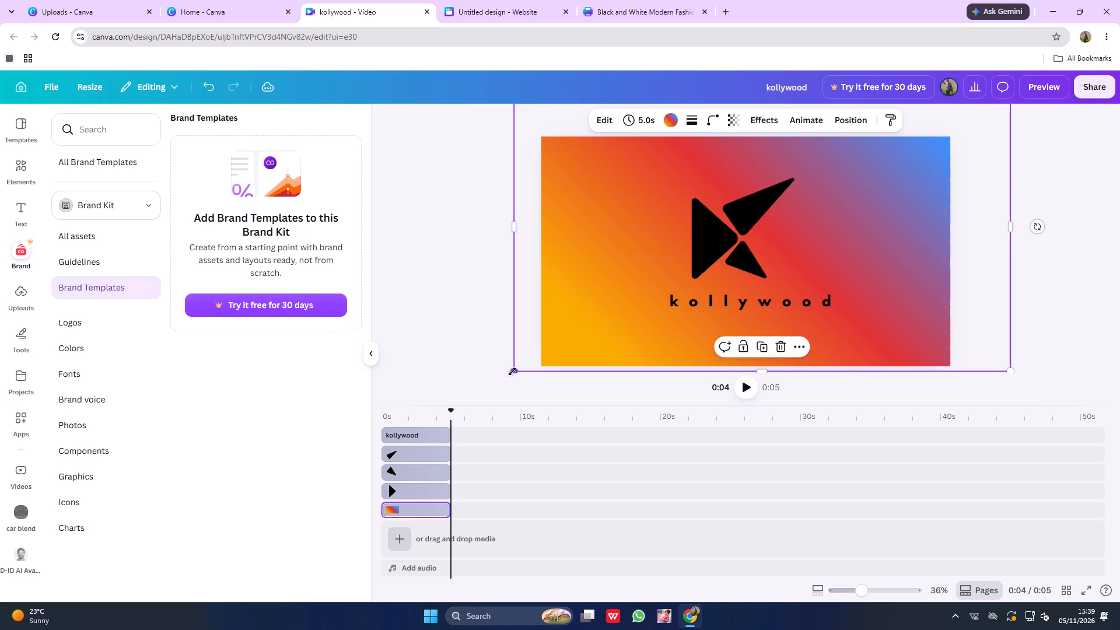
Shrink the gradient rectangle to roughly page size, enlarge it slightly past the page edges and reposition it to cover the whole page.
left_click_drag(512, 372, 593, 303)
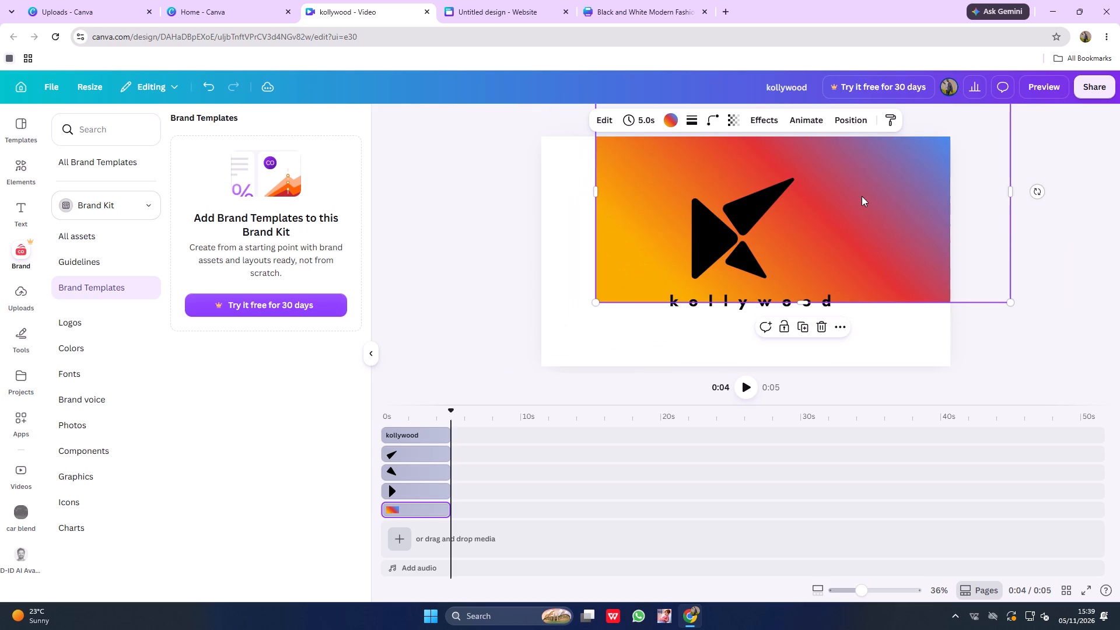
left_click_drag(862, 196, 796, 249)
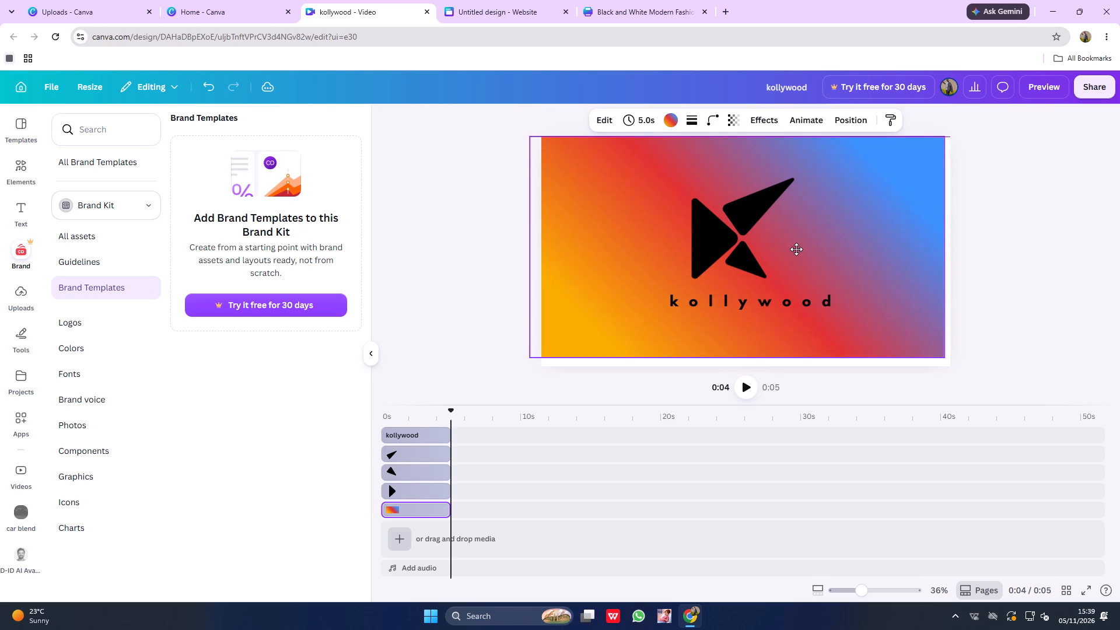
left_click_drag(796, 249, 807, 251)
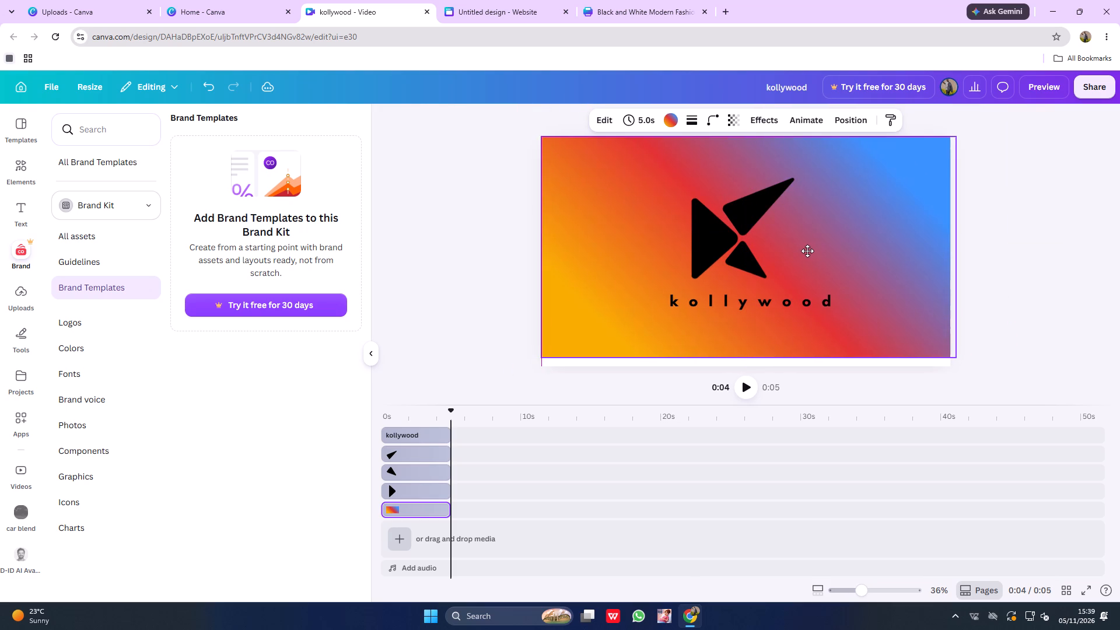
left_click_drag(807, 251, 804, 255)
scroll(787, 257, "up", 2)
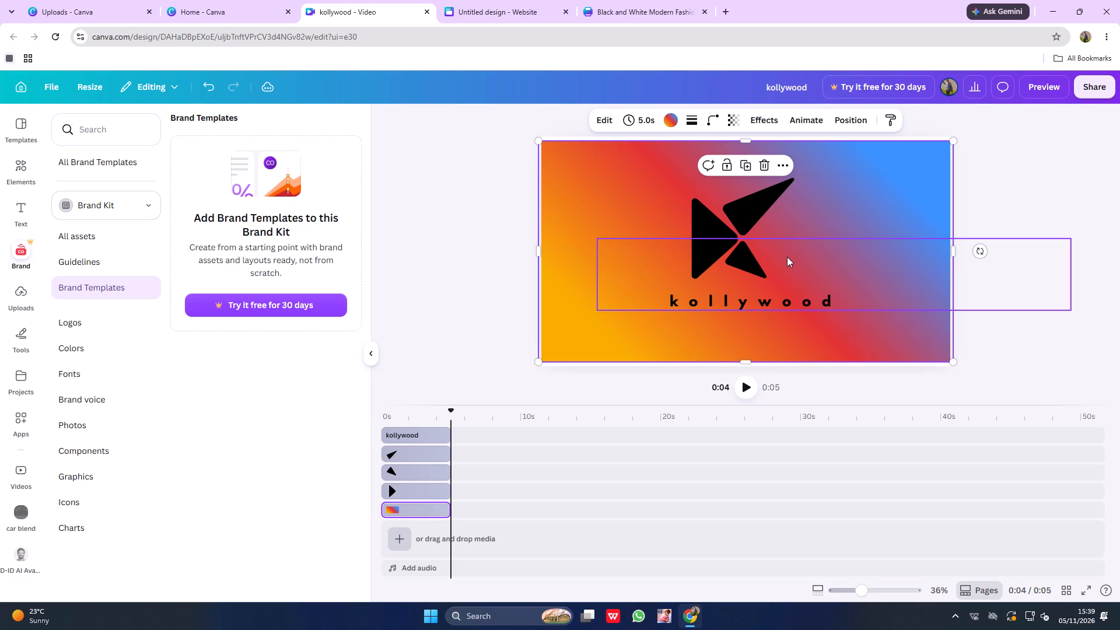
scroll(787, 257, "up", 2)
scroll(673, 173, "up", 6)
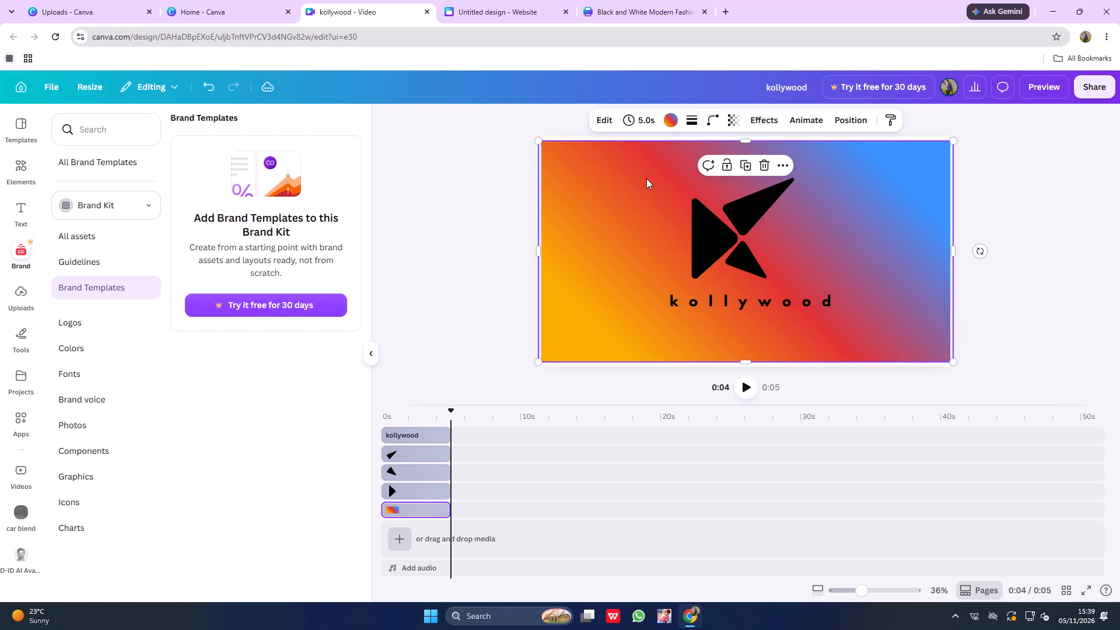
left_click(646, 178)
left_click_drag(542, 143, 500, 115)
left_click_drag(591, 170, 608, 185)
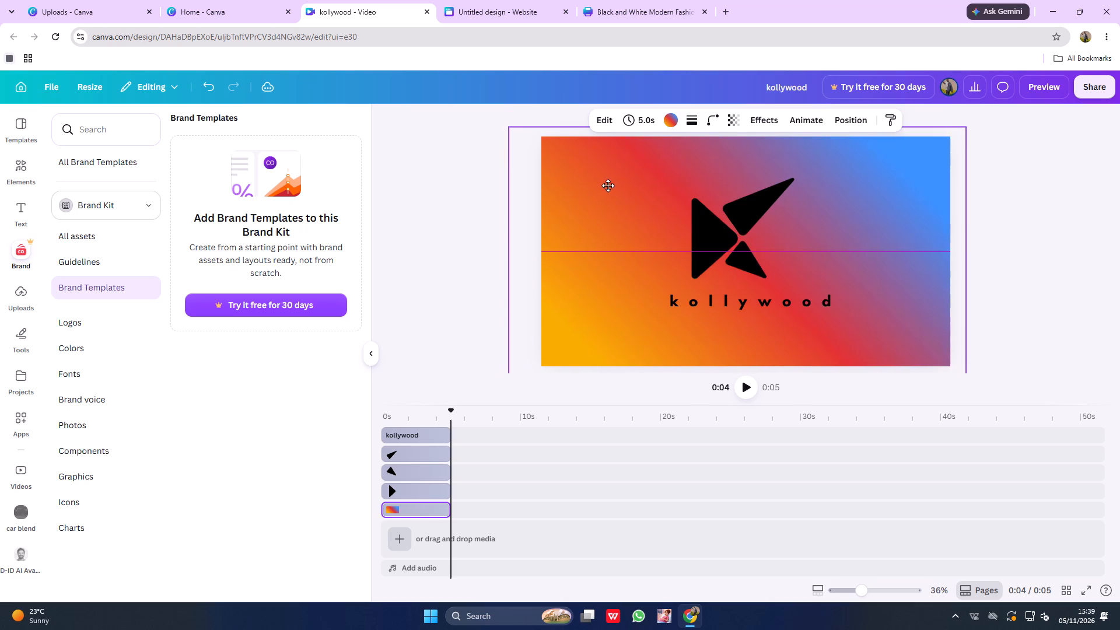
left_click_drag(608, 185, 601, 190)
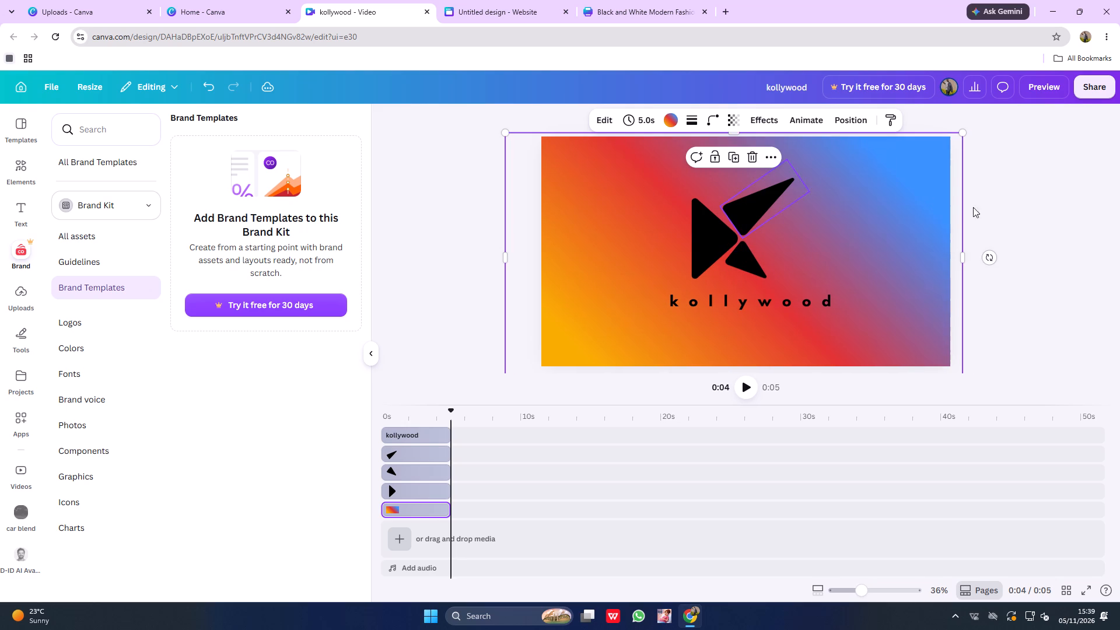
left_click(1032, 208)
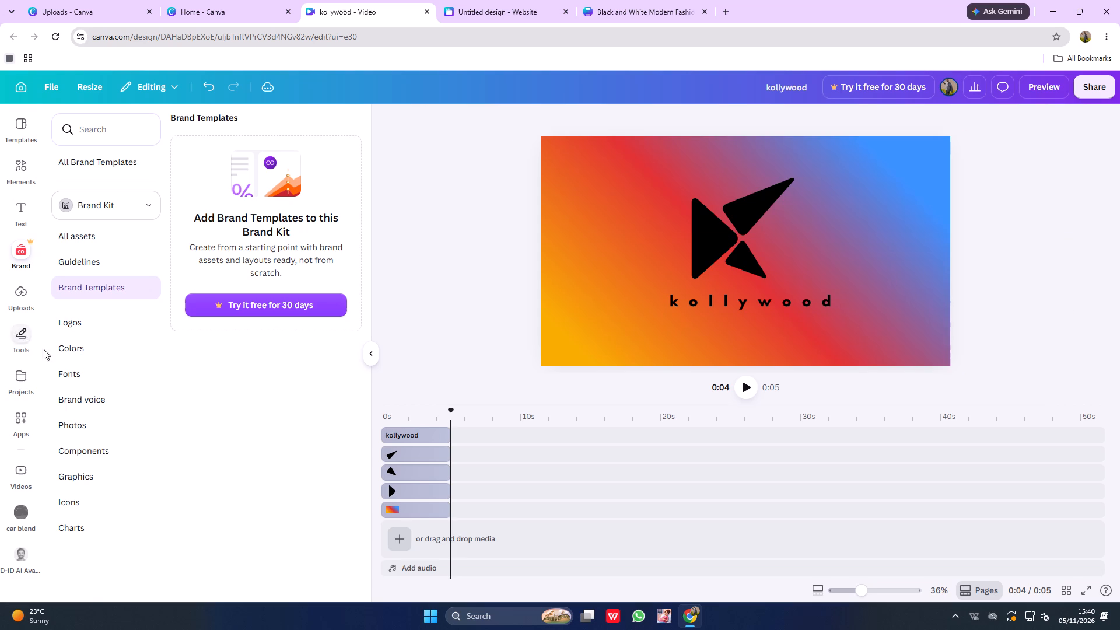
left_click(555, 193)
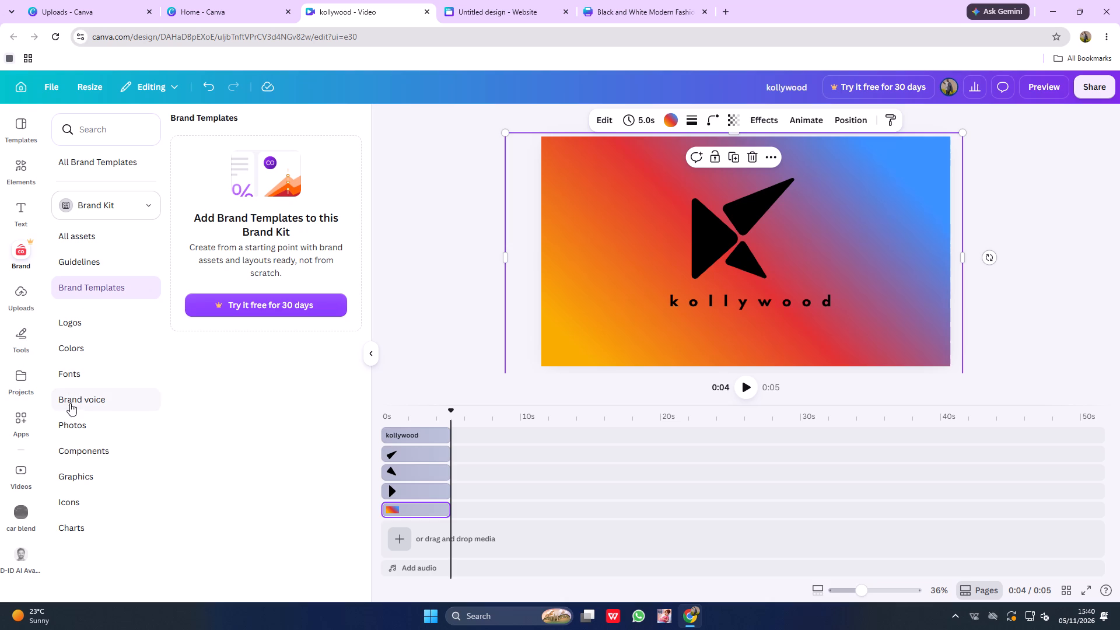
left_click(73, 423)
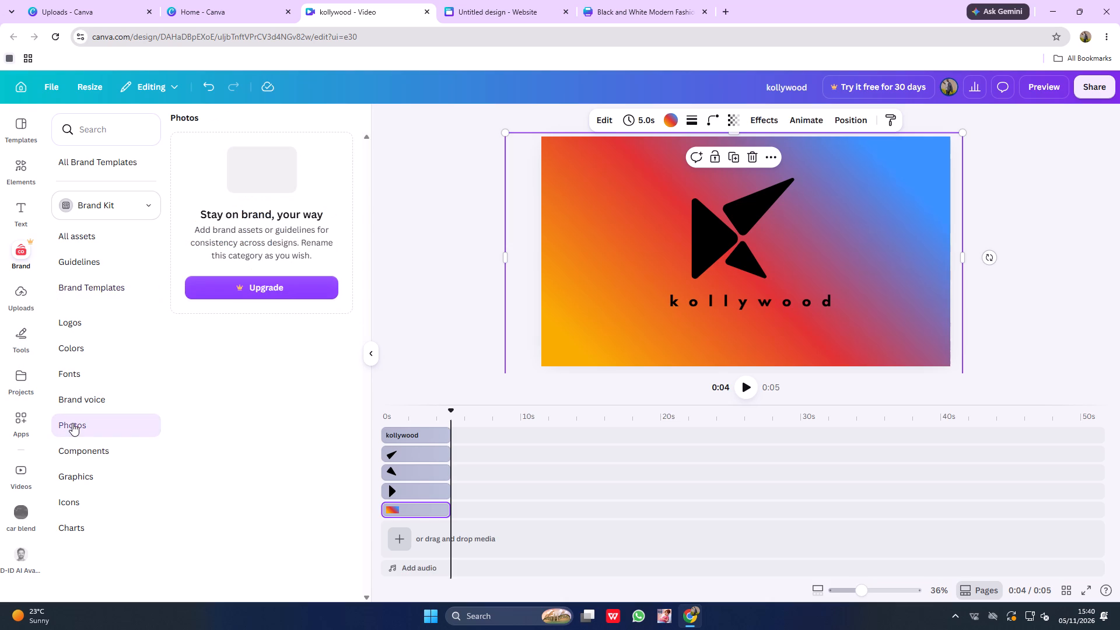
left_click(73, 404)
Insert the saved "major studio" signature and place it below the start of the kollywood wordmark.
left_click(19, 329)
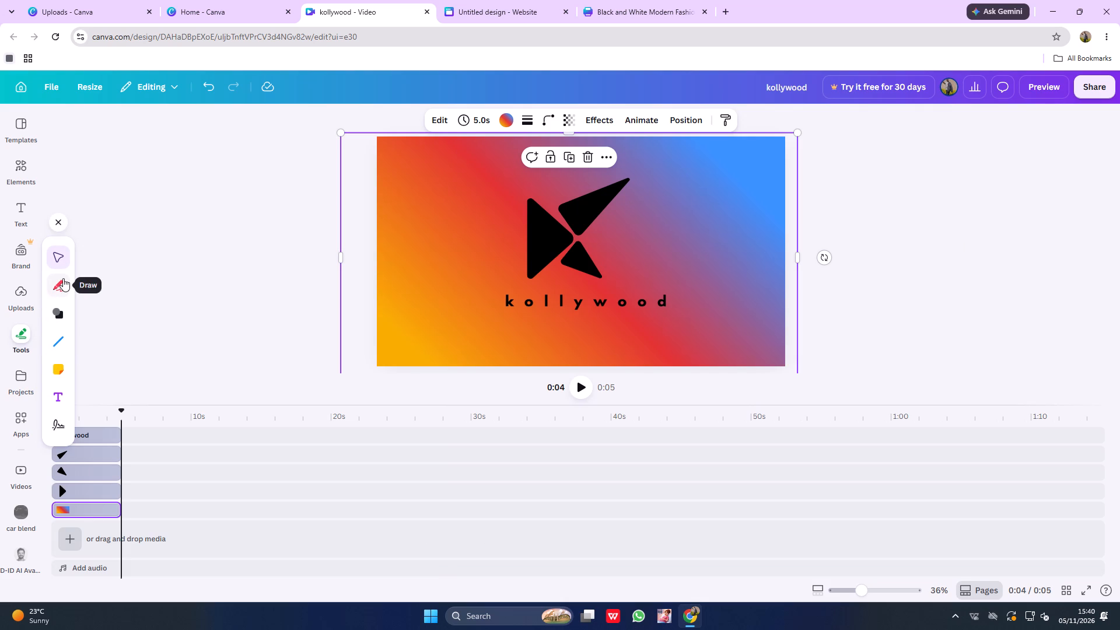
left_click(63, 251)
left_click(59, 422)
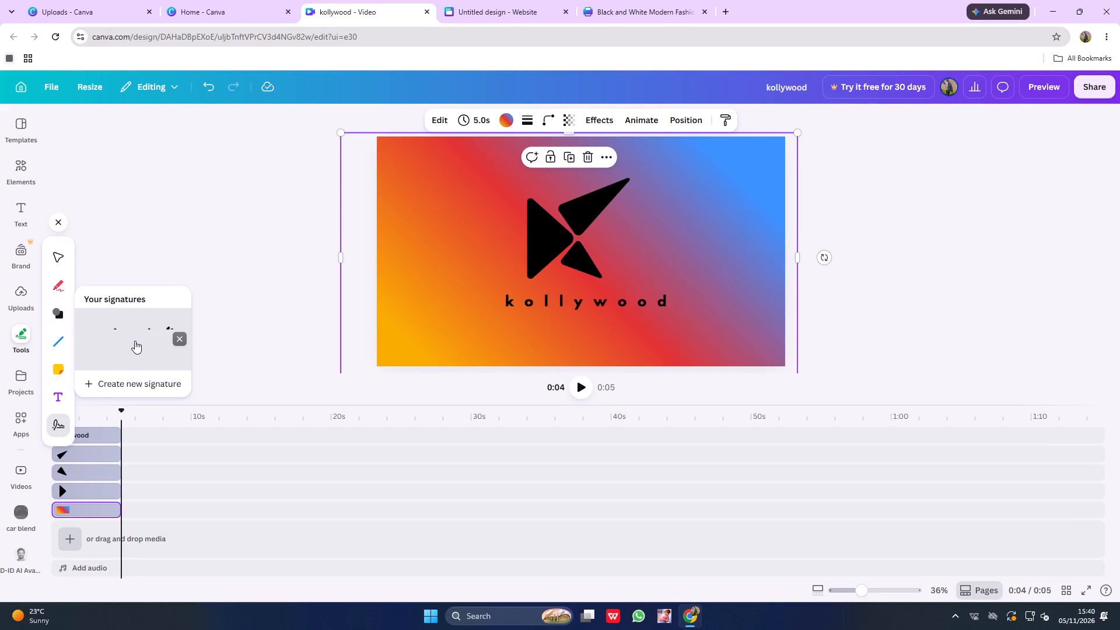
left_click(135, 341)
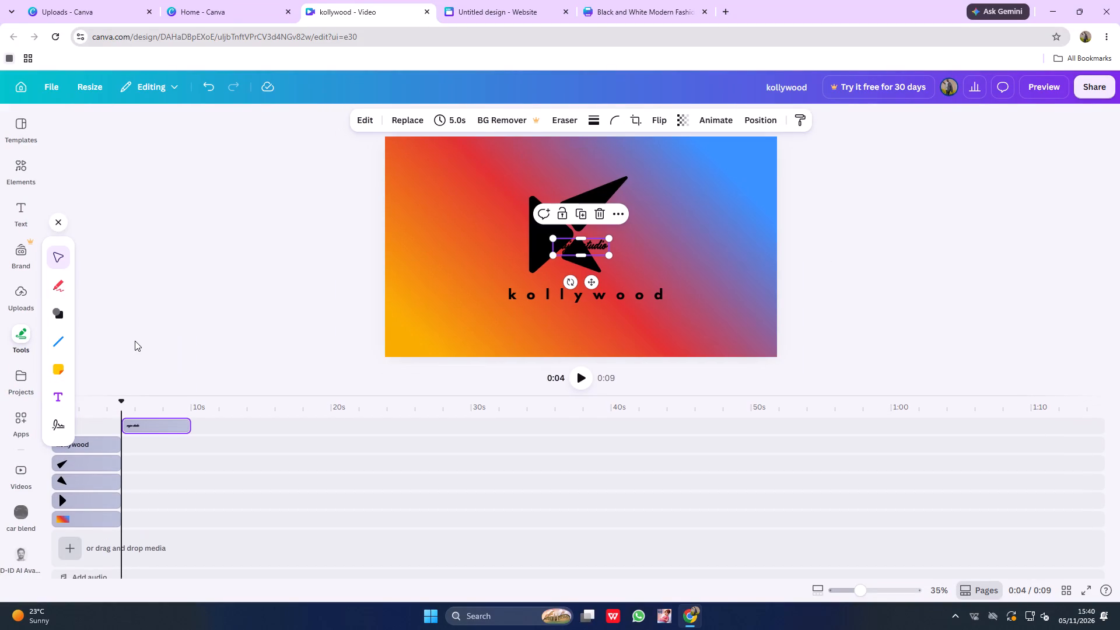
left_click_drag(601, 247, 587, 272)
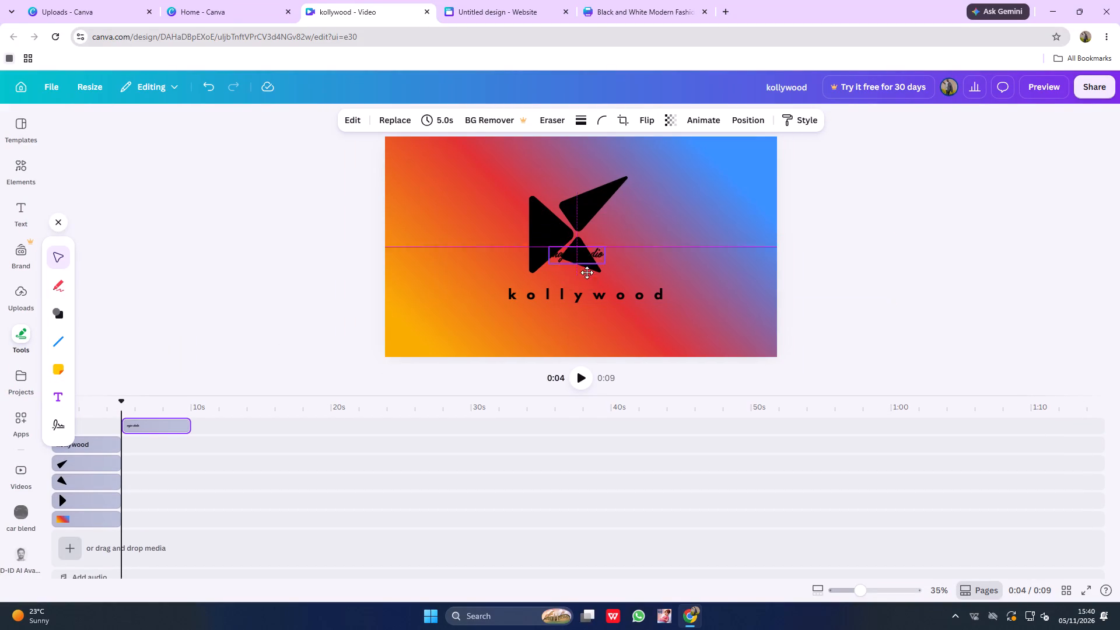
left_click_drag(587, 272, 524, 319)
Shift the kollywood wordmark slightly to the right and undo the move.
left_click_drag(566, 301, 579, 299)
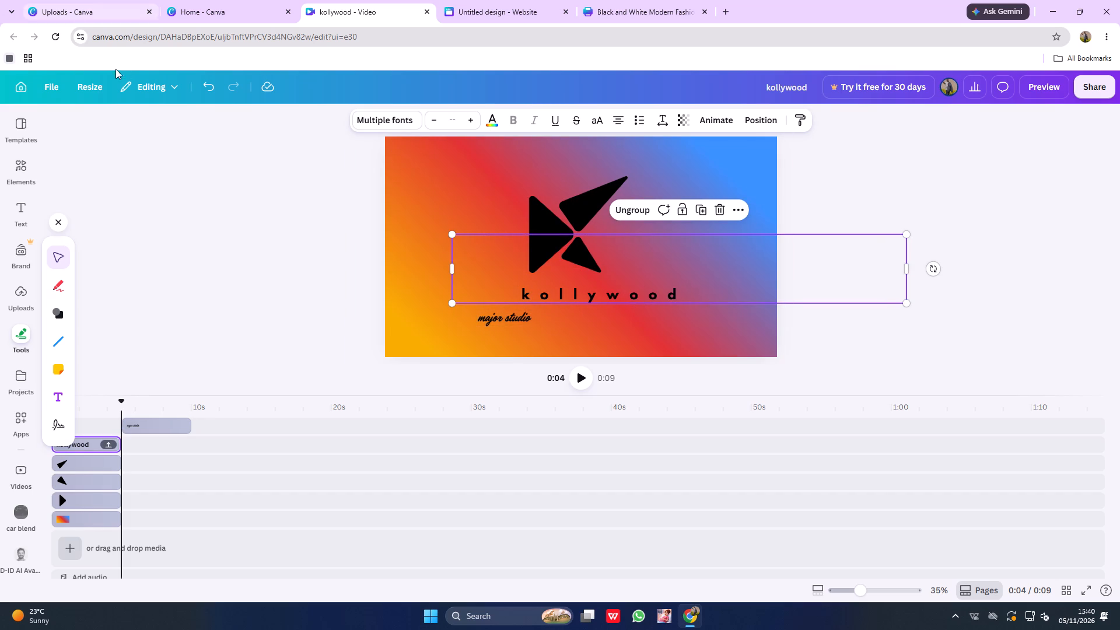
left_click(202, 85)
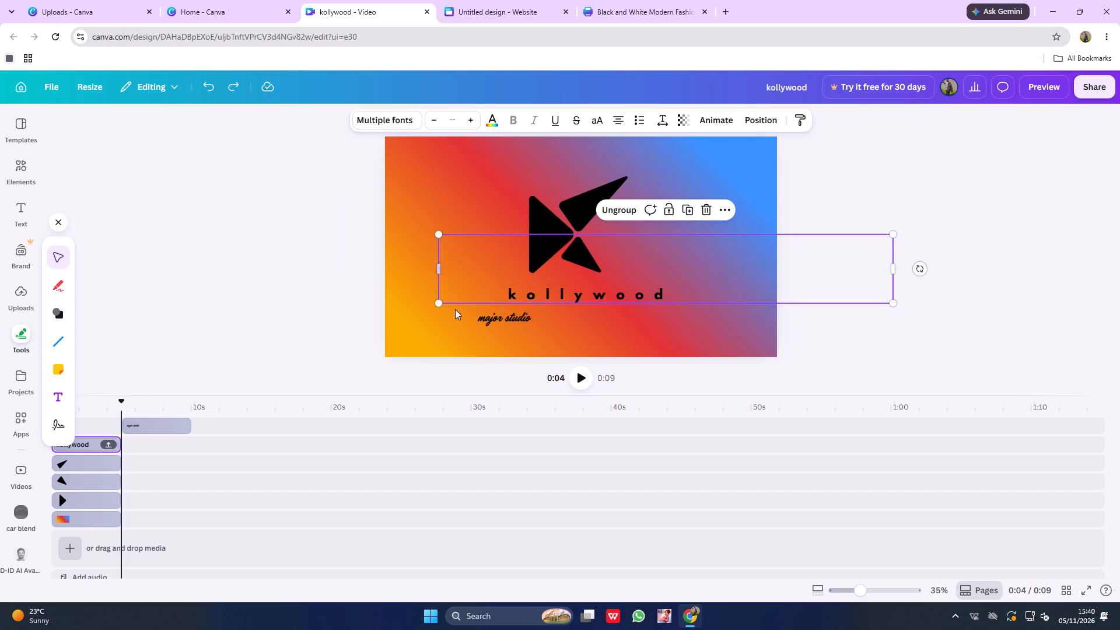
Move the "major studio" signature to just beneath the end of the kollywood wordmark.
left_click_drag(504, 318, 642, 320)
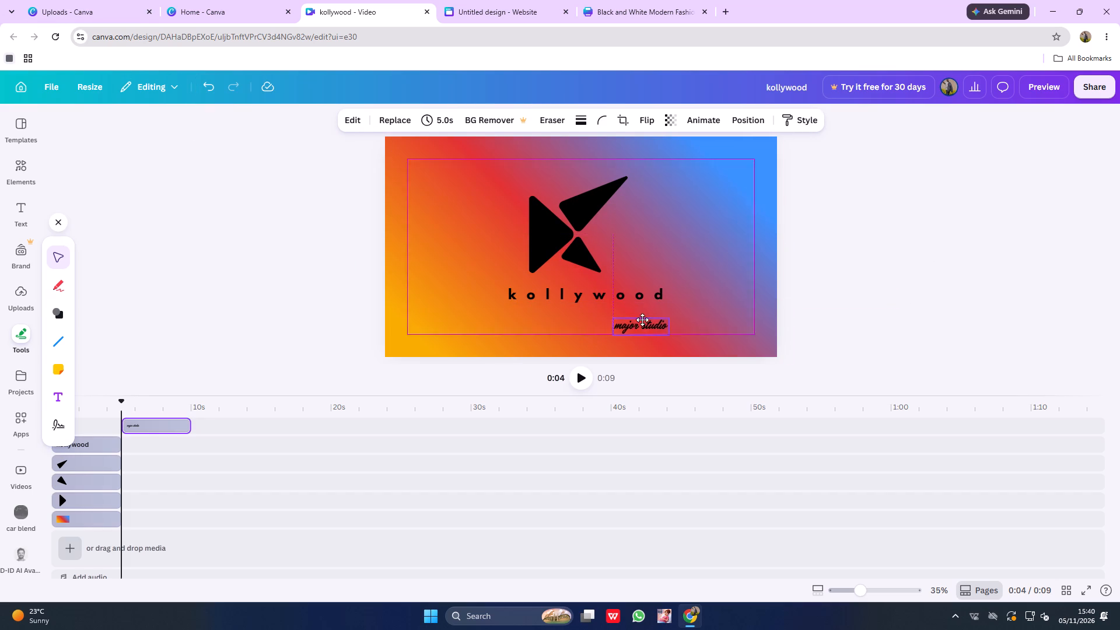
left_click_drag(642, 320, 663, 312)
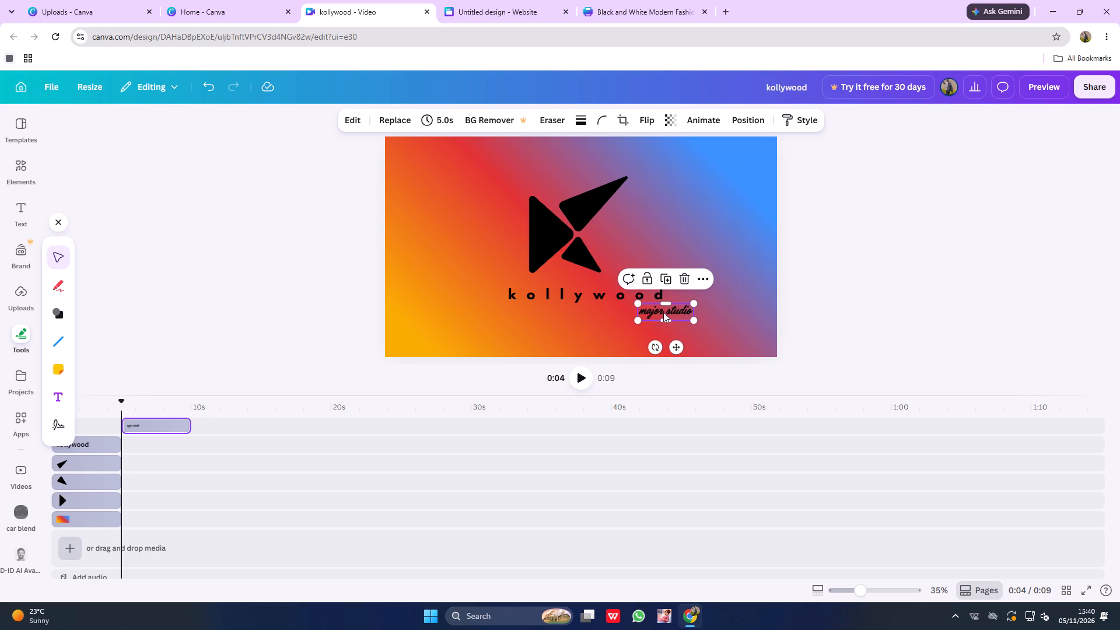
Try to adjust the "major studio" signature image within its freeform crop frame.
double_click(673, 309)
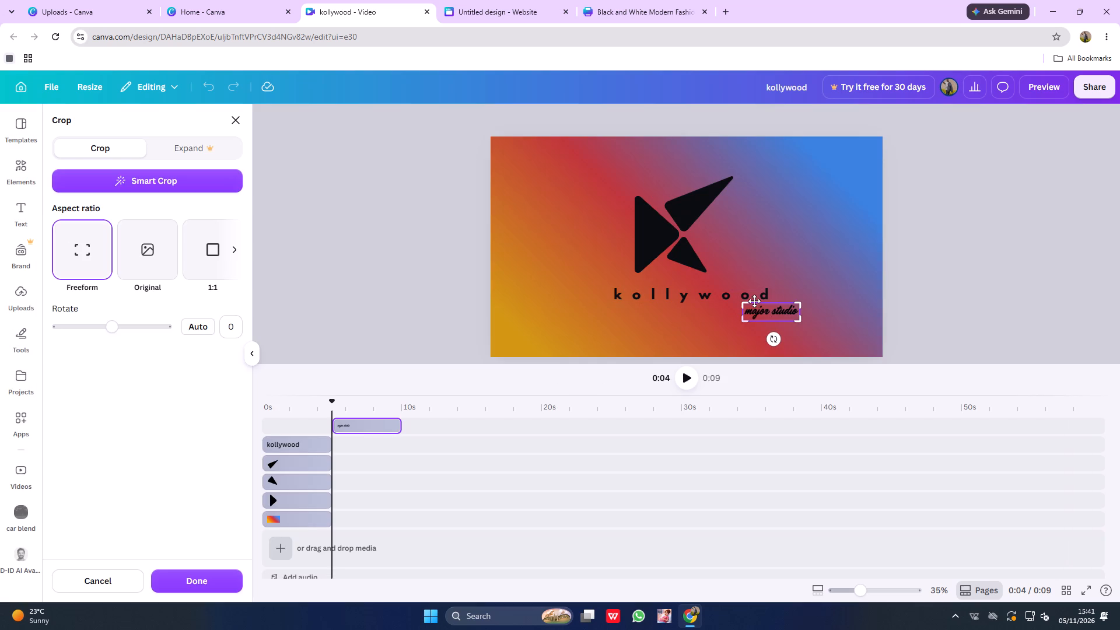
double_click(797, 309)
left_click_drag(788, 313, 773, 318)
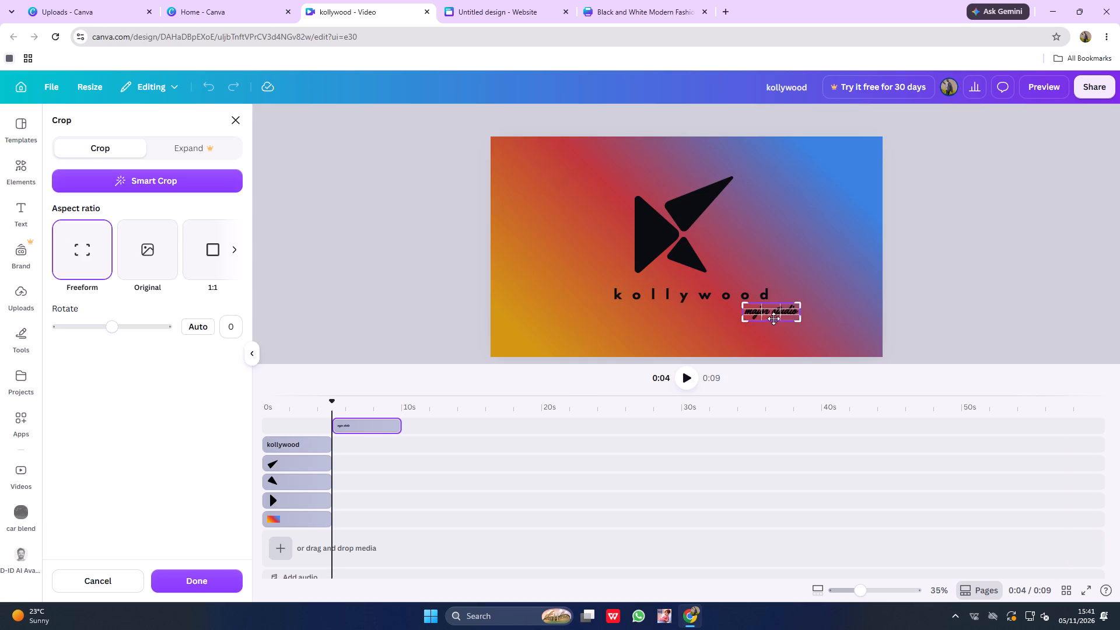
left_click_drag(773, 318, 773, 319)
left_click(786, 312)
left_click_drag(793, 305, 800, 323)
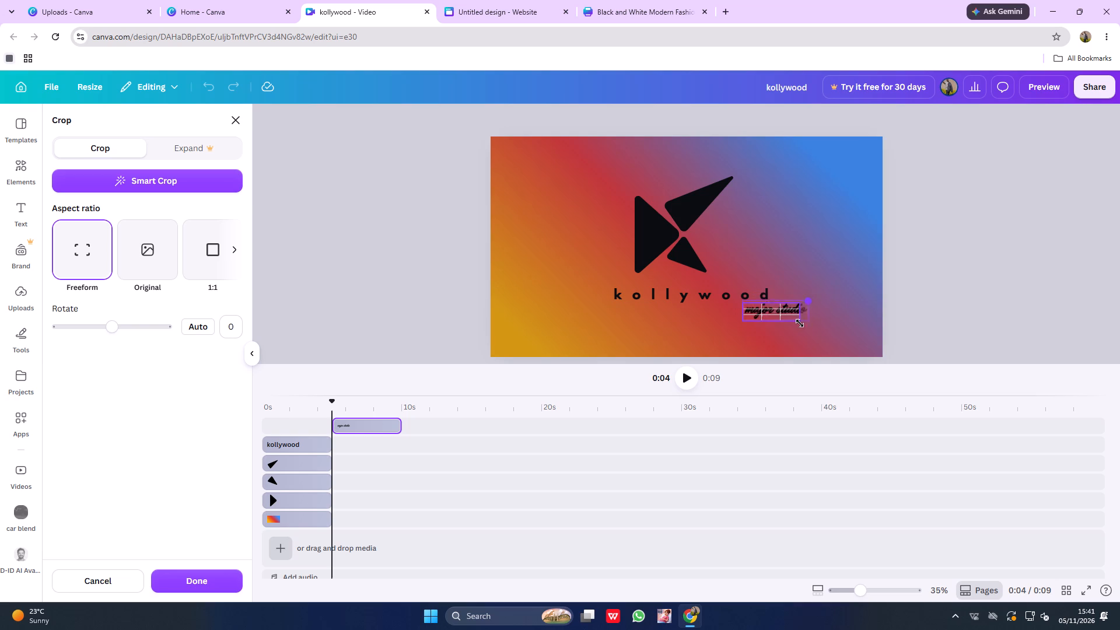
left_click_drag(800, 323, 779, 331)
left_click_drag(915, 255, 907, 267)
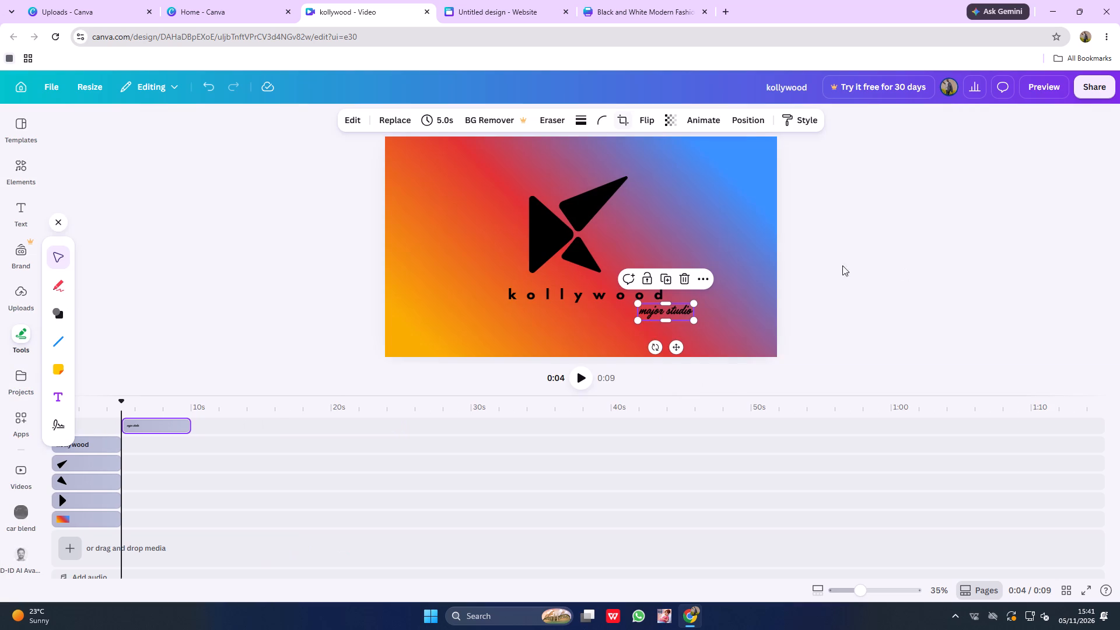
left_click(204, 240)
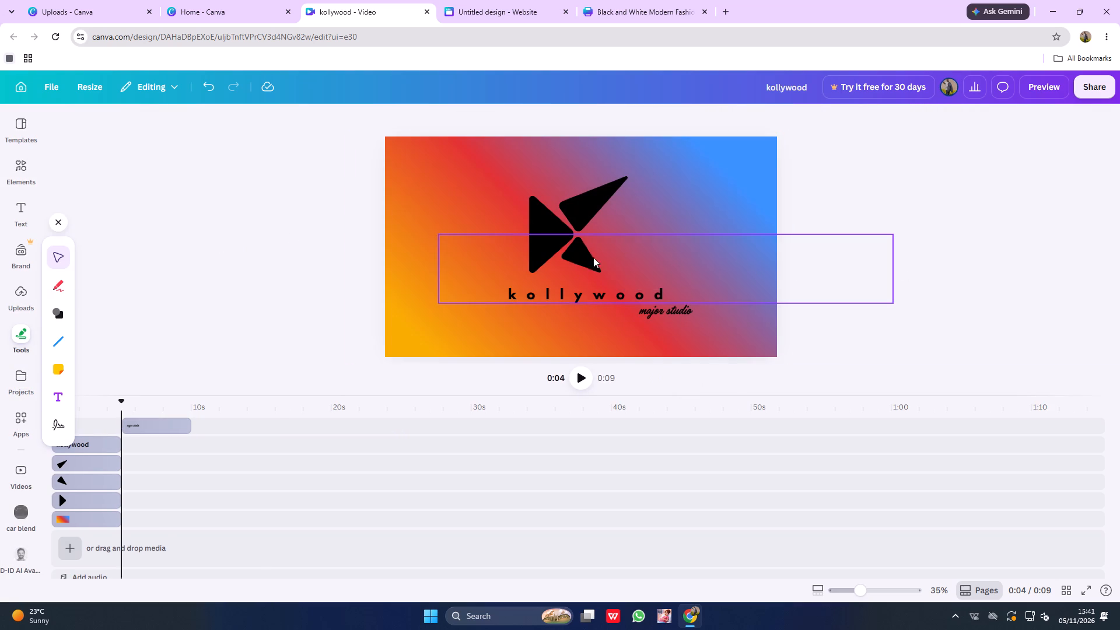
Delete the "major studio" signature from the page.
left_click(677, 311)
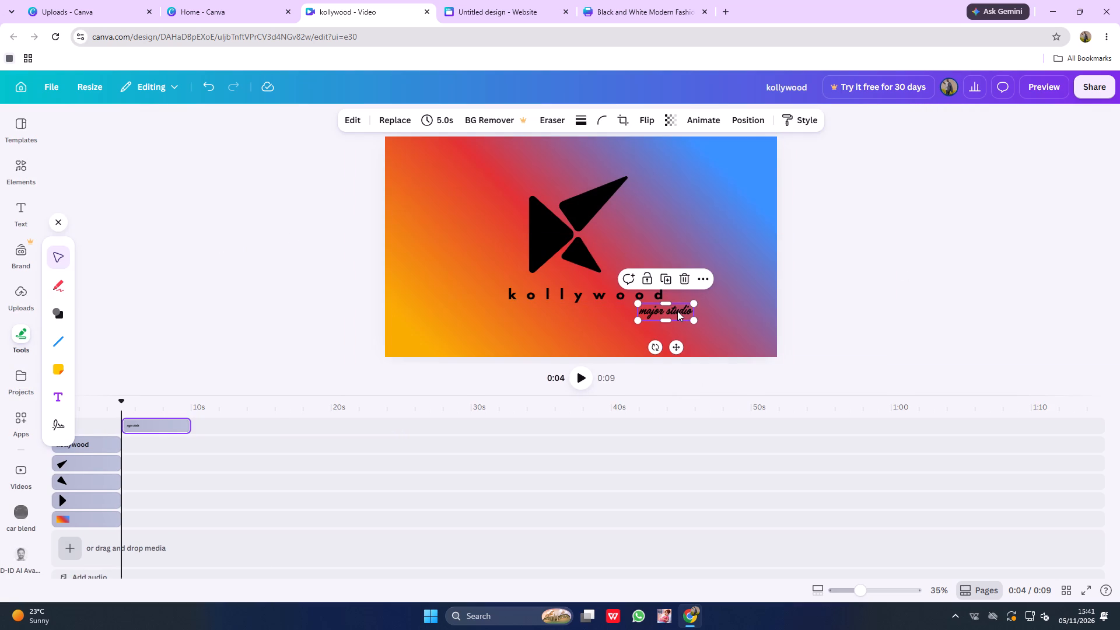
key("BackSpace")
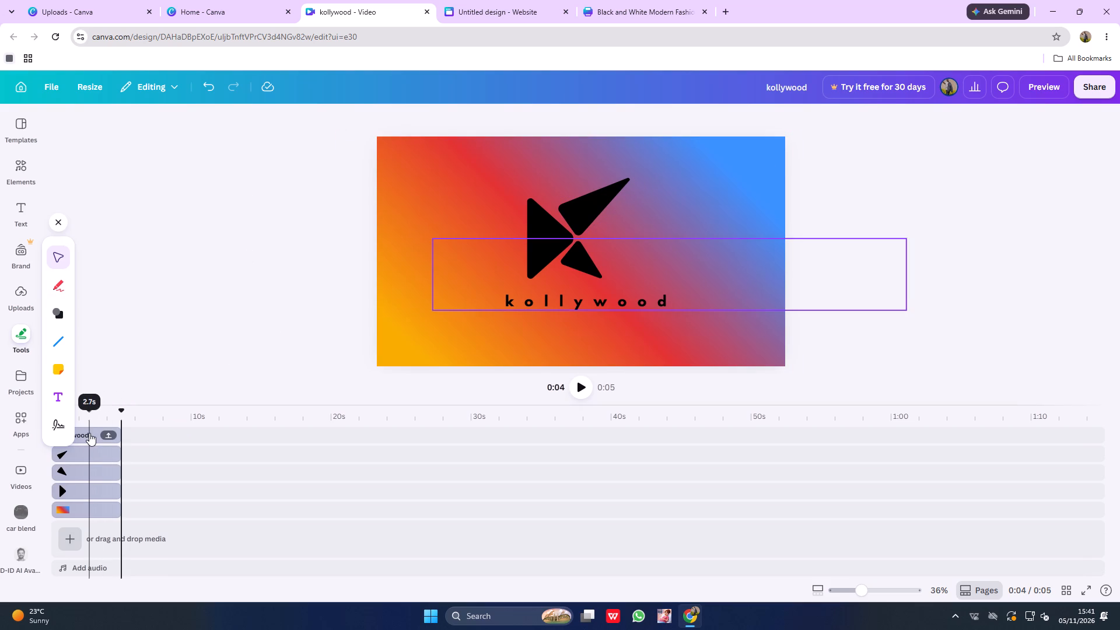
Delay the kollywood wordmark clip to start at about 2.7 s and extend its duration to 8.7 s.
left_click_drag(89, 433, 128, 436)
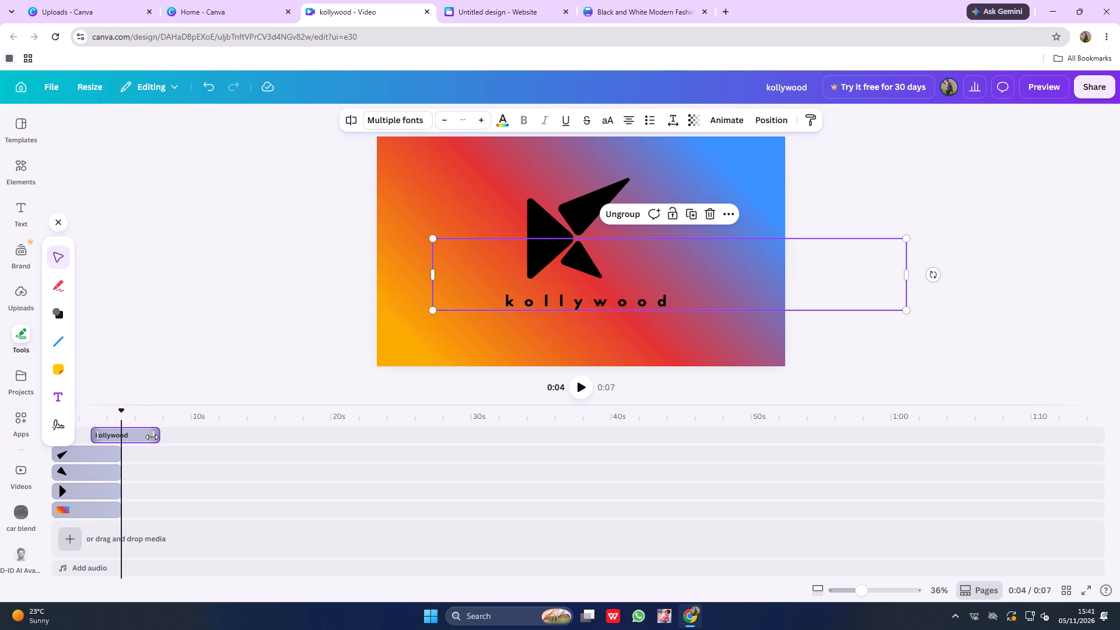
left_click_drag(152, 437, 204, 444)
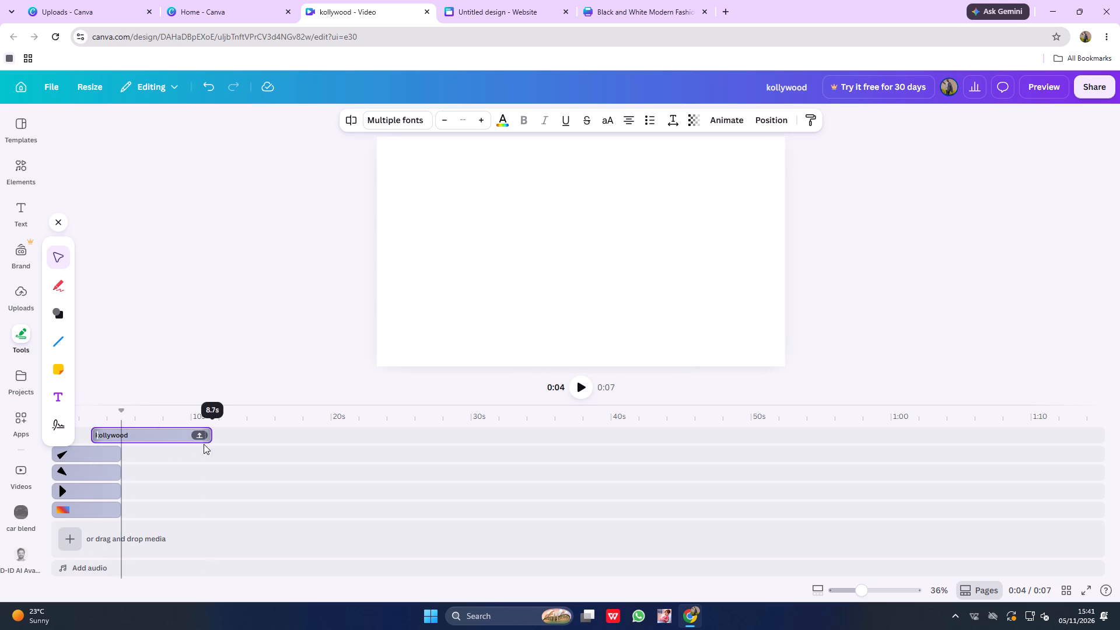
left_click(217, 346)
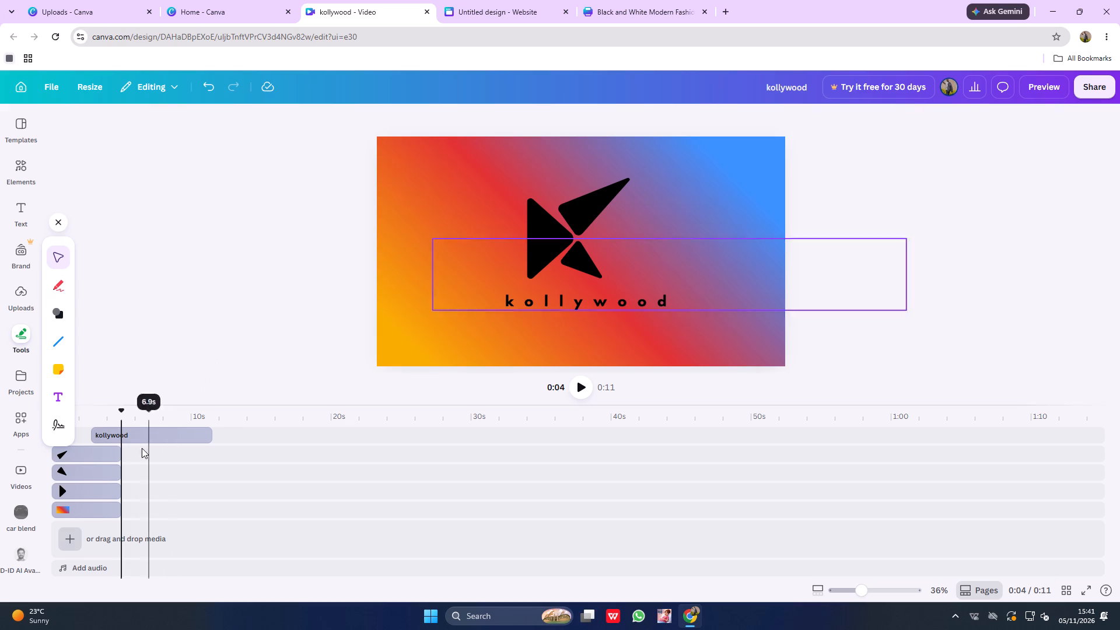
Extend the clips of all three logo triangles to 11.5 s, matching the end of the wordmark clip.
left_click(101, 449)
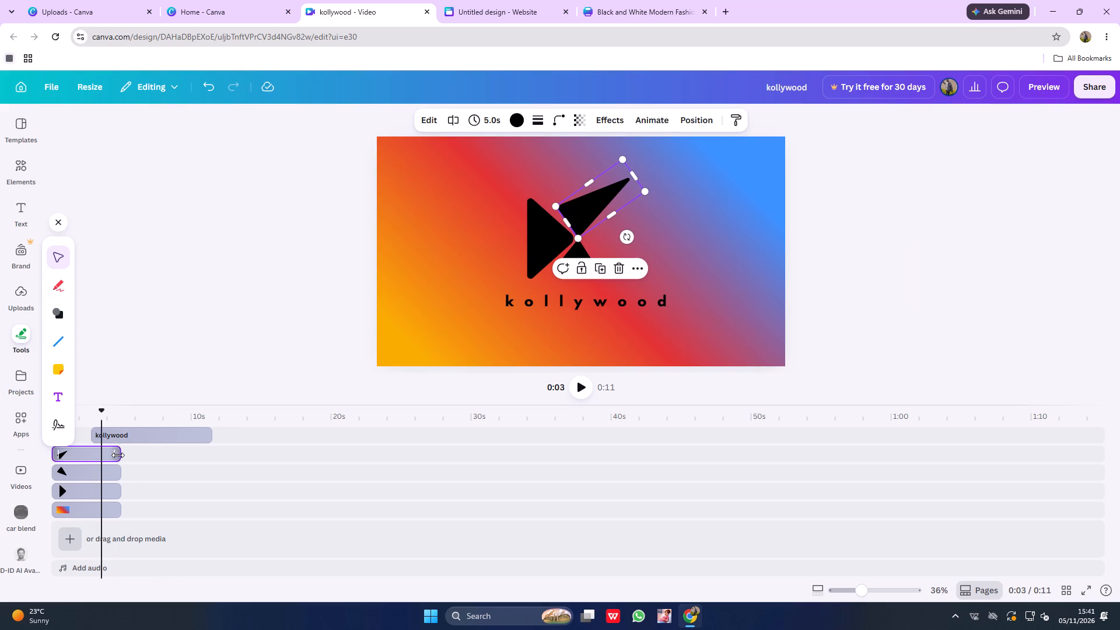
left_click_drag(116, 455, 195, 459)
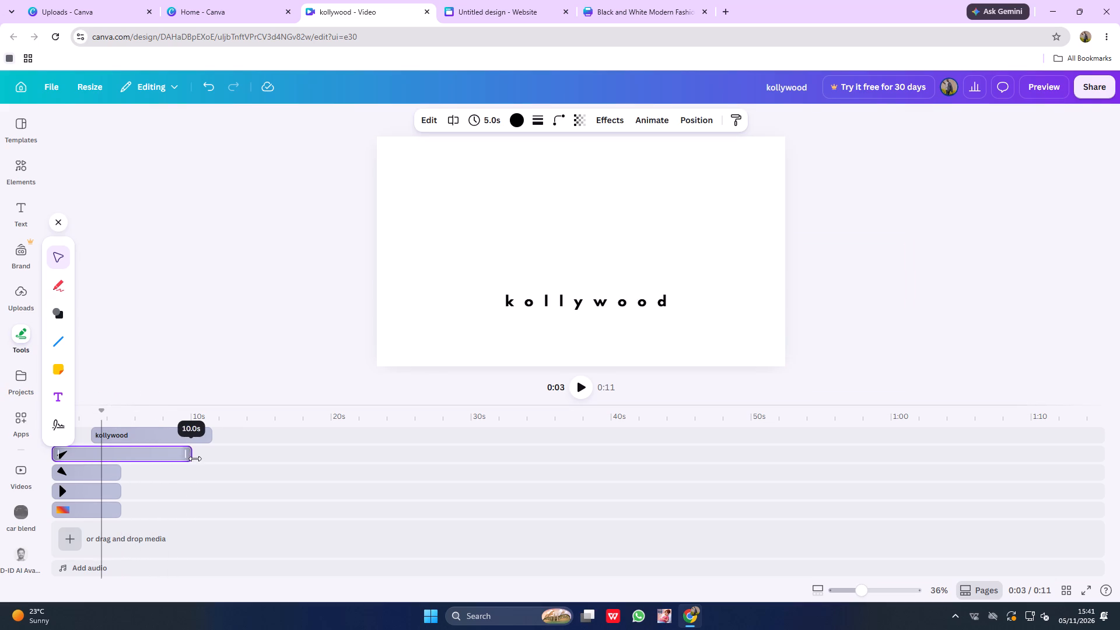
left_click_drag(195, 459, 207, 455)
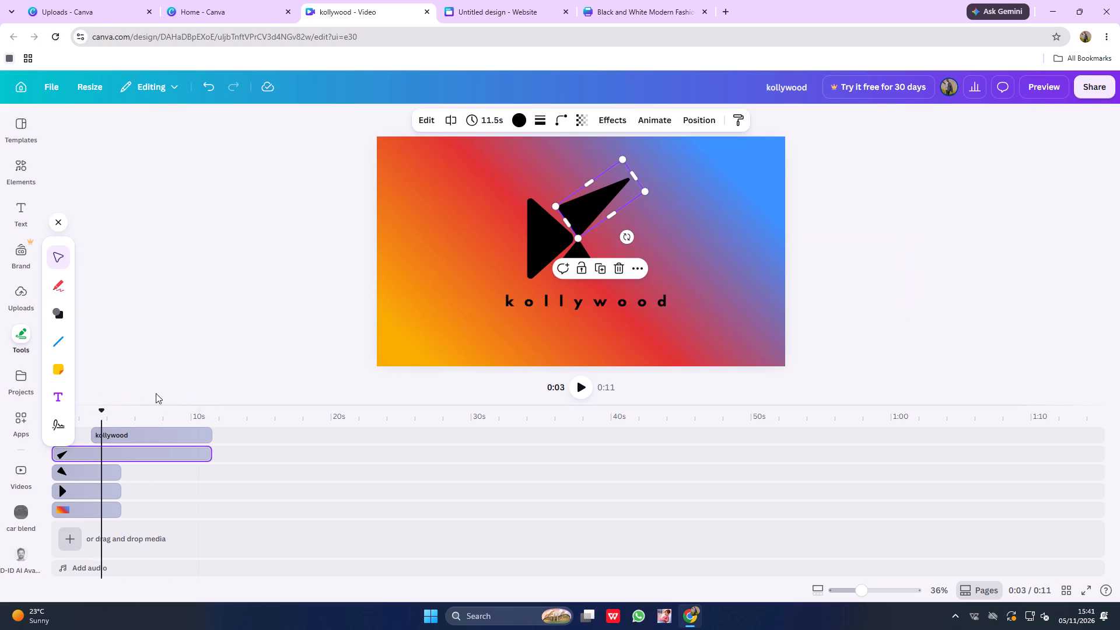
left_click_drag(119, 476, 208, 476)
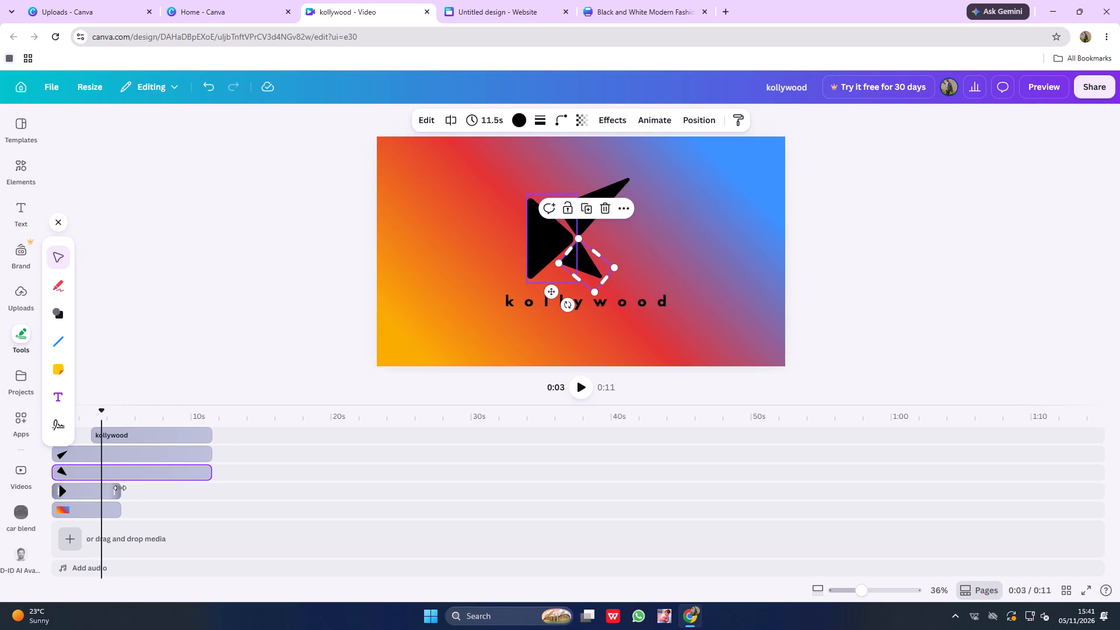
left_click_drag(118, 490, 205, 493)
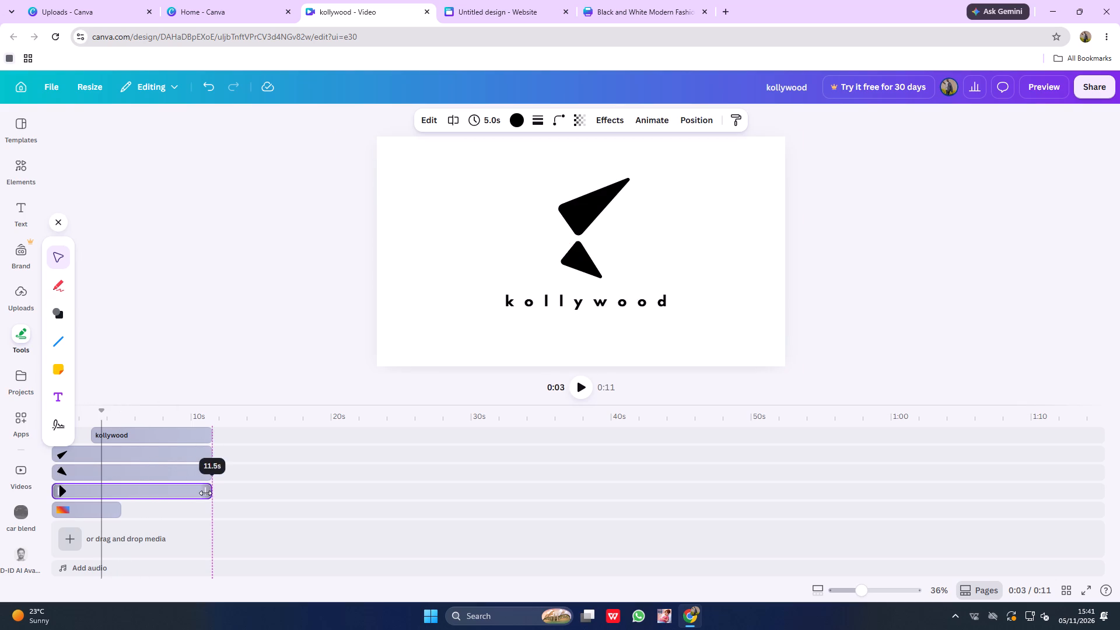
Play back the video, including from the start, to check when the wordmark, triangles and gradient background show.
left_click(164, 415)
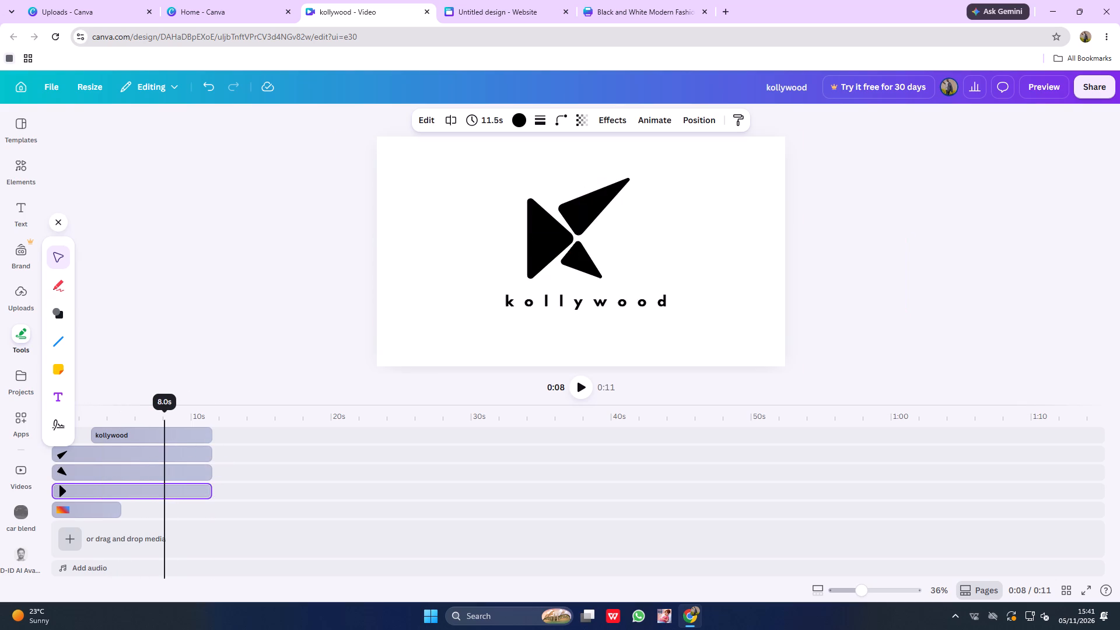
left_click(89, 421)
left_click(582, 388)
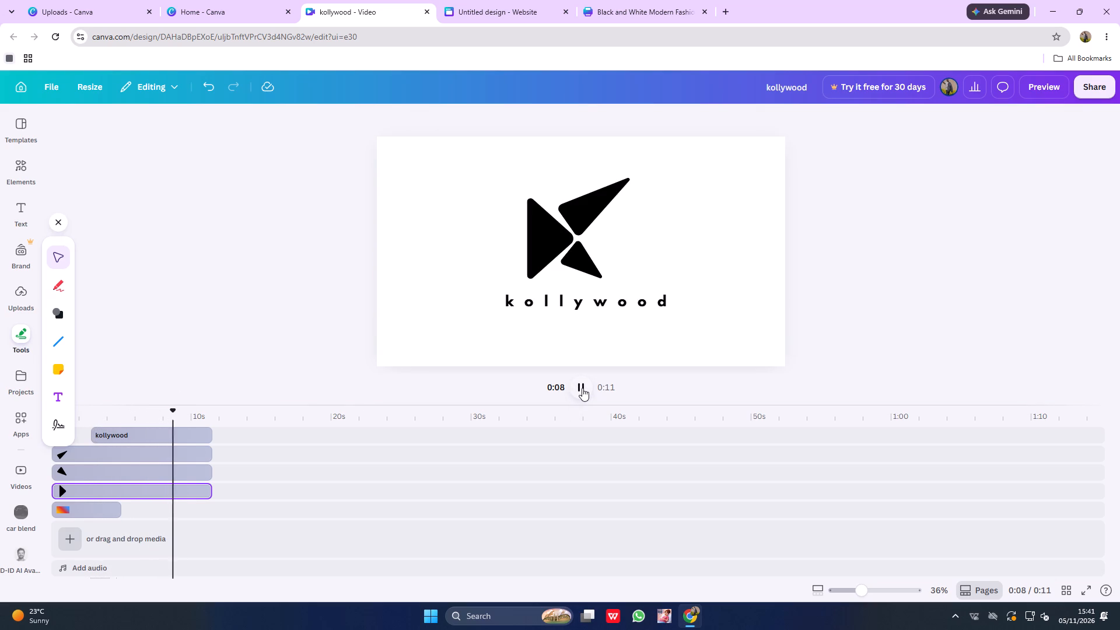
left_click(582, 388)
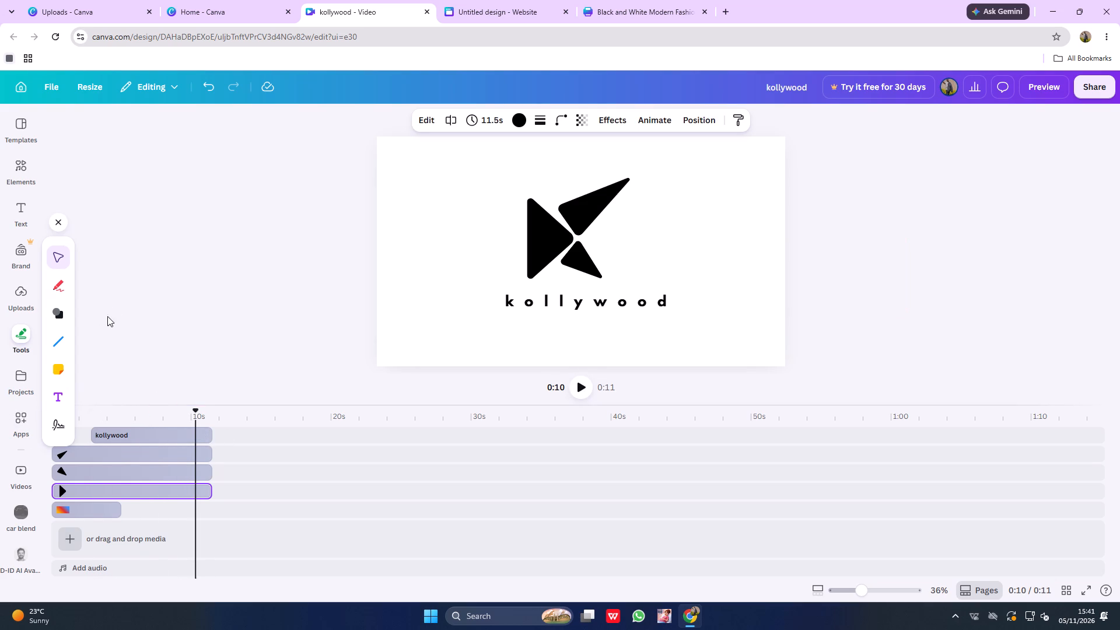
left_click(62, 223)
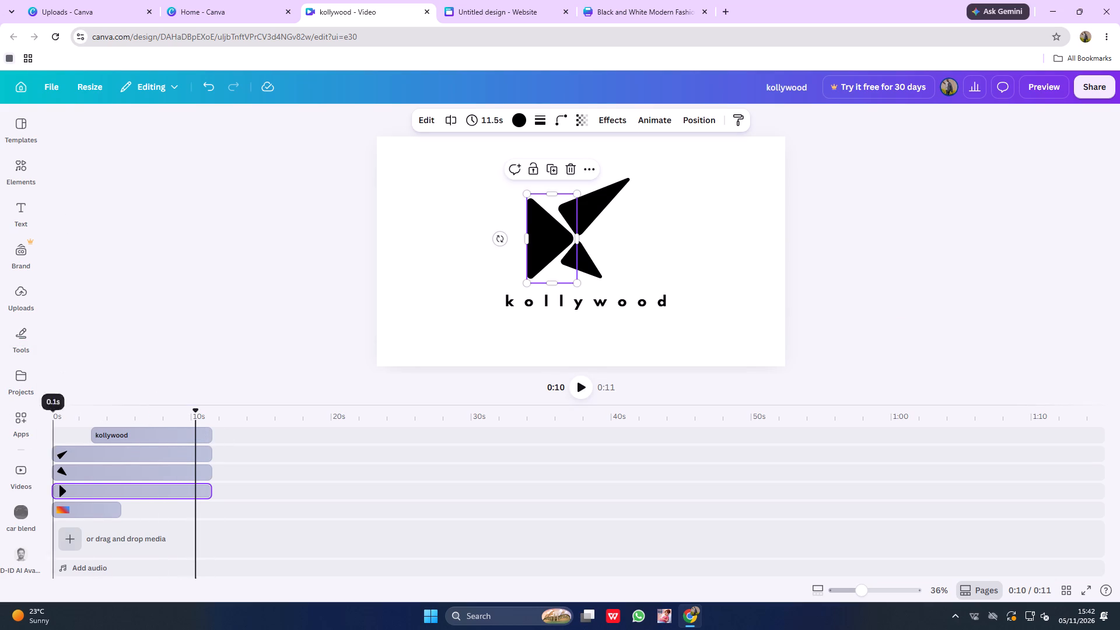
left_click(55, 415)
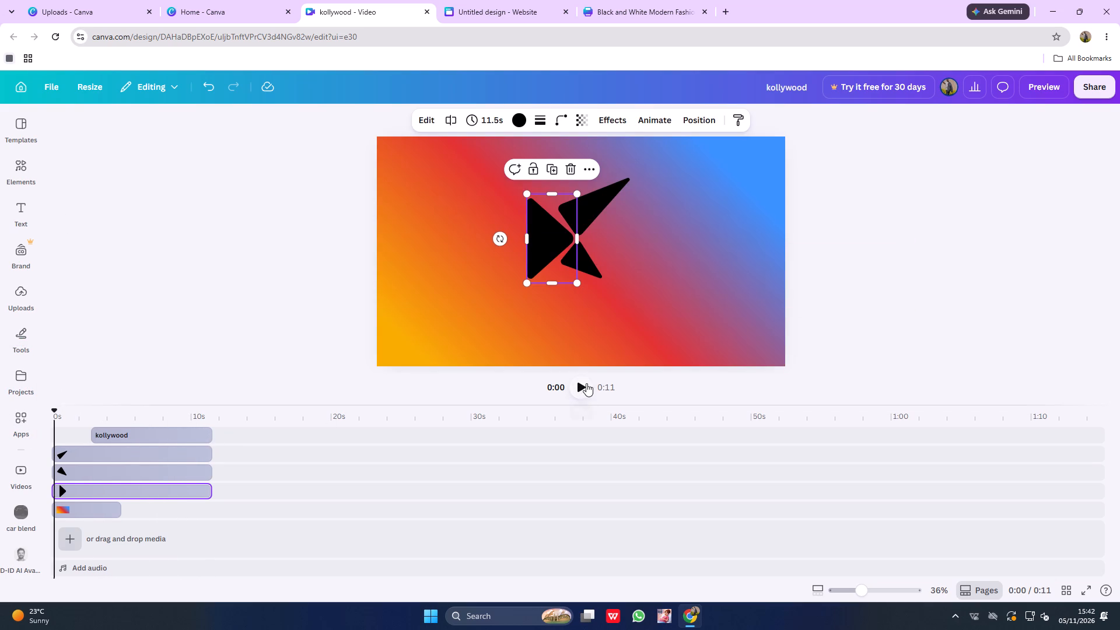
left_click(582, 391)
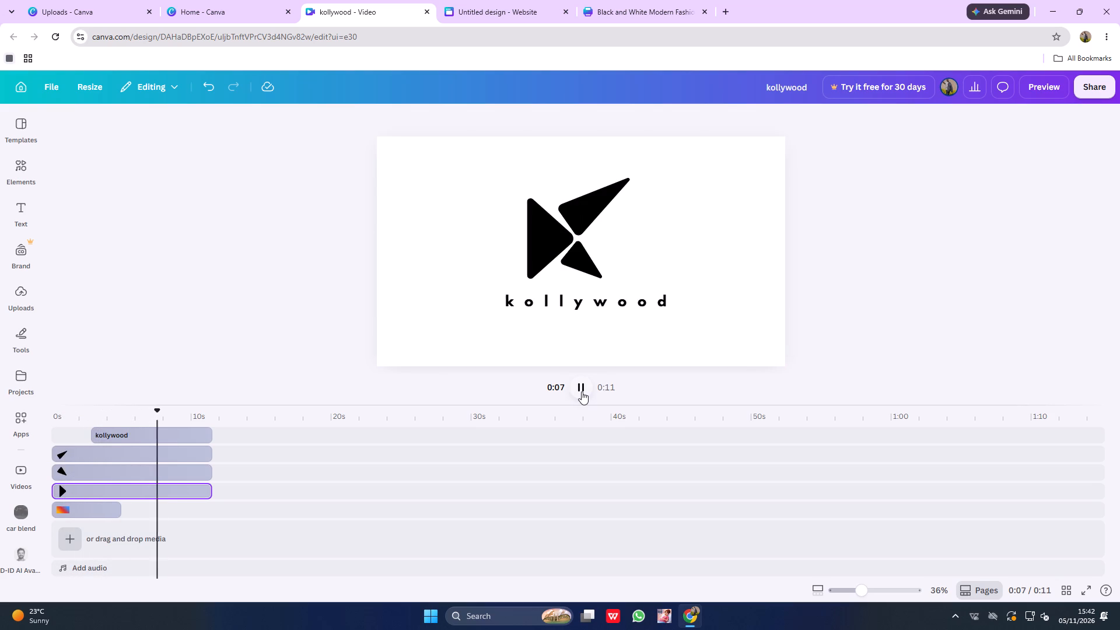
left_click(582, 391)
Shorten the kollywood wordmark clip and the three triangle clips so they all end together at 7.0 s.
left_click(199, 428)
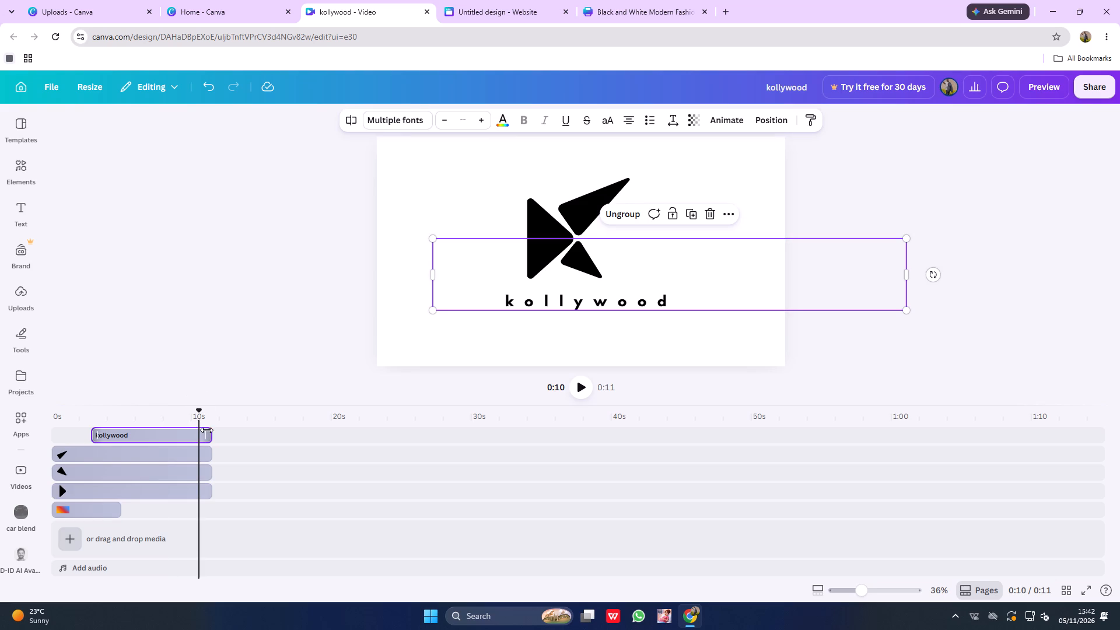
left_click_drag(206, 430, 143, 438)
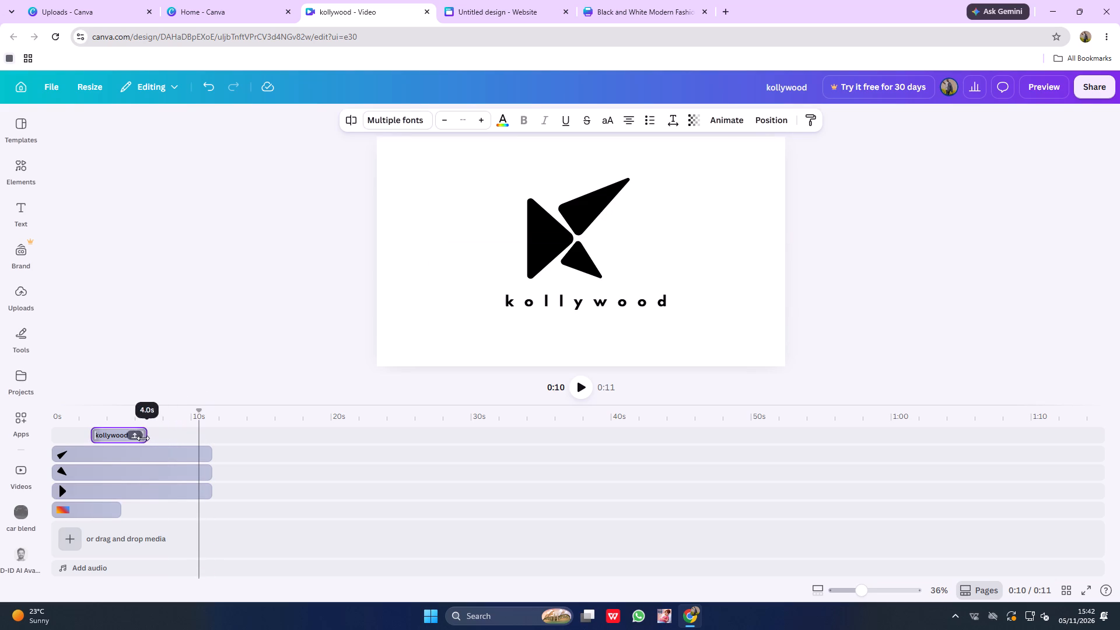
left_click_drag(143, 438, 143, 438)
left_click(182, 444)
left_click_drag(211, 452, 151, 459)
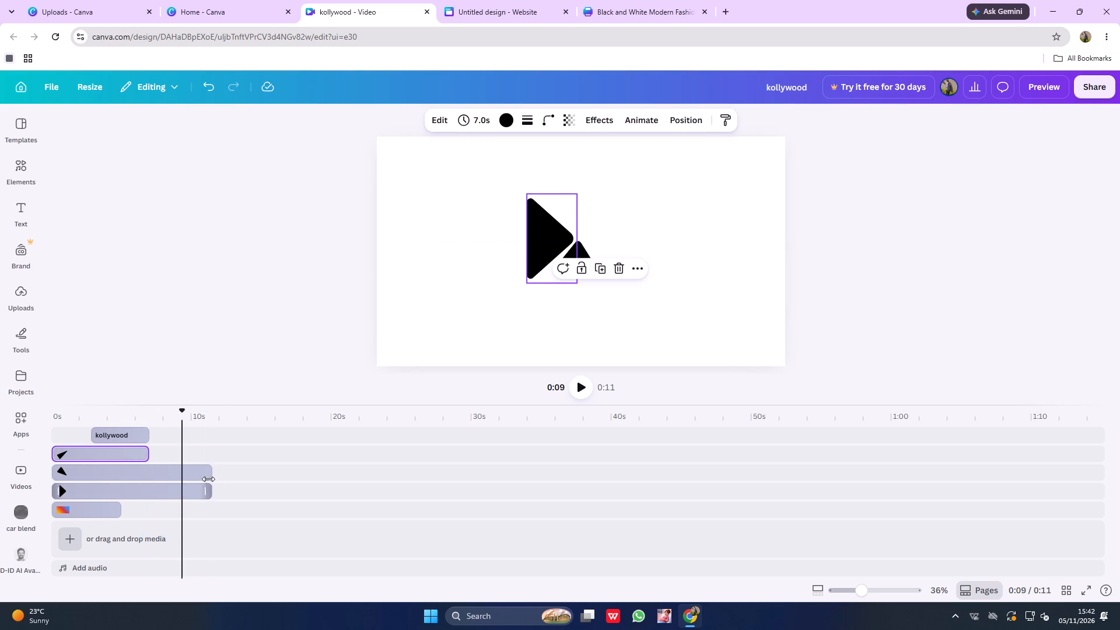
left_click_drag(209, 476, 157, 481)
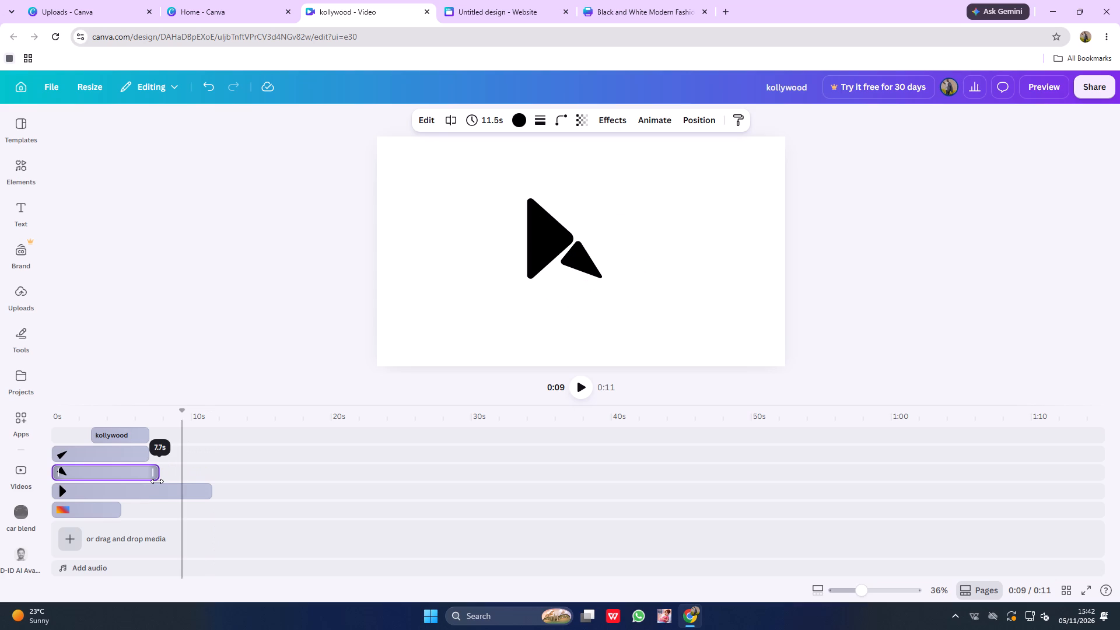
left_click_drag(157, 481, 152, 482)
left_click(180, 494)
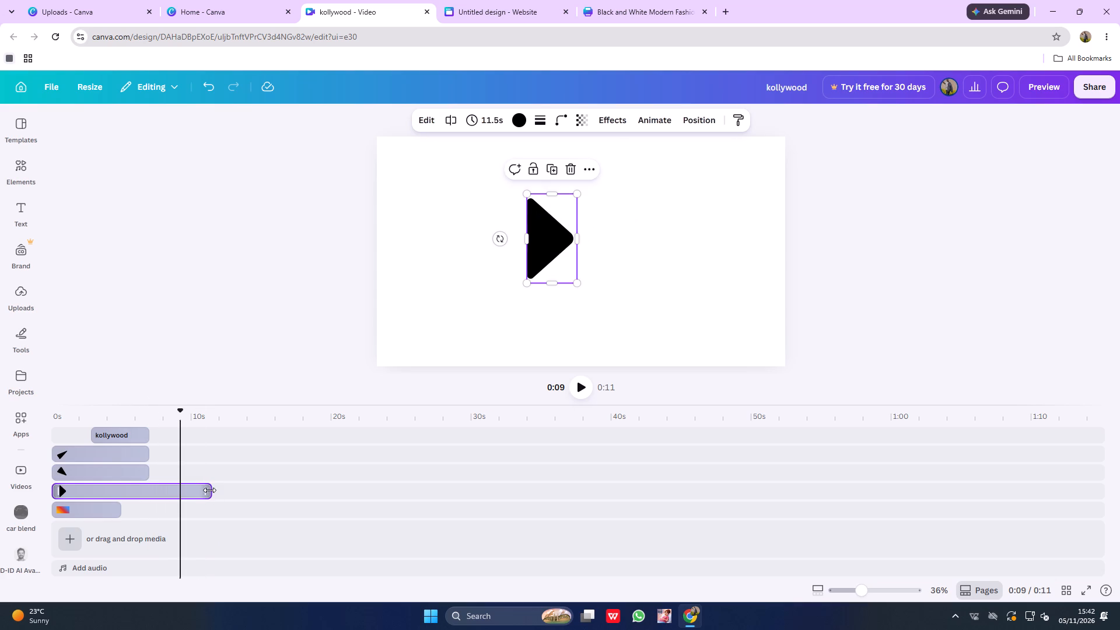
left_click_drag(209, 490, 152, 499)
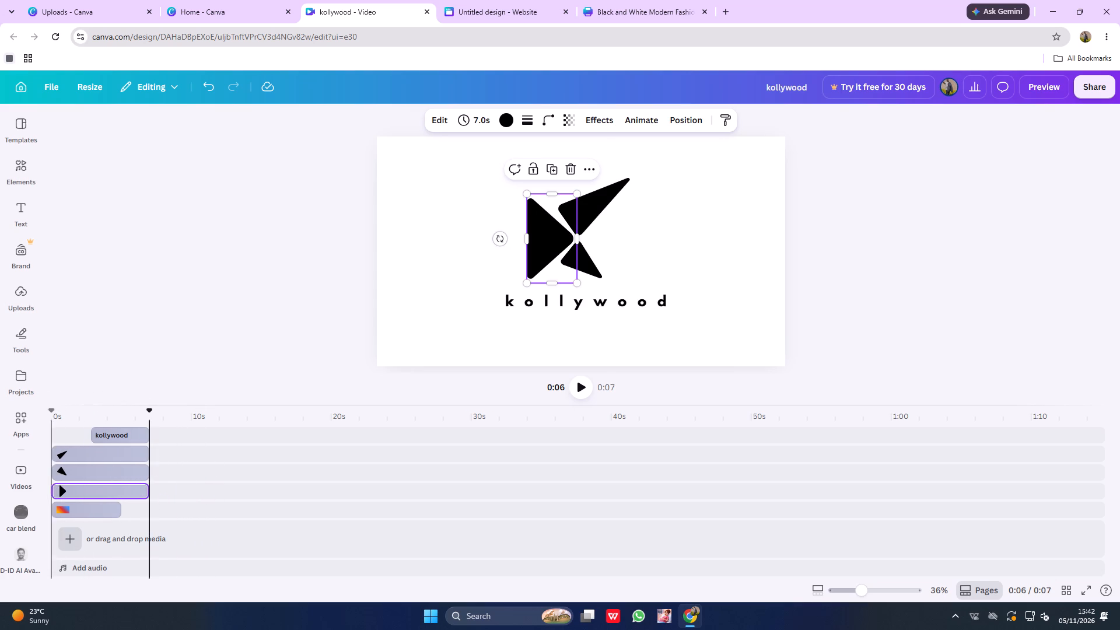
Play the shortened video from the beginning to review the timing of the logo and background.
left_click(55, 416)
left_click(578, 386)
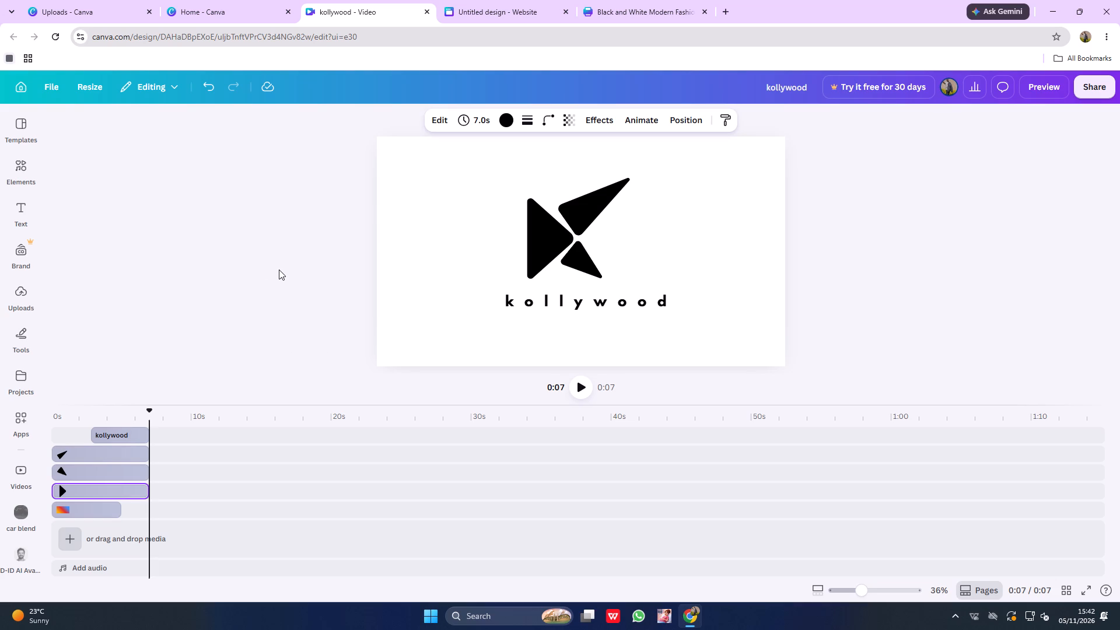
left_click(53, 409)
left_click(577, 385)
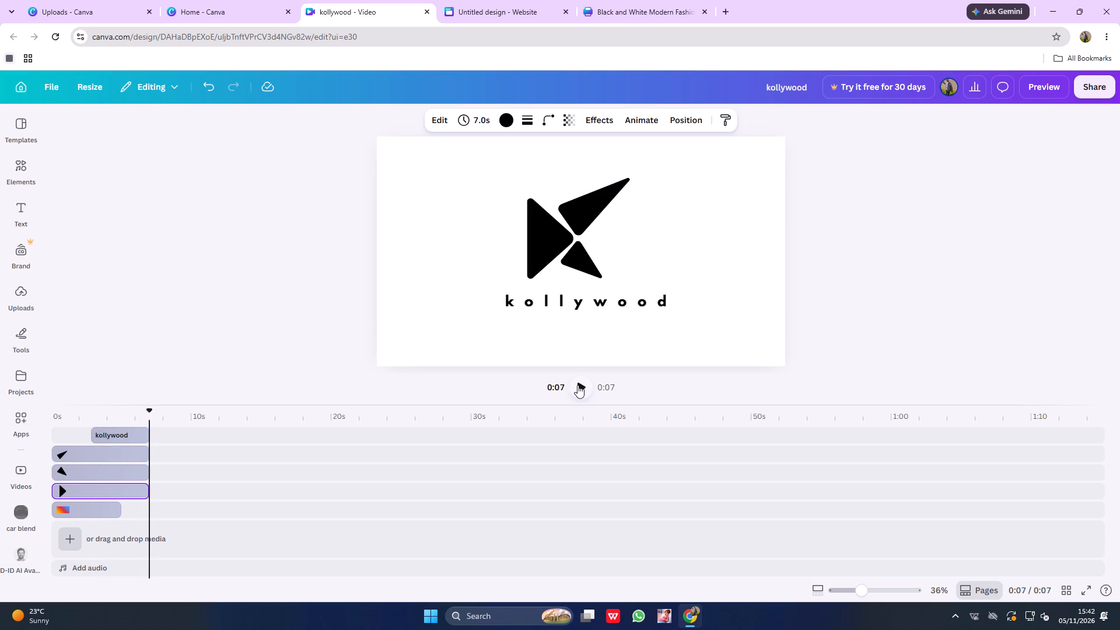
left_click(577, 385)
Shorten the gradient background clip's duration to 4.6 s.
left_click(112, 419)
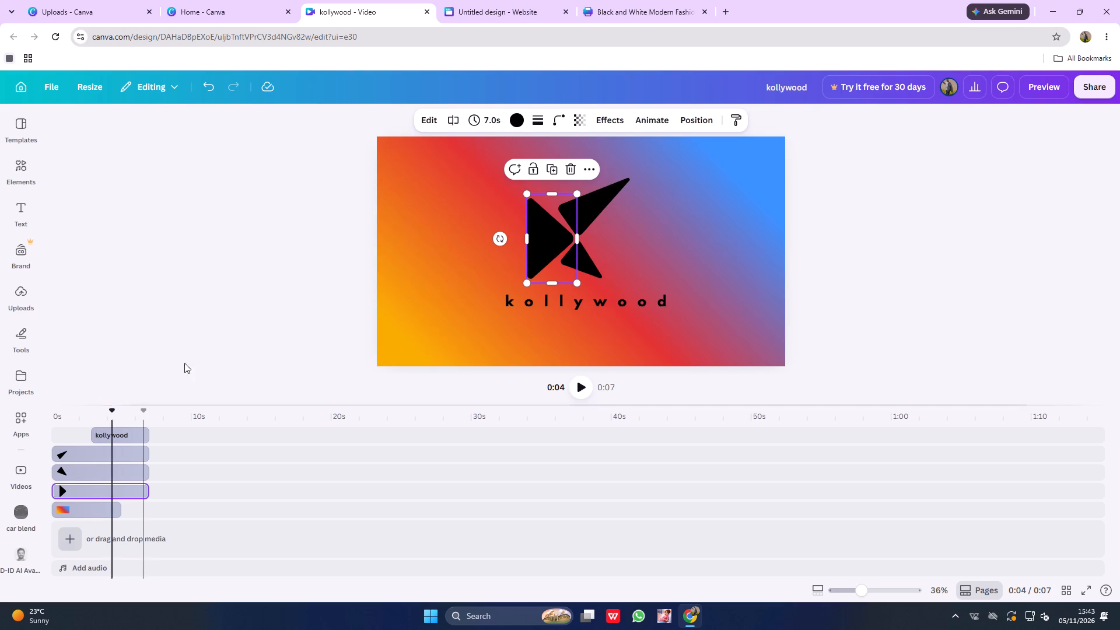
left_click(320, 268)
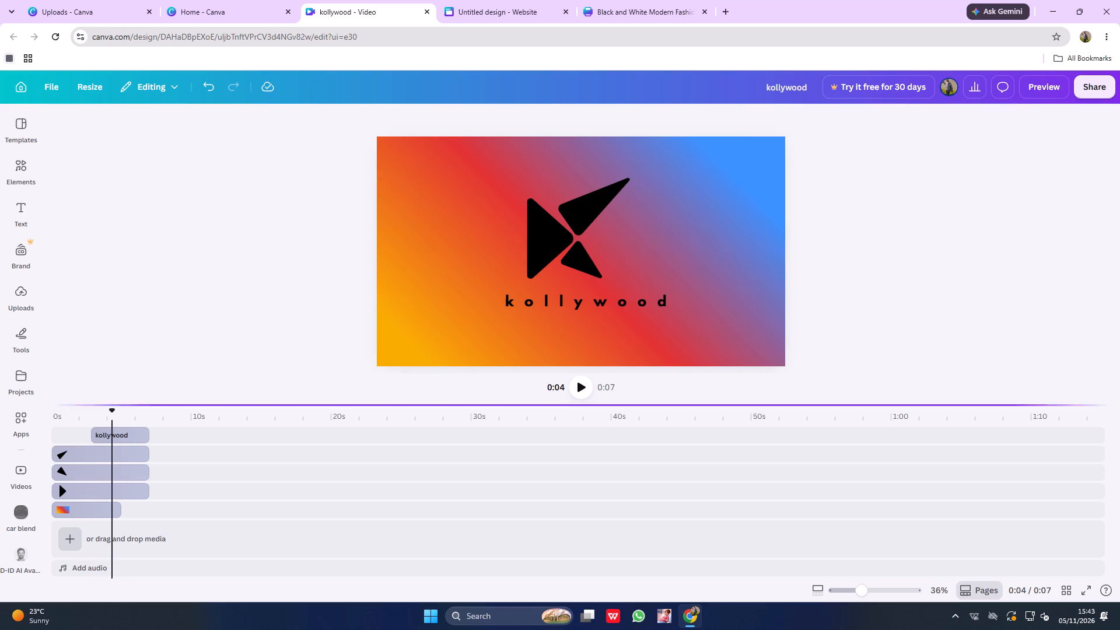
left_click(102, 505)
left_click_drag(118, 506, 115, 506)
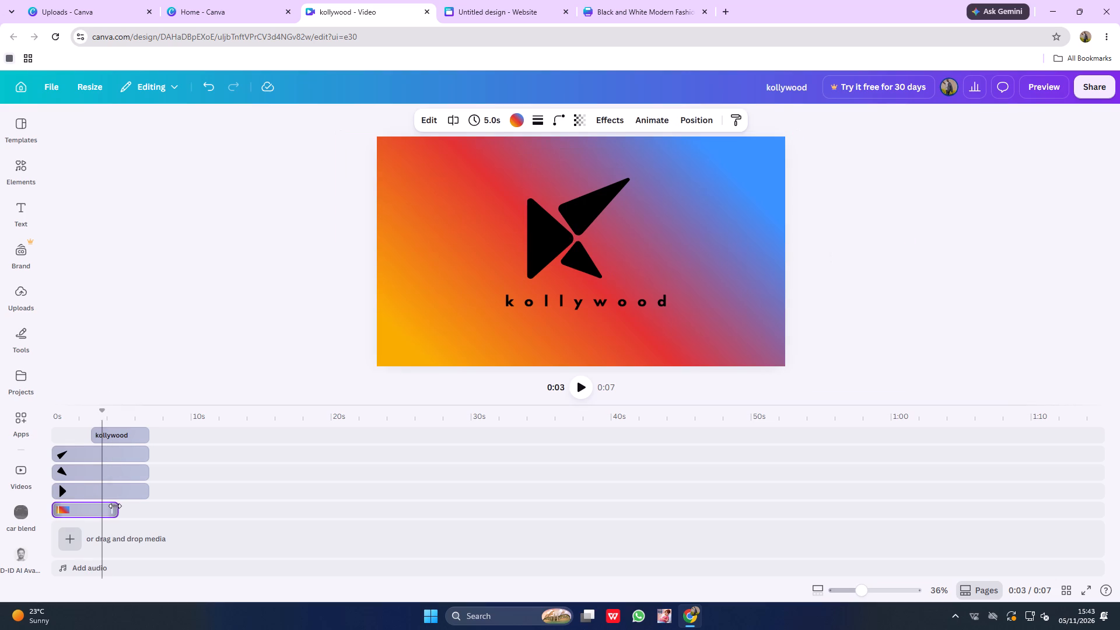
left_click_drag(115, 506, 113, 506)
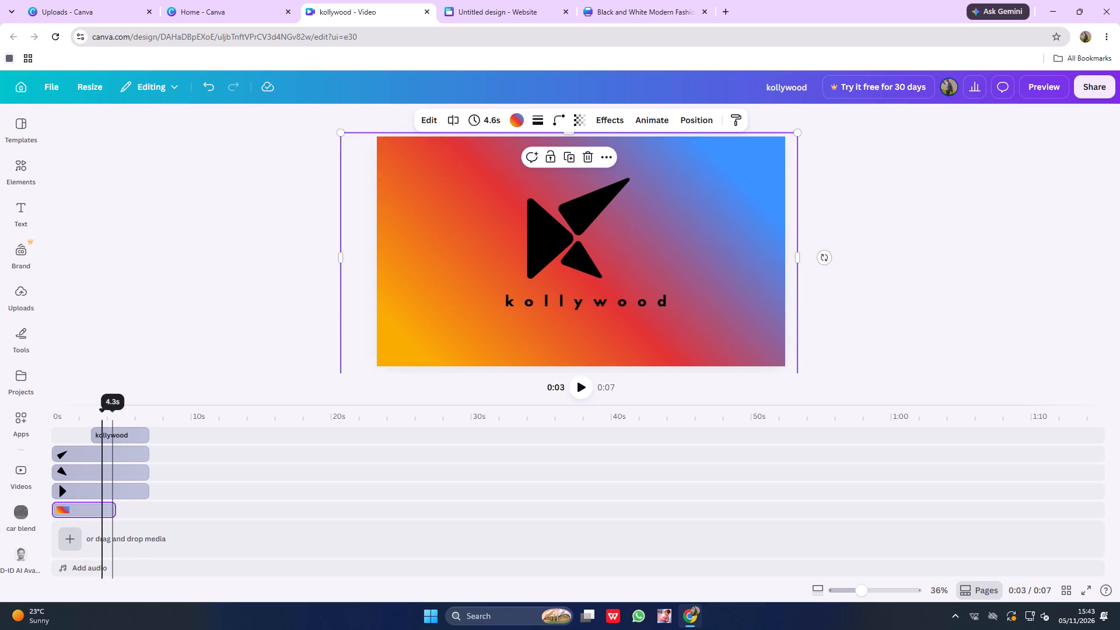
left_click(105, 422)
left_click(105, 422)
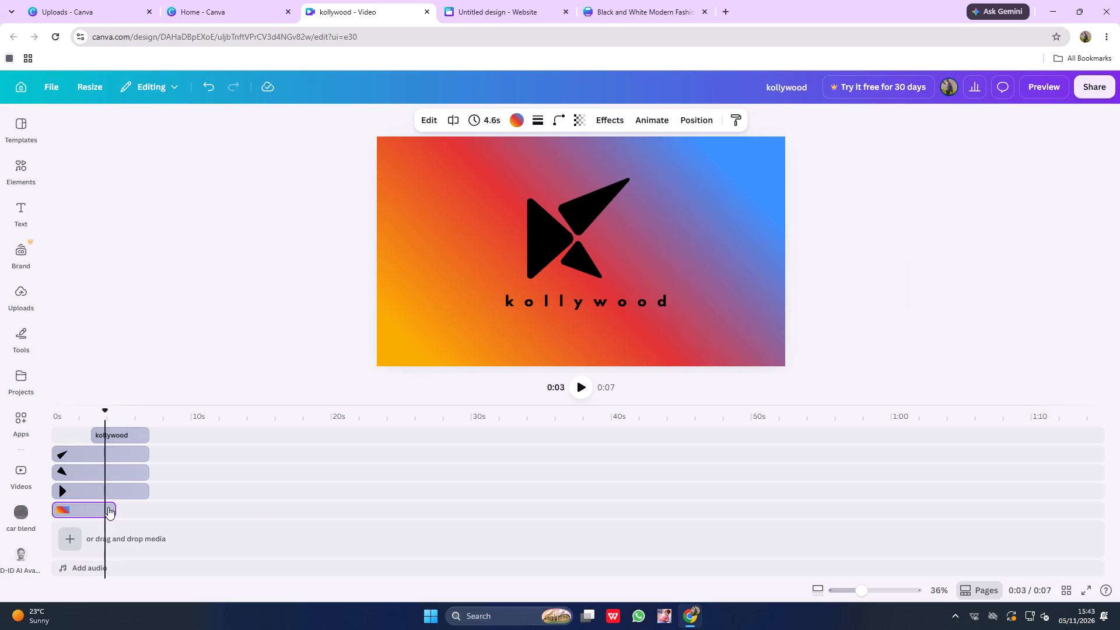
Duplicate the gradient background clip and place the copy directly after the original on the same timeline track.
right_click(108, 507)
left_click(167, 255)
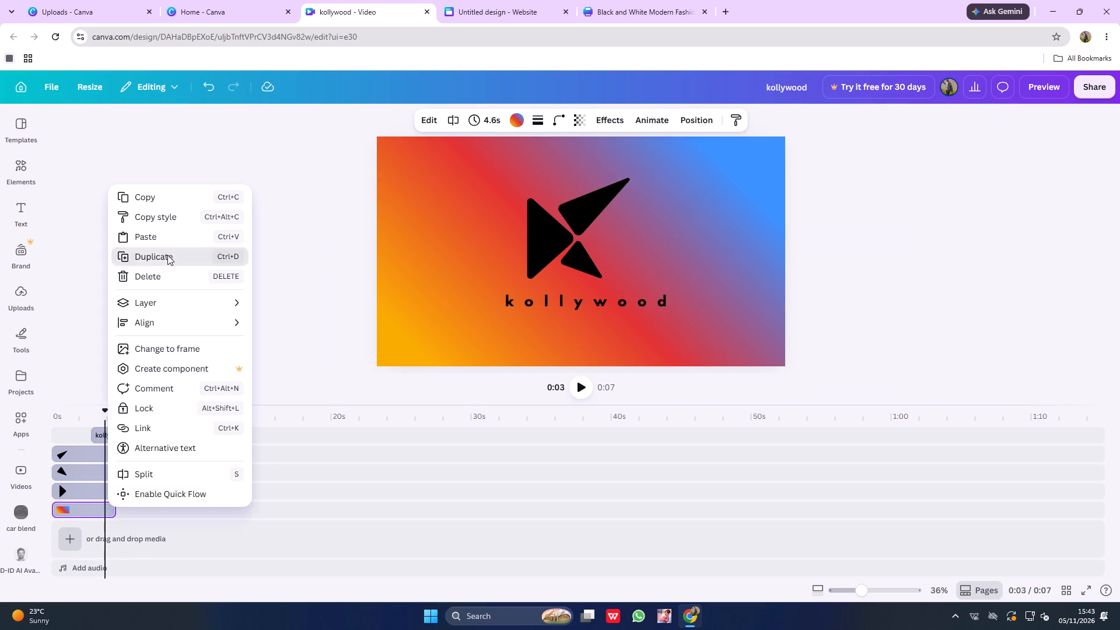
left_click_drag(98, 519, 131, 515)
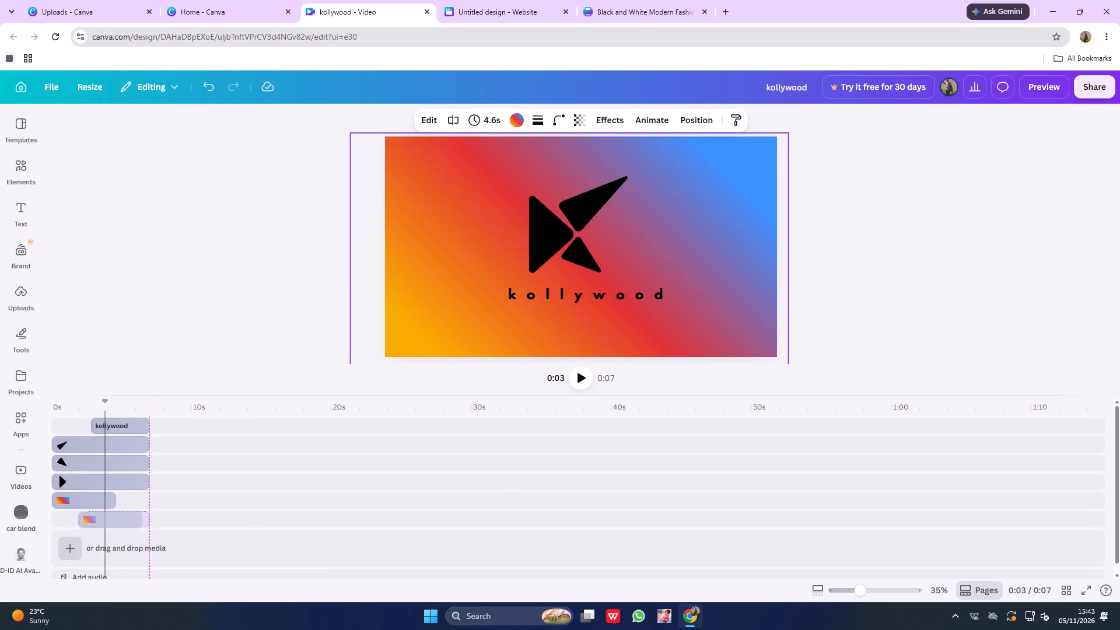
left_click_drag(131, 515, 162, 499)
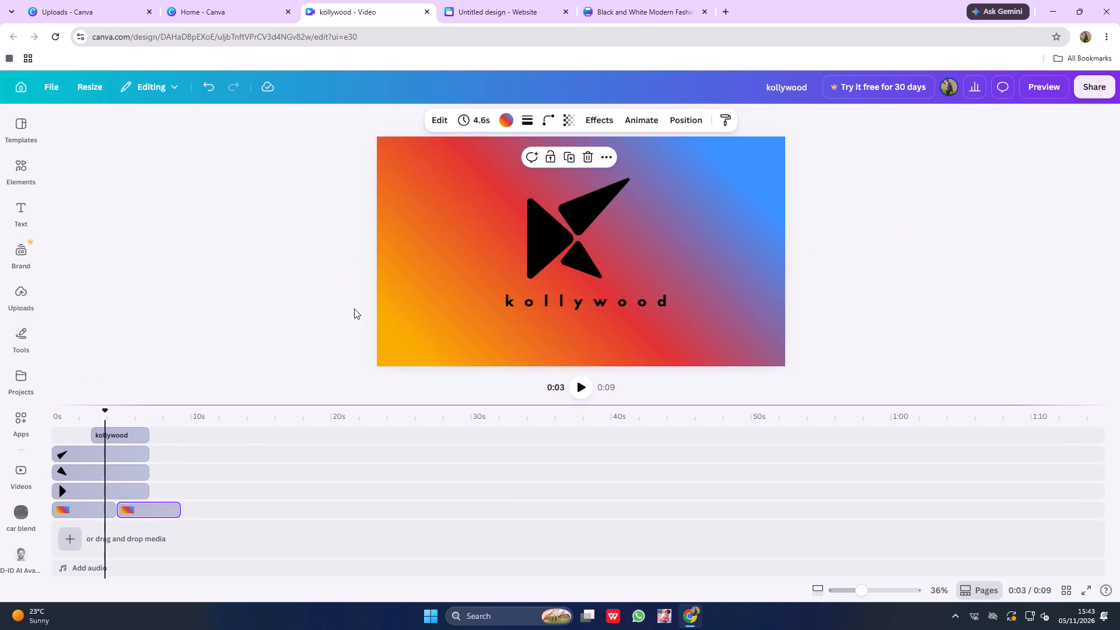
Fill the duplicated background clip with the default solid orange colour.
left_click(506, 120)
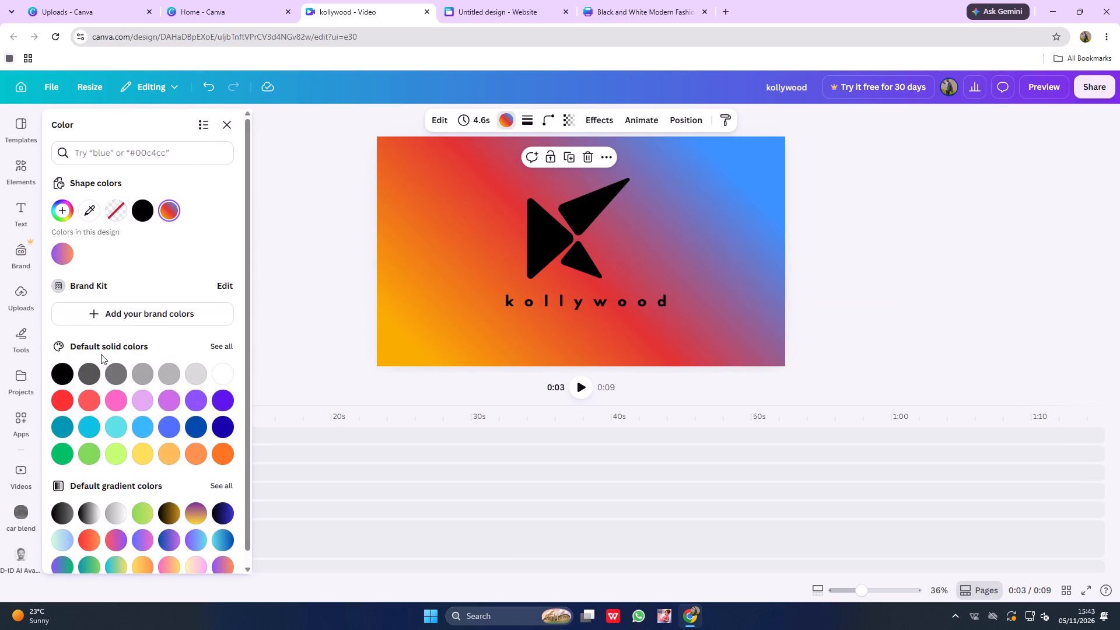
left_click(229, 455)
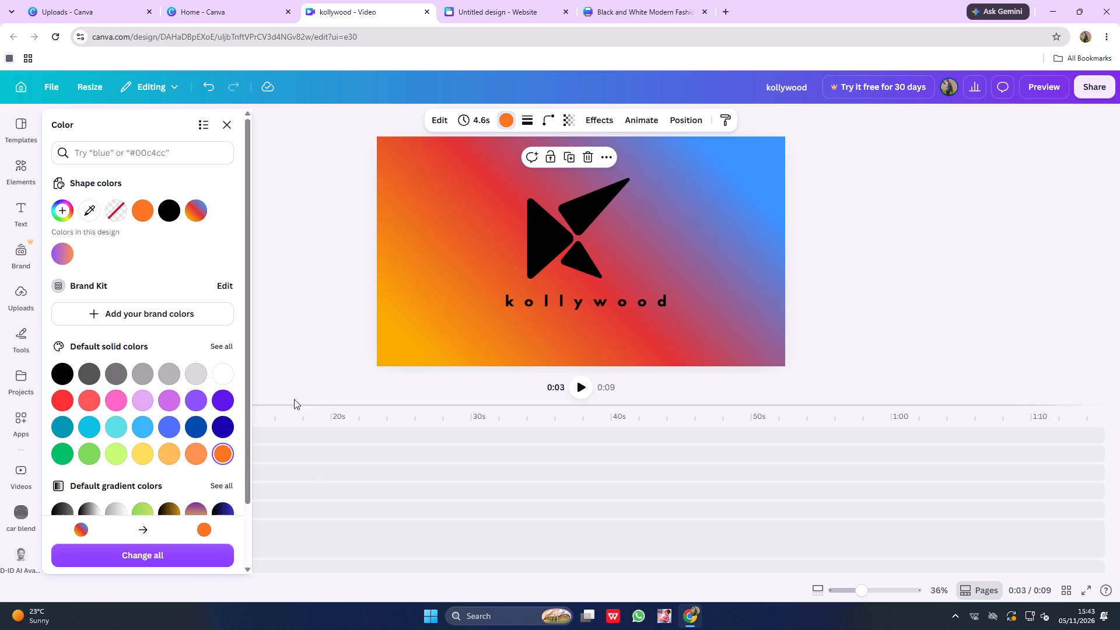
left_click(293, 341)
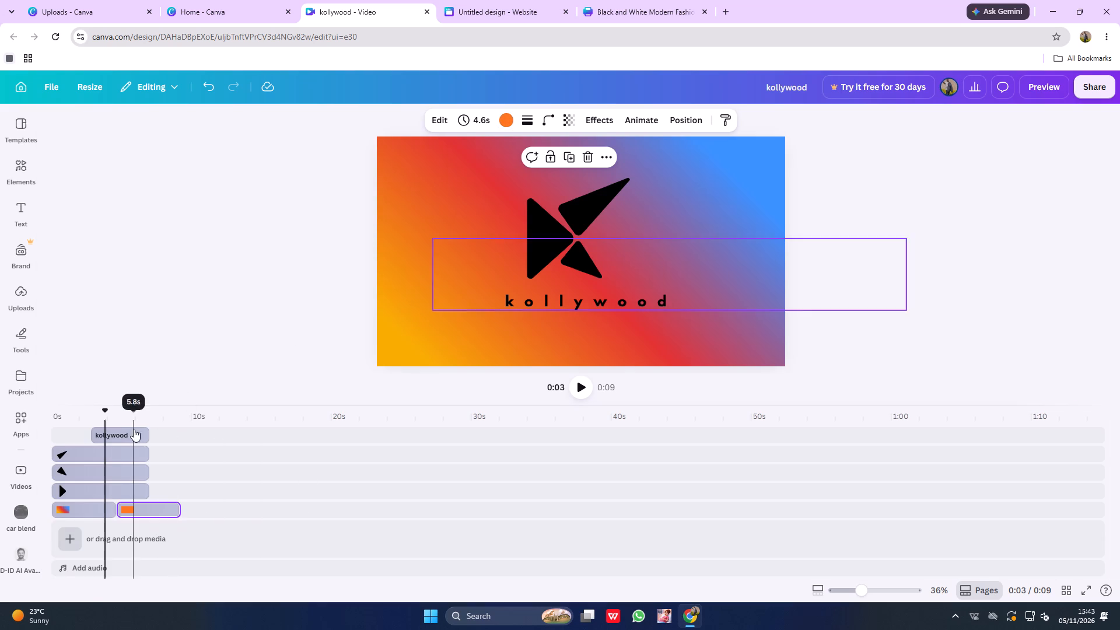
Shorten the solid orange background clip's duration to 1.0 s and play back the change from gradient to orange.
left_click(575, 385)
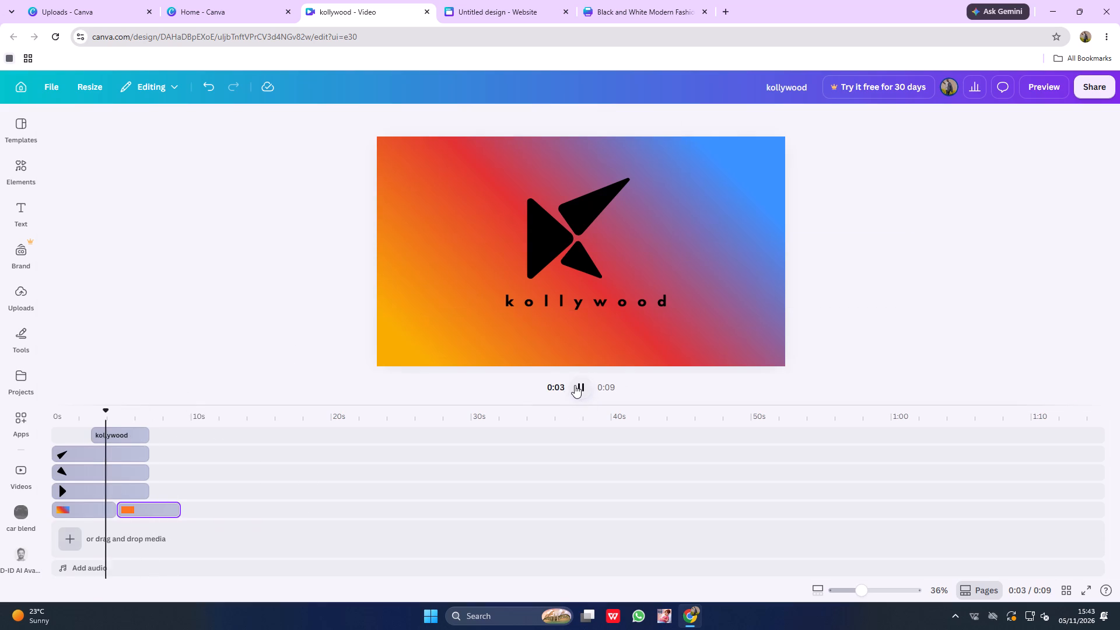
left_click(575, 385)
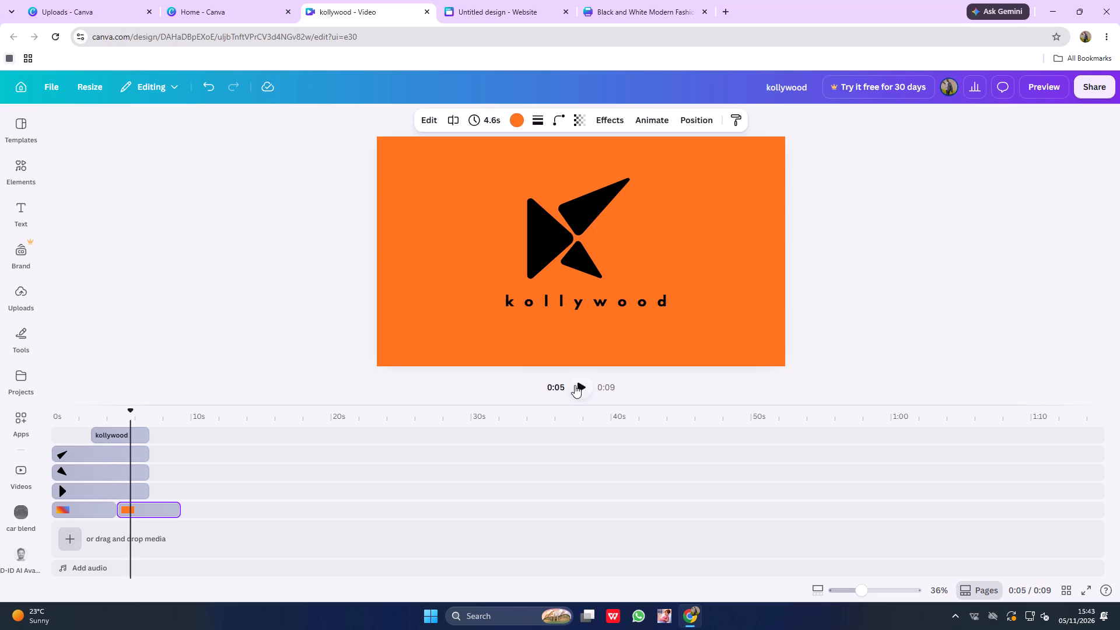
left_click_drag(178, 503, 169, 505)
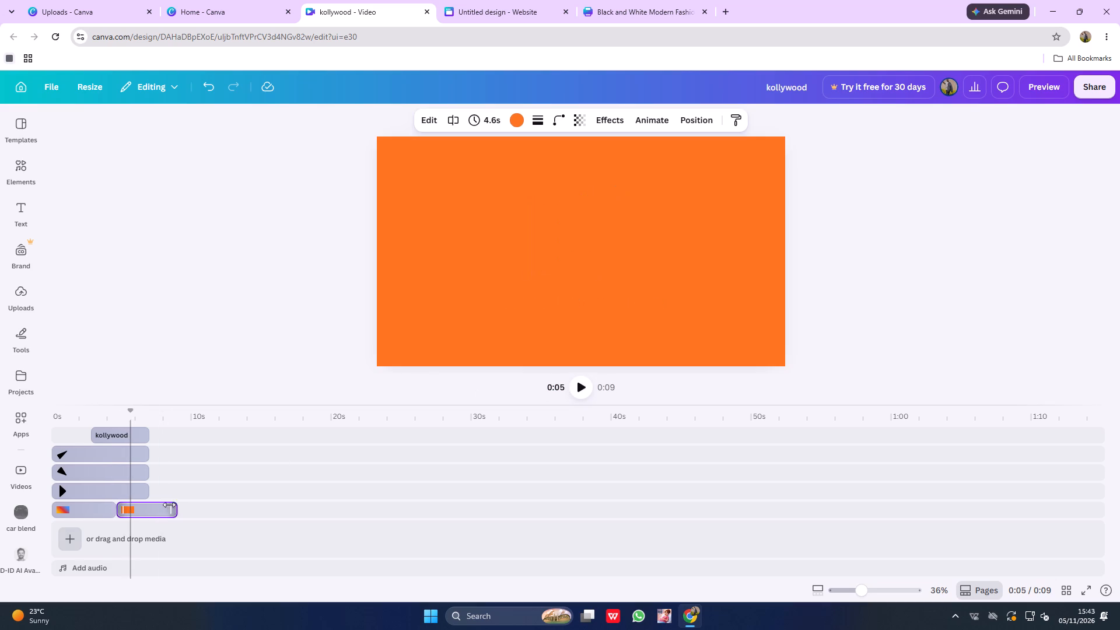
left_click_drag(169, 505, 129, 516)
left_click(113, 416)
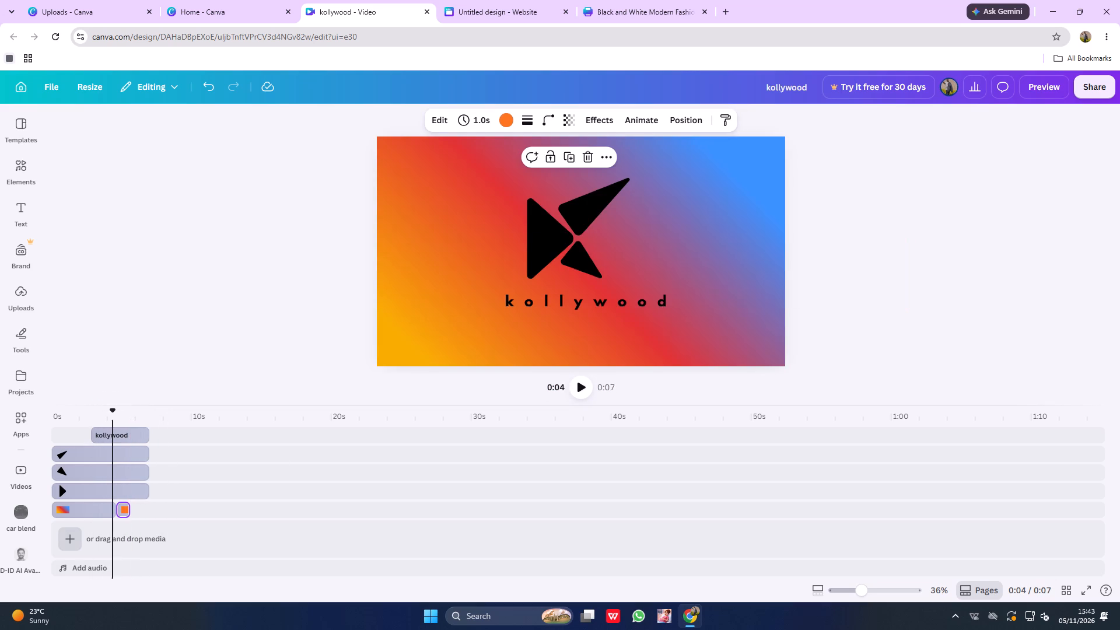
left_click(579, 391)
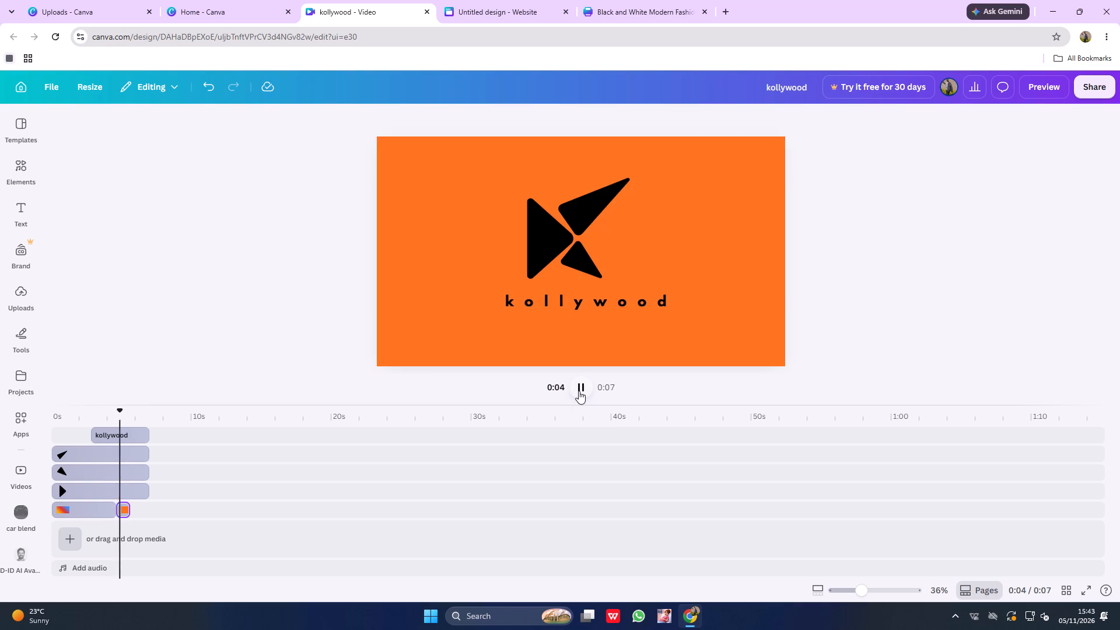
left_click(579, 391)
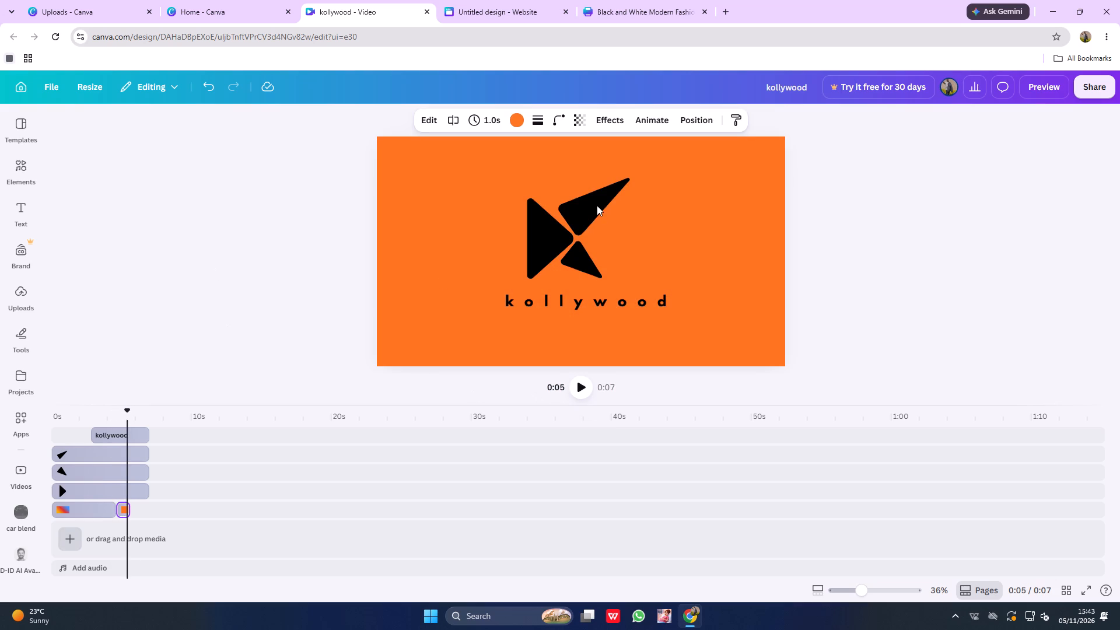
Duplicate the 1.0 s orange background clip and place one copy directly after the other in time.
right_click(130, 506)
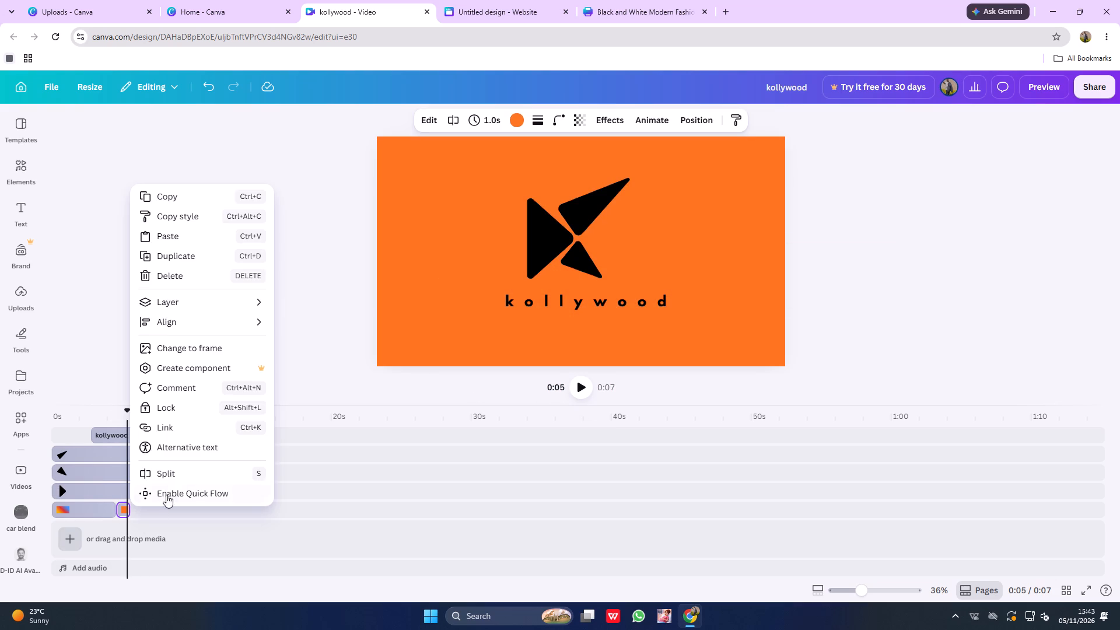
left_click(197, 251)
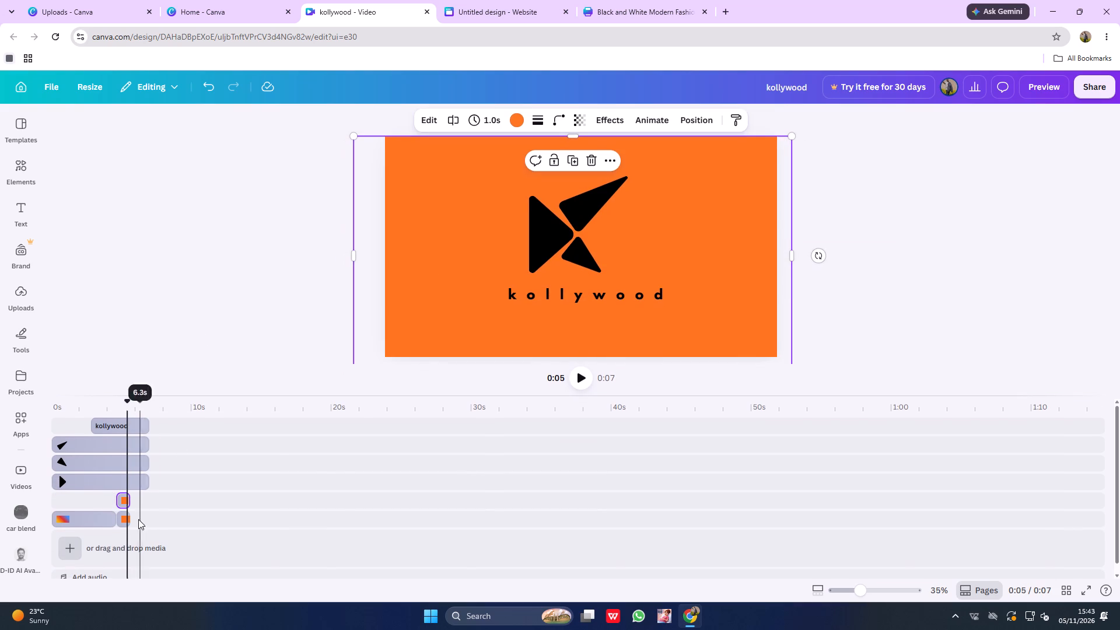
left_click_drag(128, 514, 134, 514)
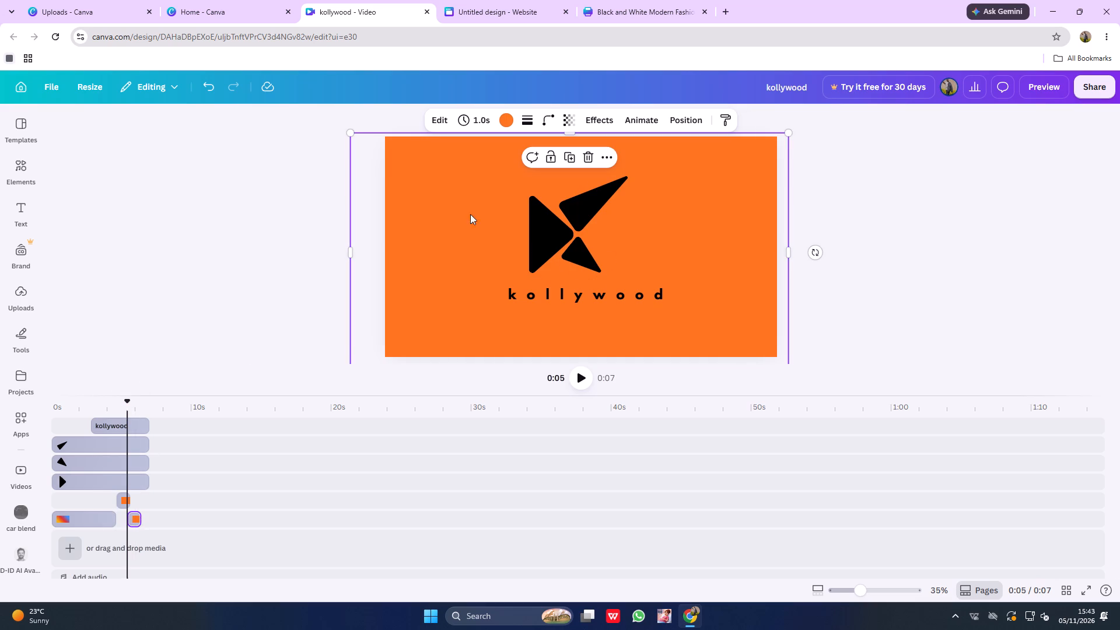
Fill the later of the two orange background clips with the default solid red colour.
left_click(508, 118)
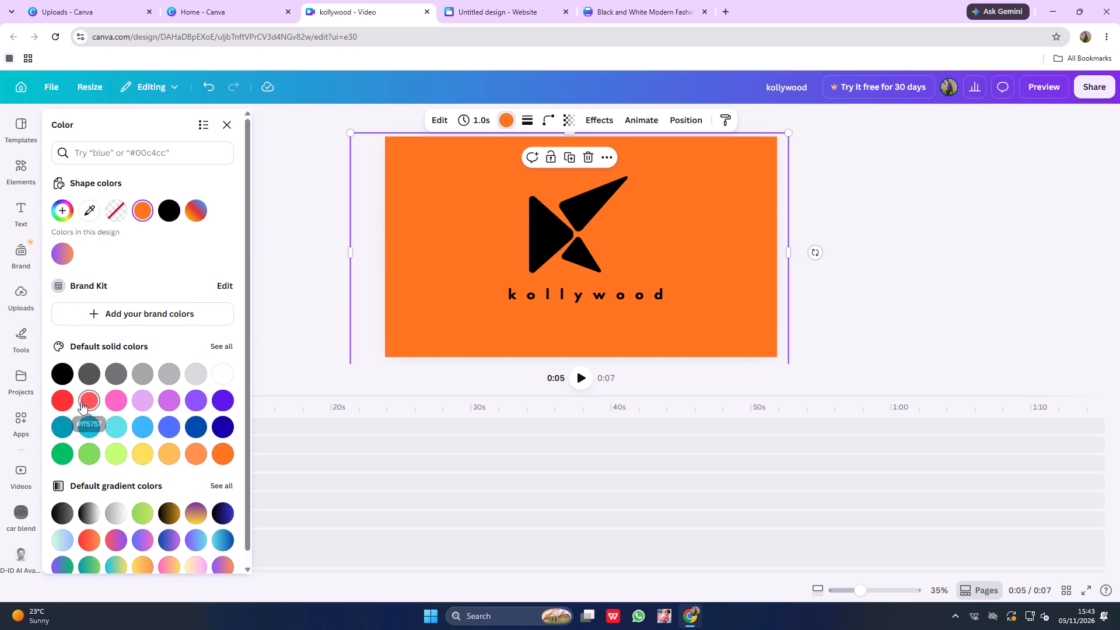
left_click(64, 401)
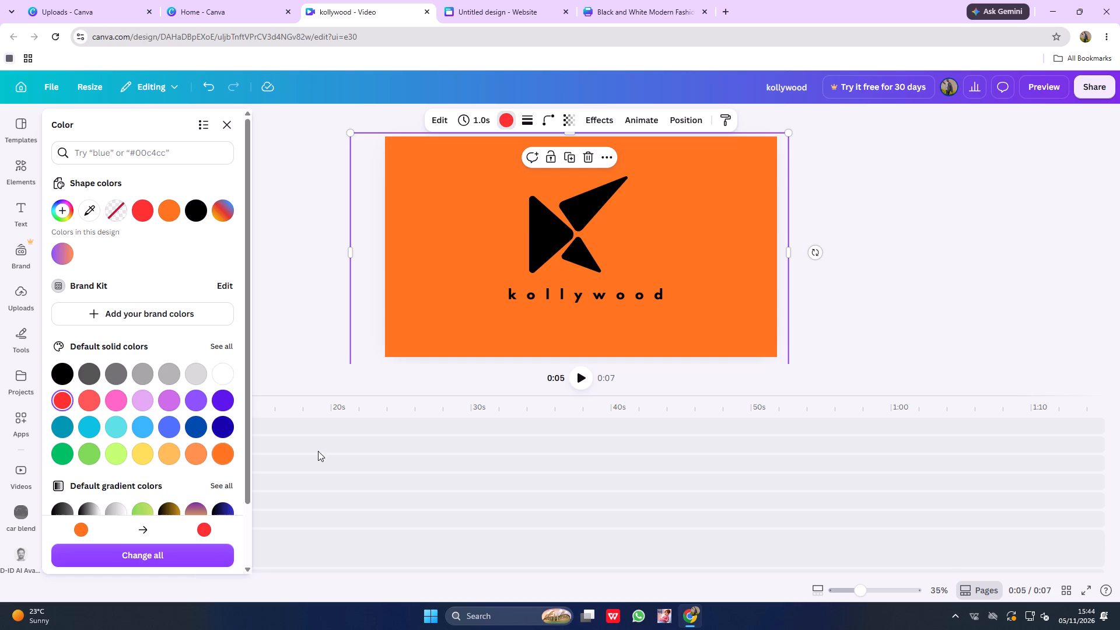
left_click(308, 381)
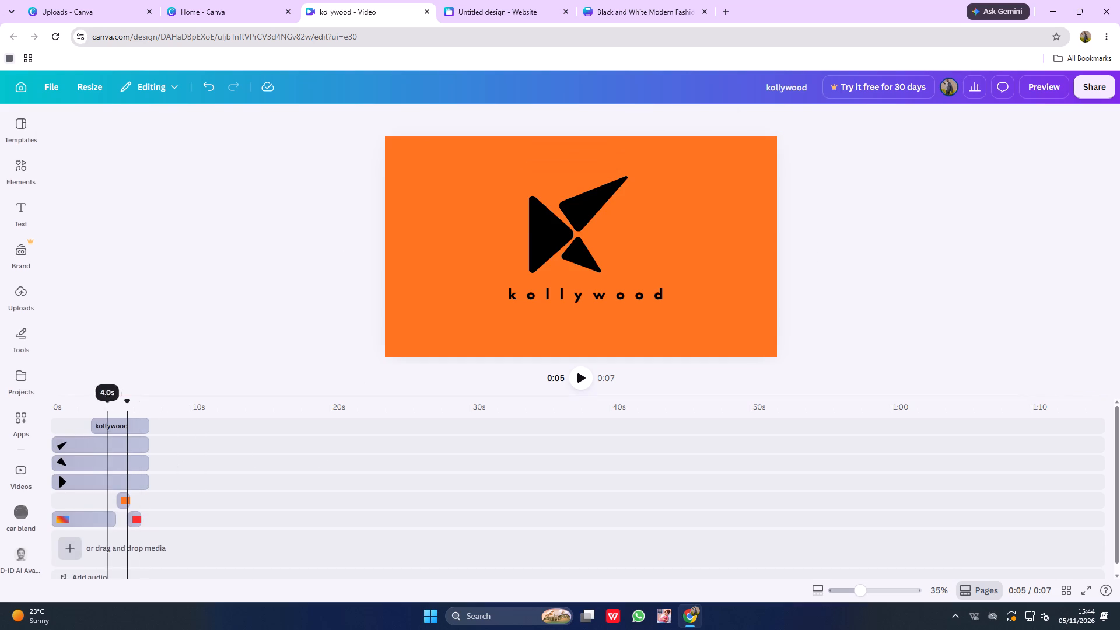
Play the video from about 4 s to review the gradient, orange and red background sequence.
left_click(104, 405)
left_click(580, 374)
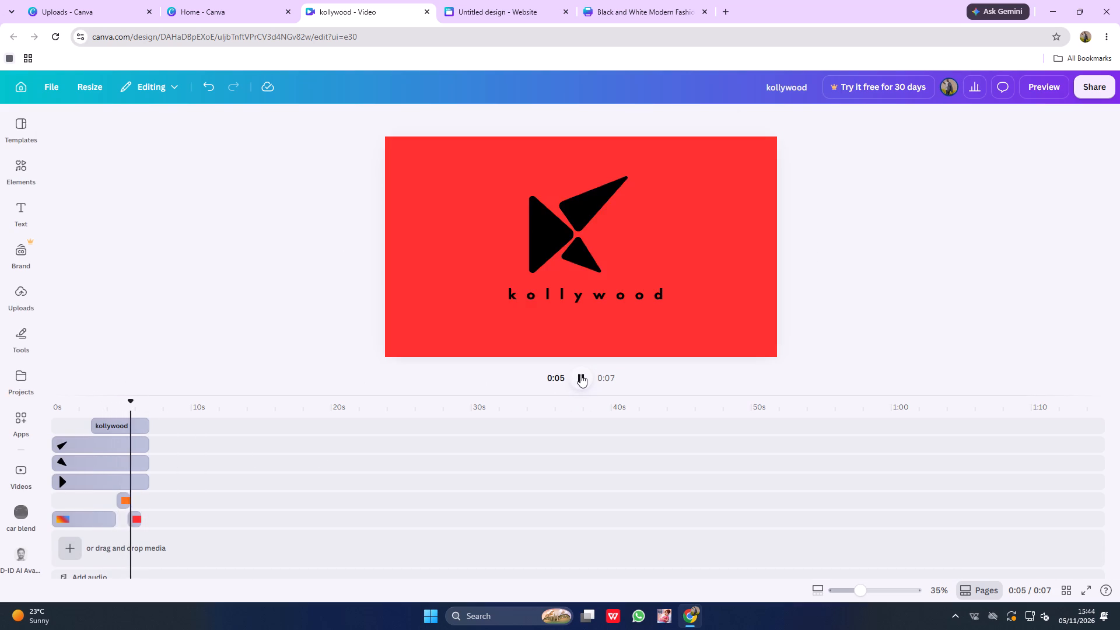
left_click(580, 374)
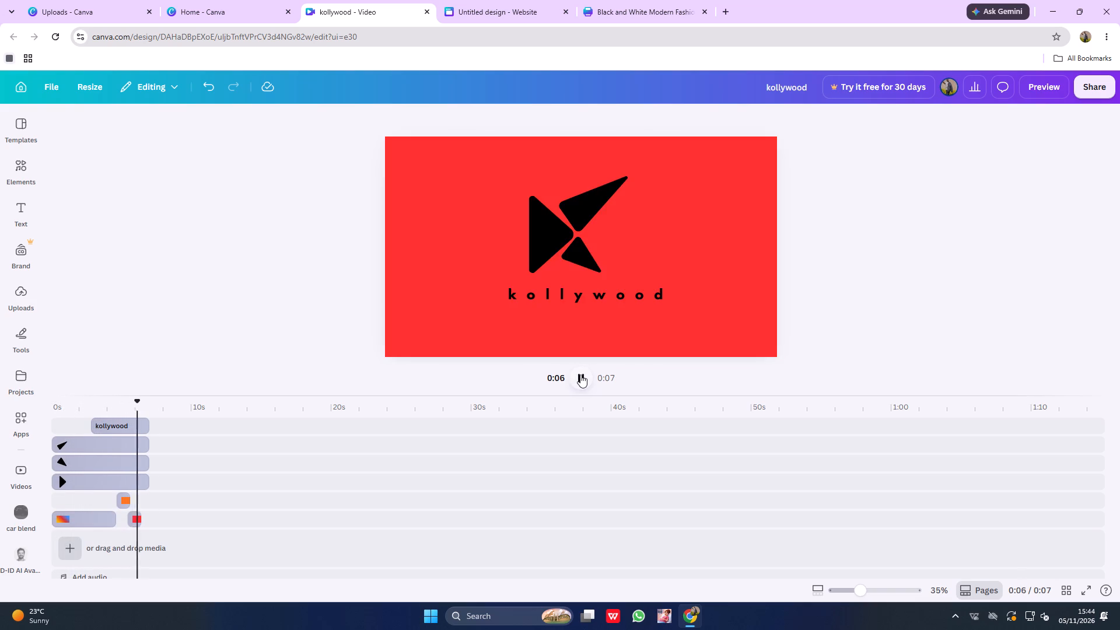
left_click(580, 374)
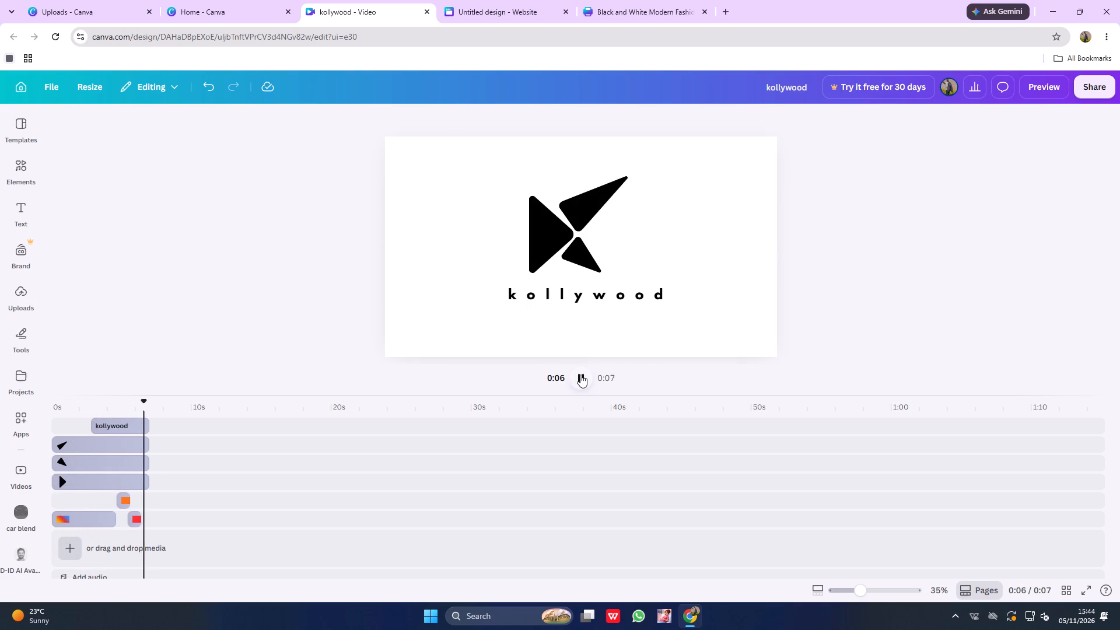
left_click(580, 374)
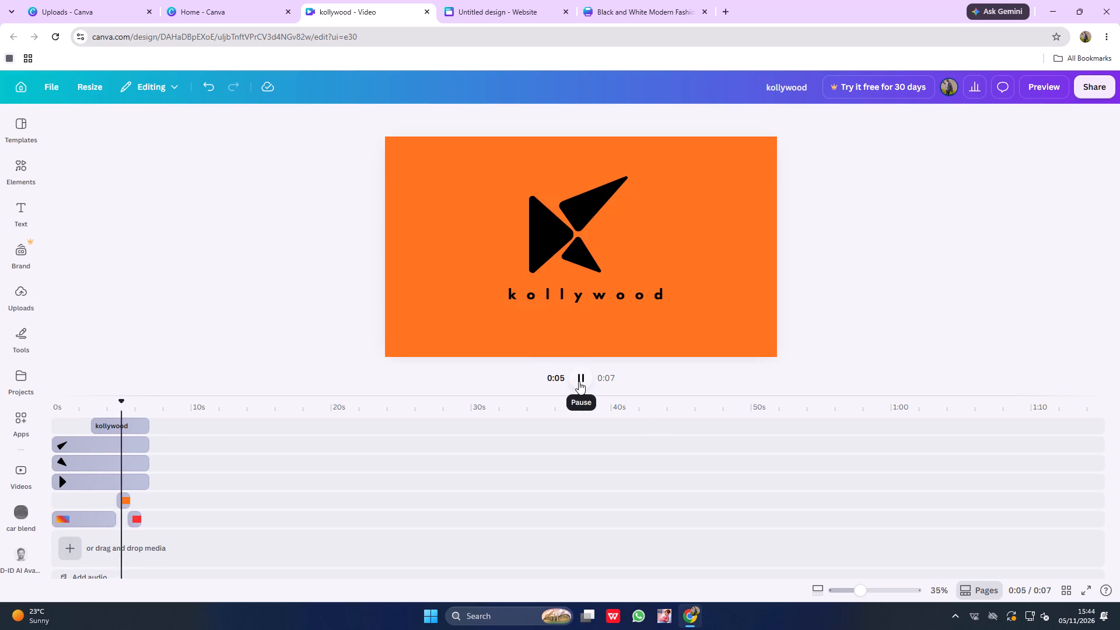
left_click(579, 381)
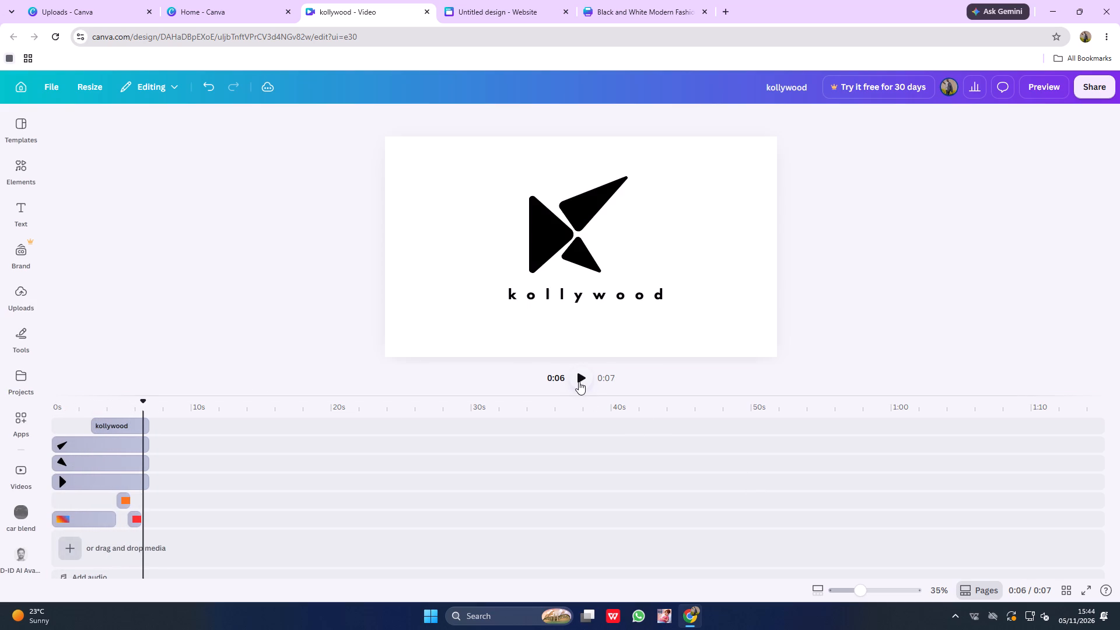
left_click(142, 414)
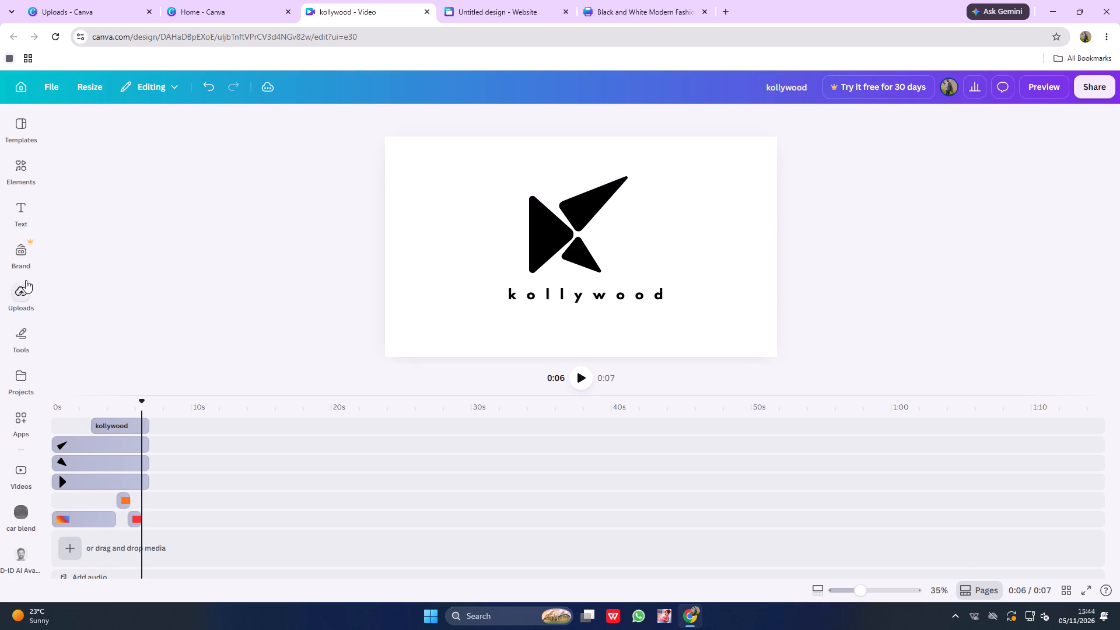
Duplicate the red background clip and place one copy directly after the other in time.
left_click(134, 511)
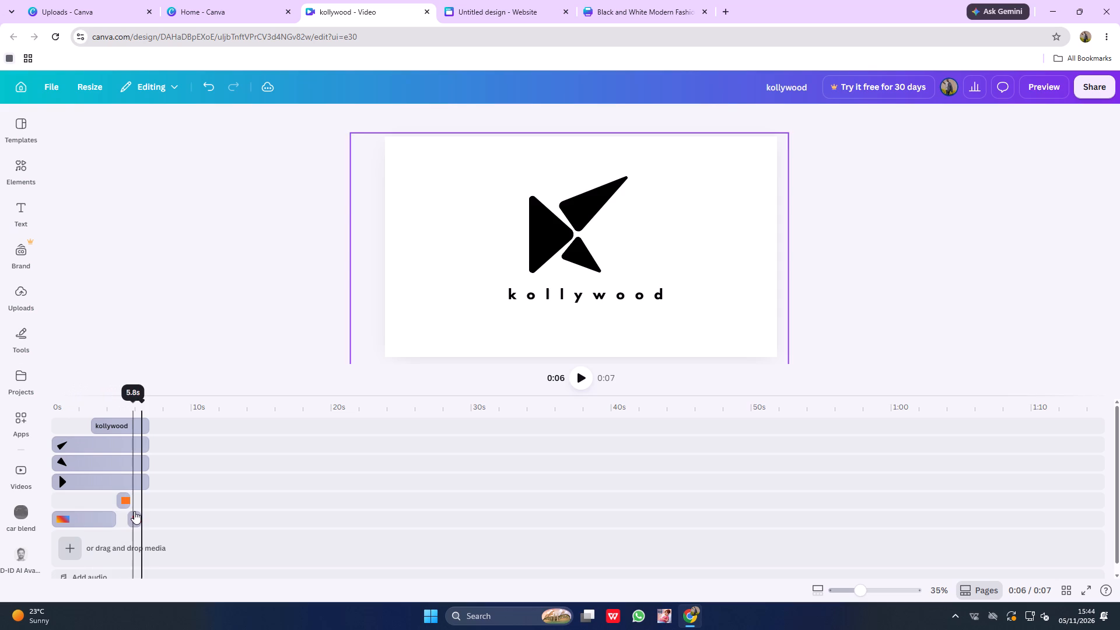
right_click(152, 511)
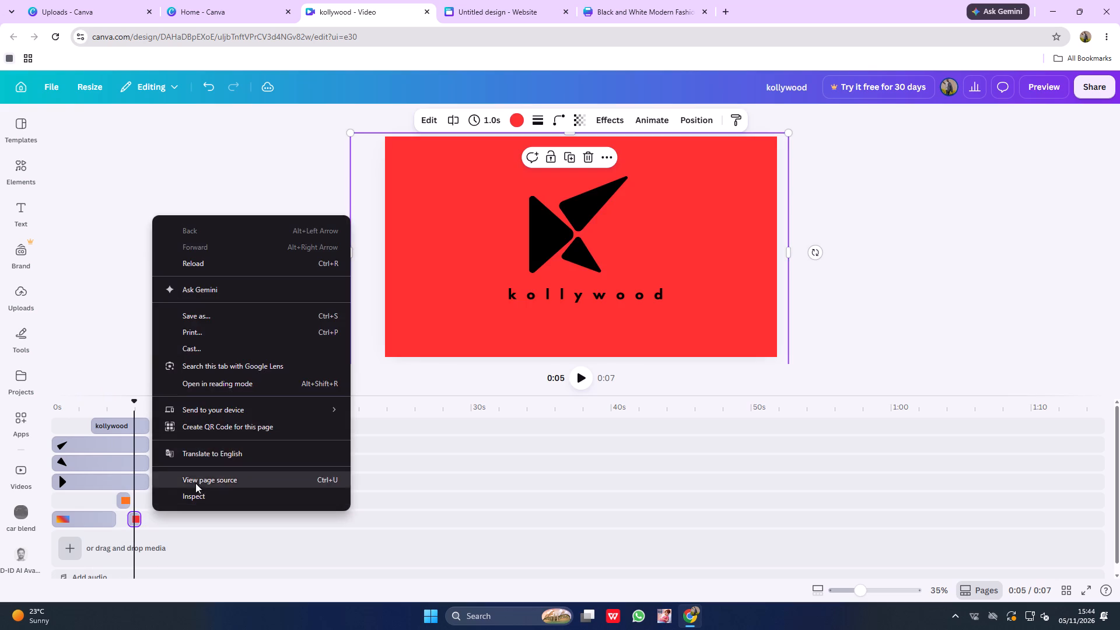
right_click(138, 516)
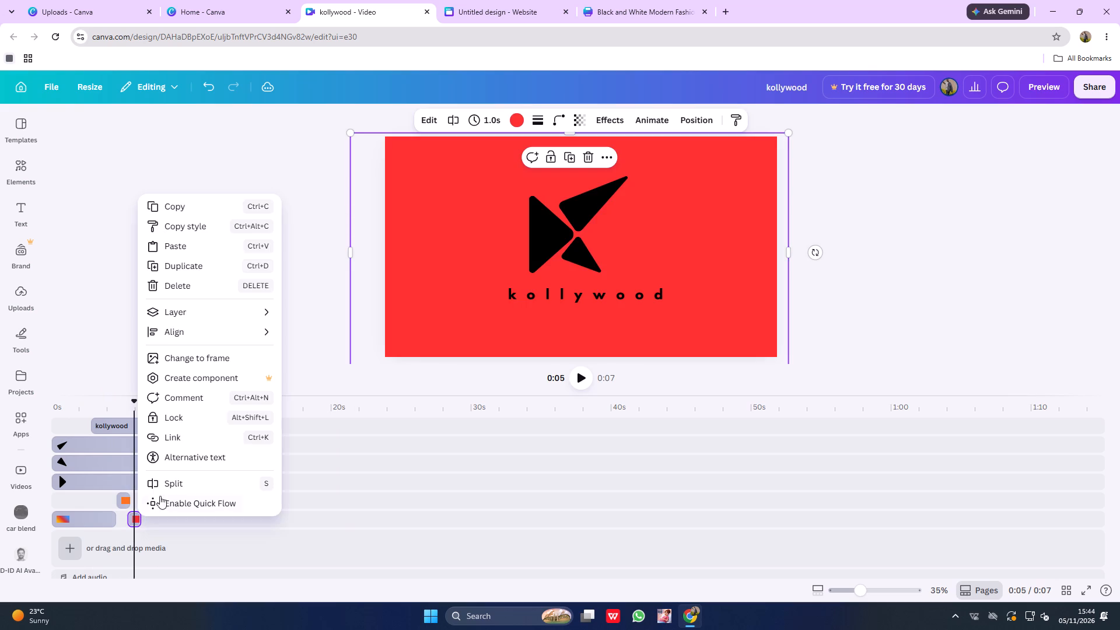
left_click(191, 269)
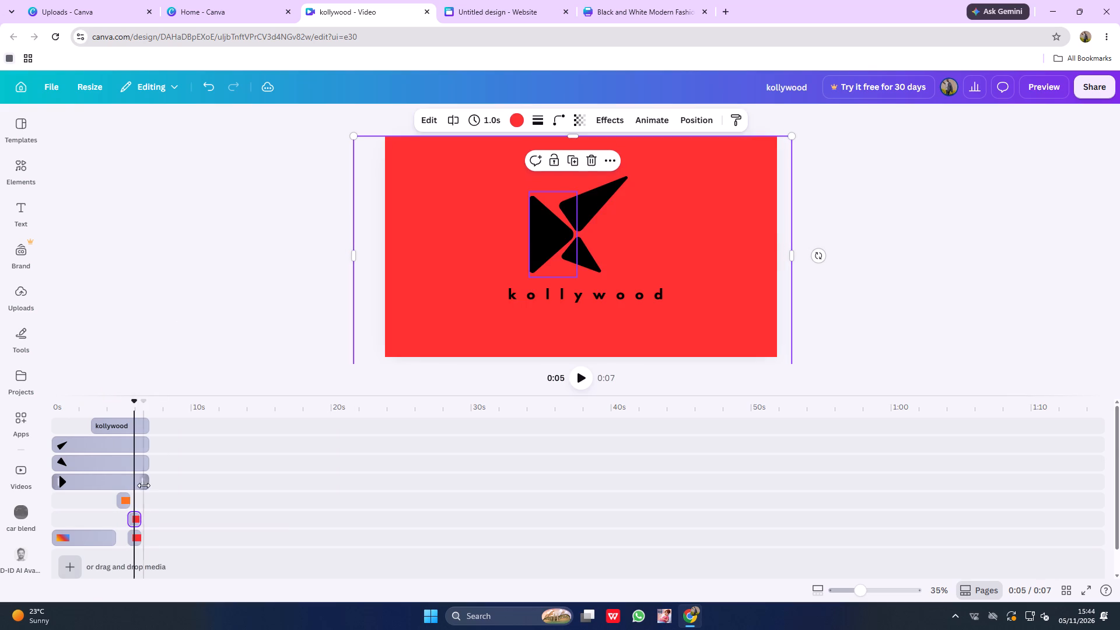
left_click_drag(131, 537, 143, 537)
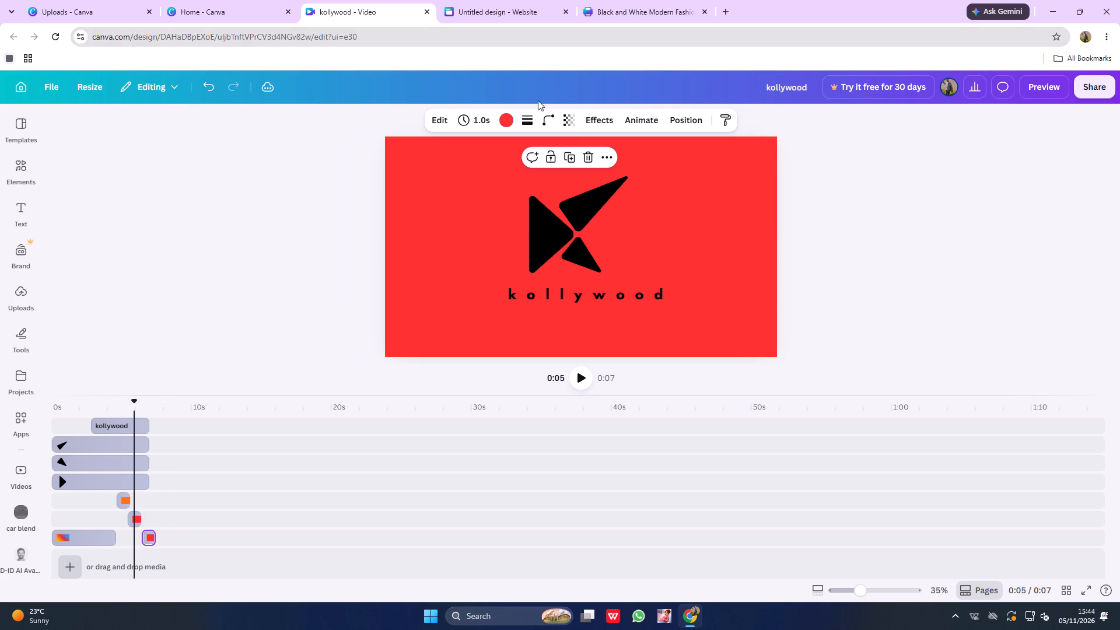
Fill the later red background clip with the default solid light blue, #38b6ff.
left_click(502, 123)
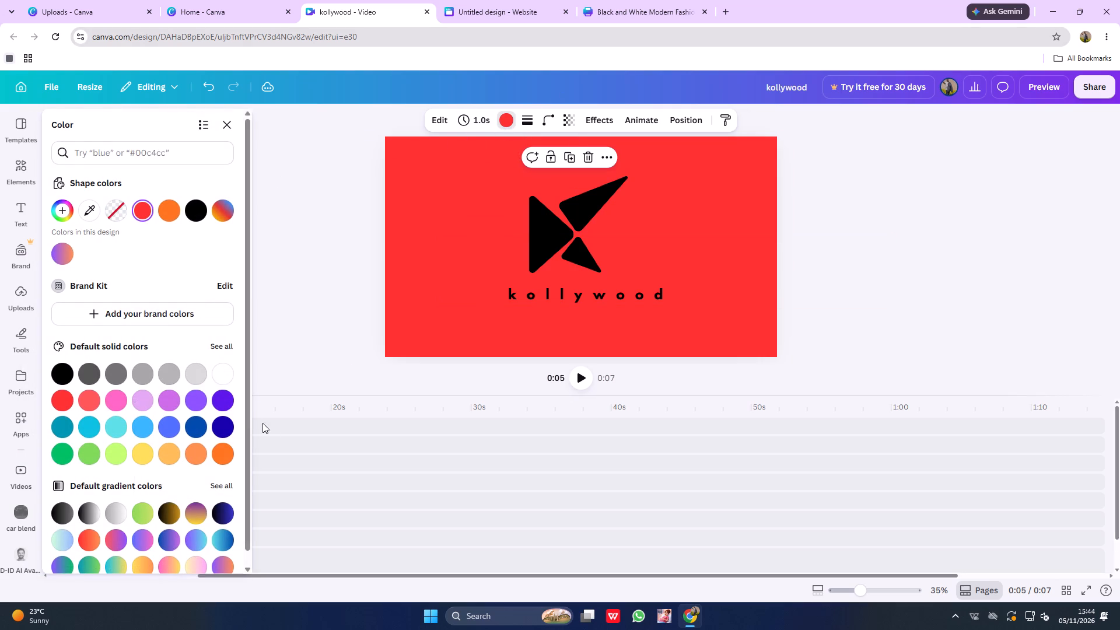
left_click(146, 418)
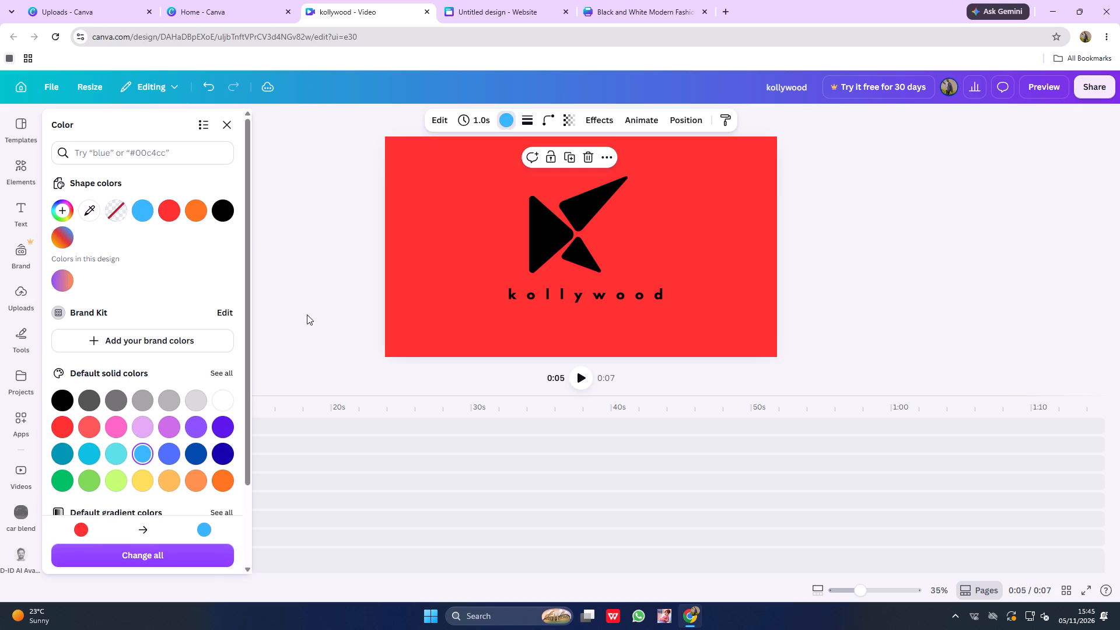
left_click(307, 314)
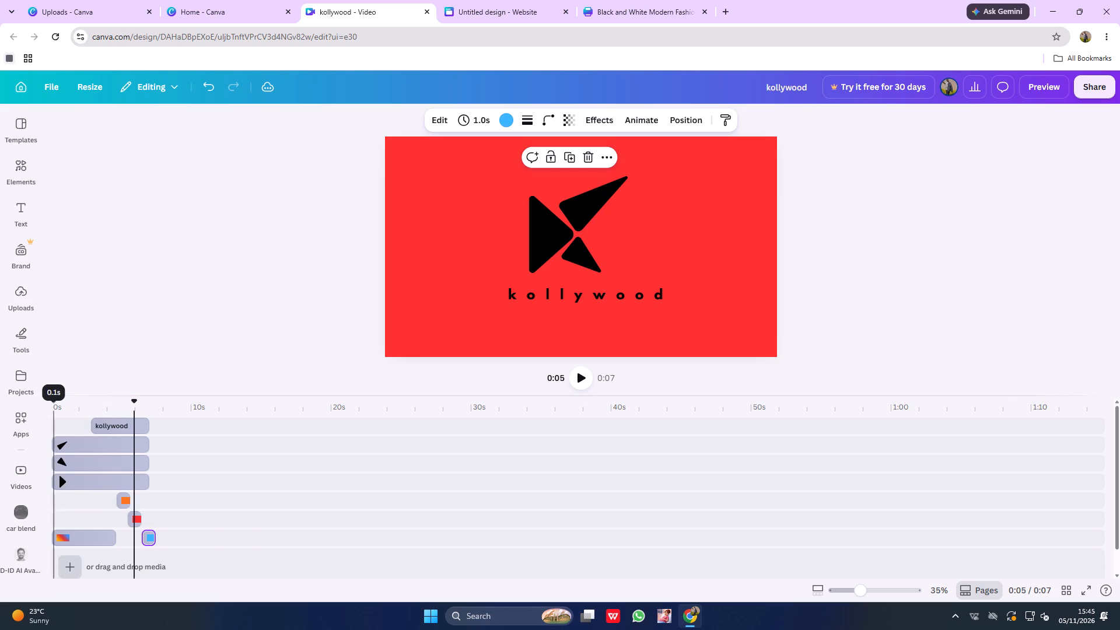
Play the video from the beginning, and shift the orange, red and blue background clips about 1 s earlier, keeping them back to back.
left_click(54, 404)
left_click(584, 379)
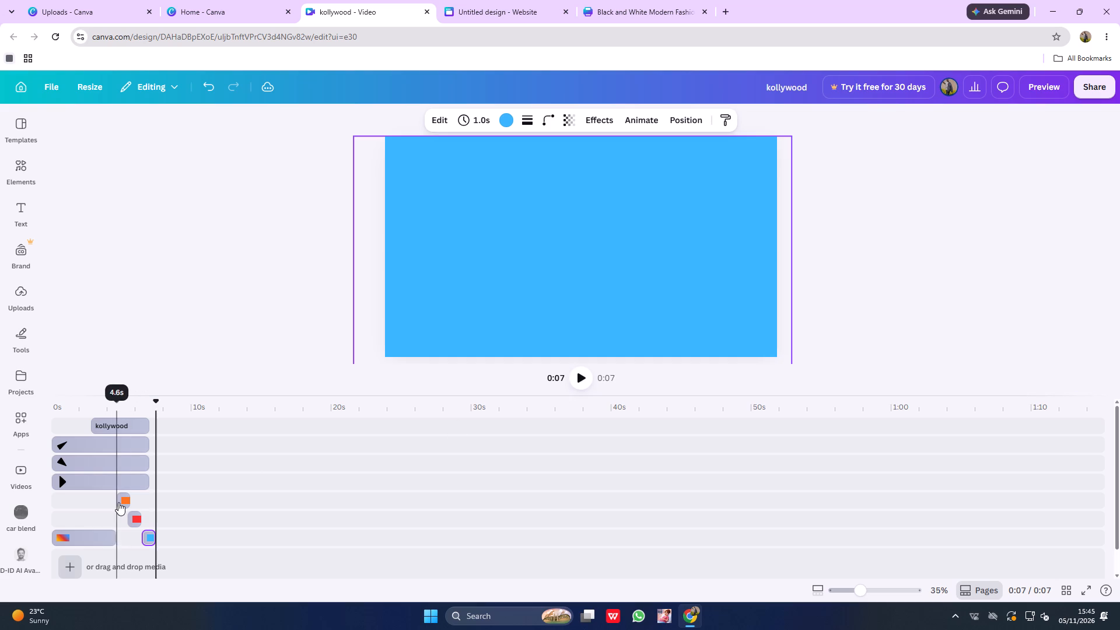
left_click_drag(118, 502, 110, 498)
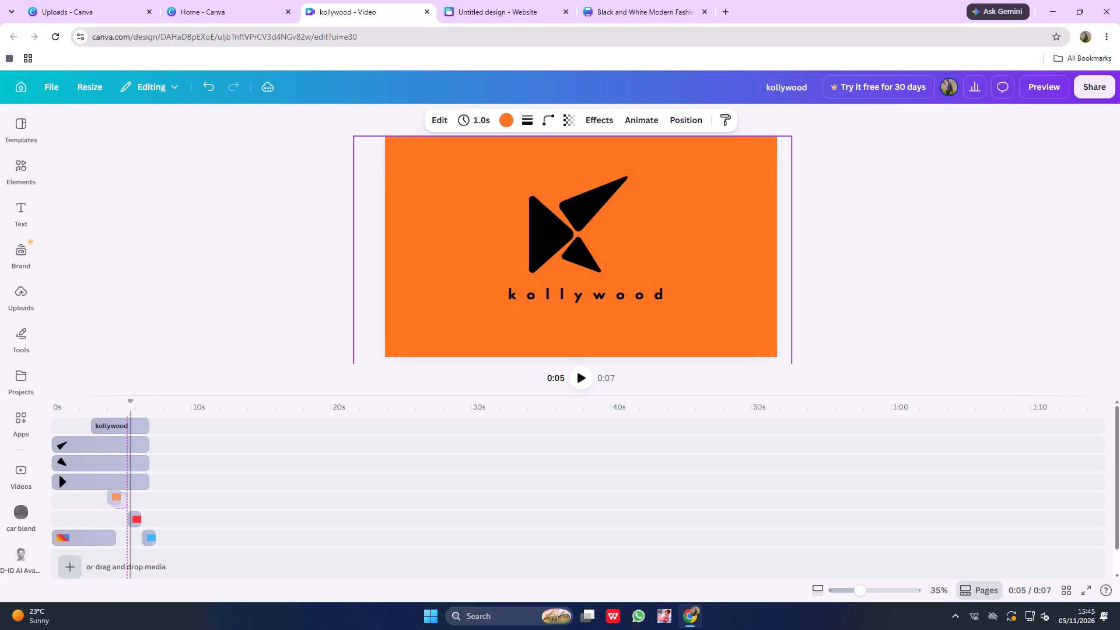
left_click_drag(110, 498, 107, 498)
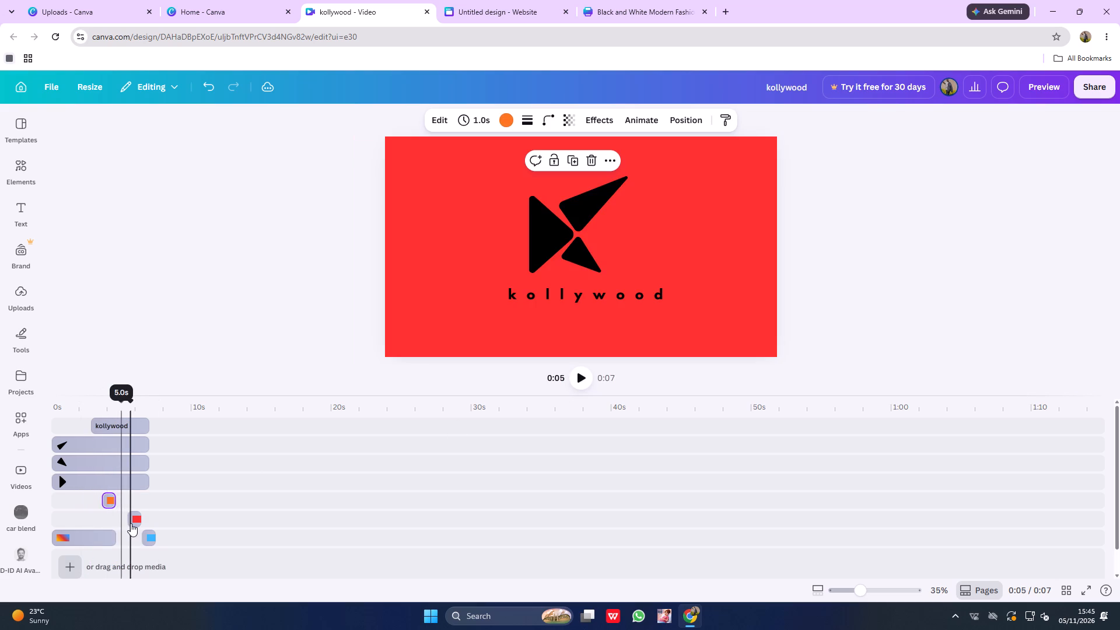
left_click_drag(135, 514, 128, 516)
left_click_drag(145, 537, 138, 538)
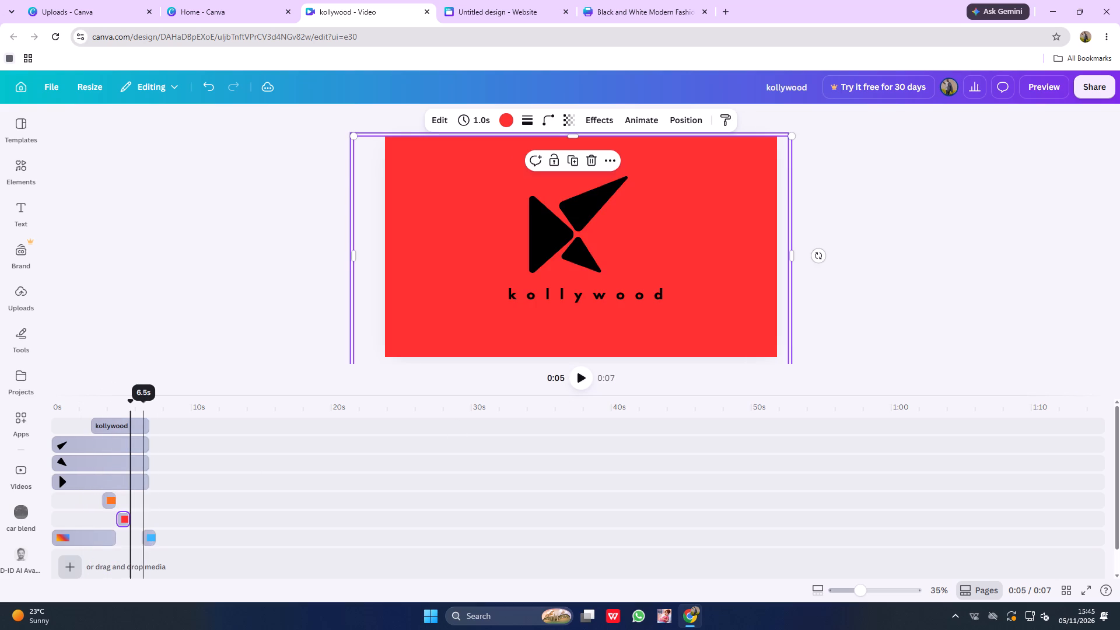
left_click_drag(138, 538, 137, 538)
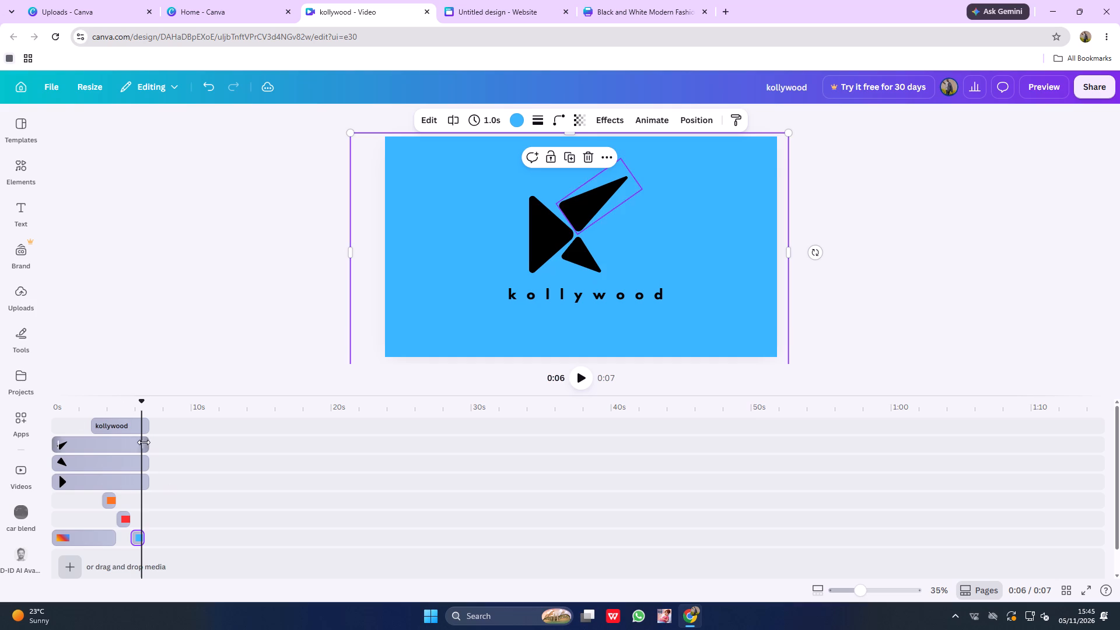
Play the video from about 1 s to its end to review the timing of the background colours.
left_click(76, 407)
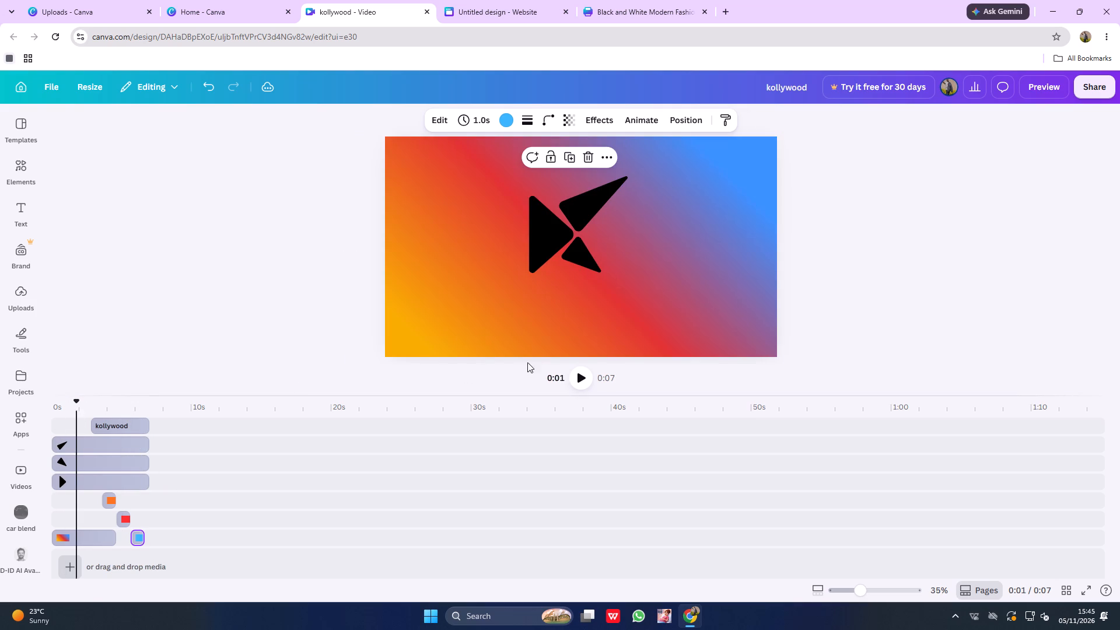
left_click(578, 379)
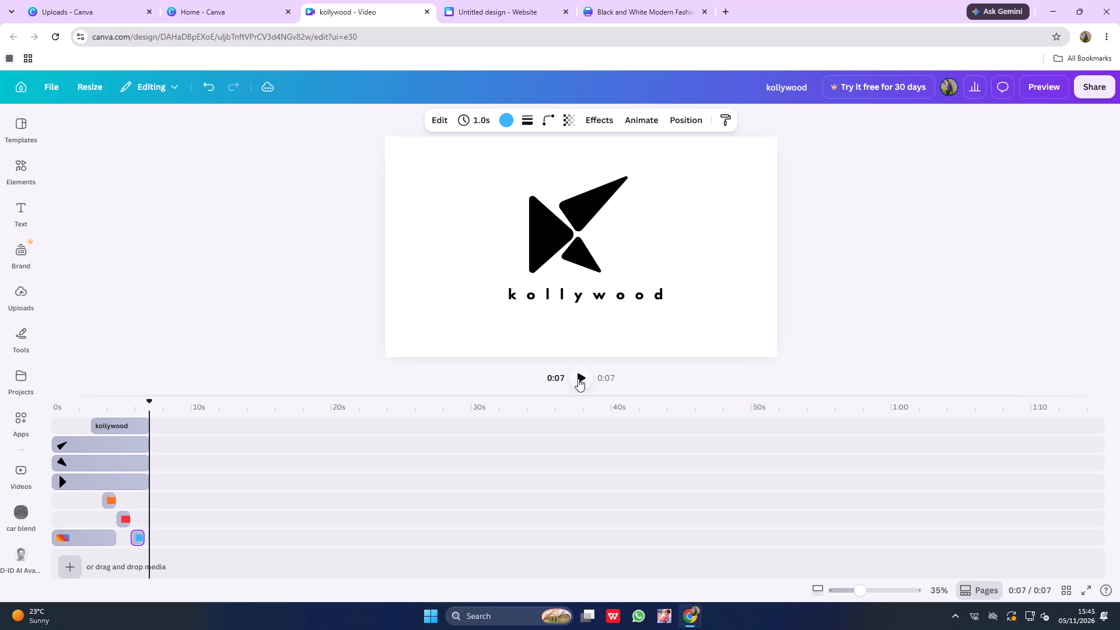
left_click(578, 379)
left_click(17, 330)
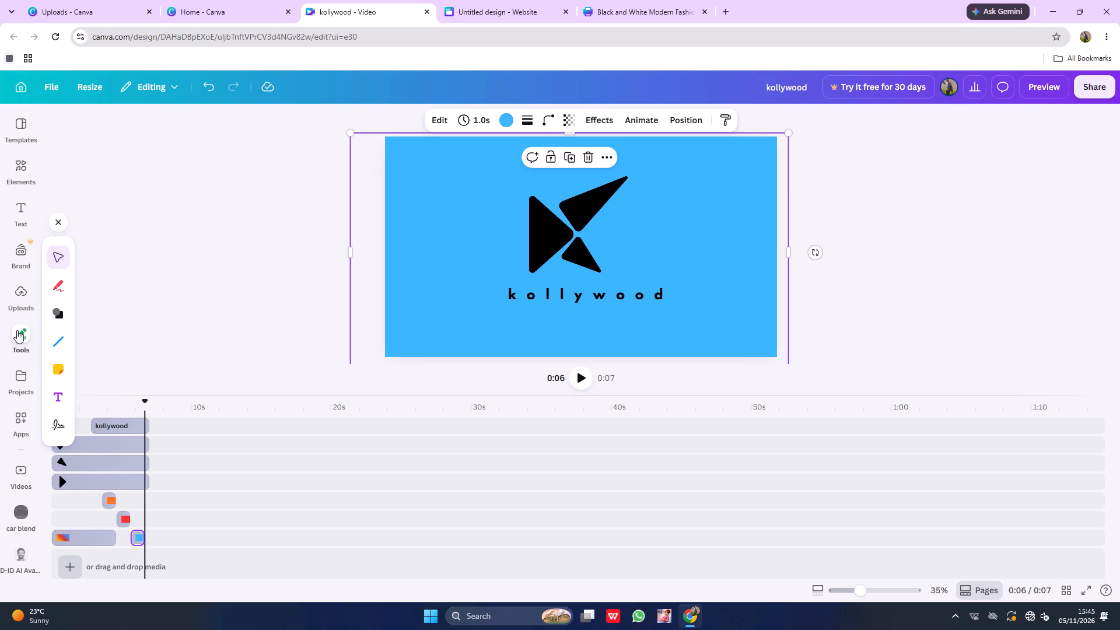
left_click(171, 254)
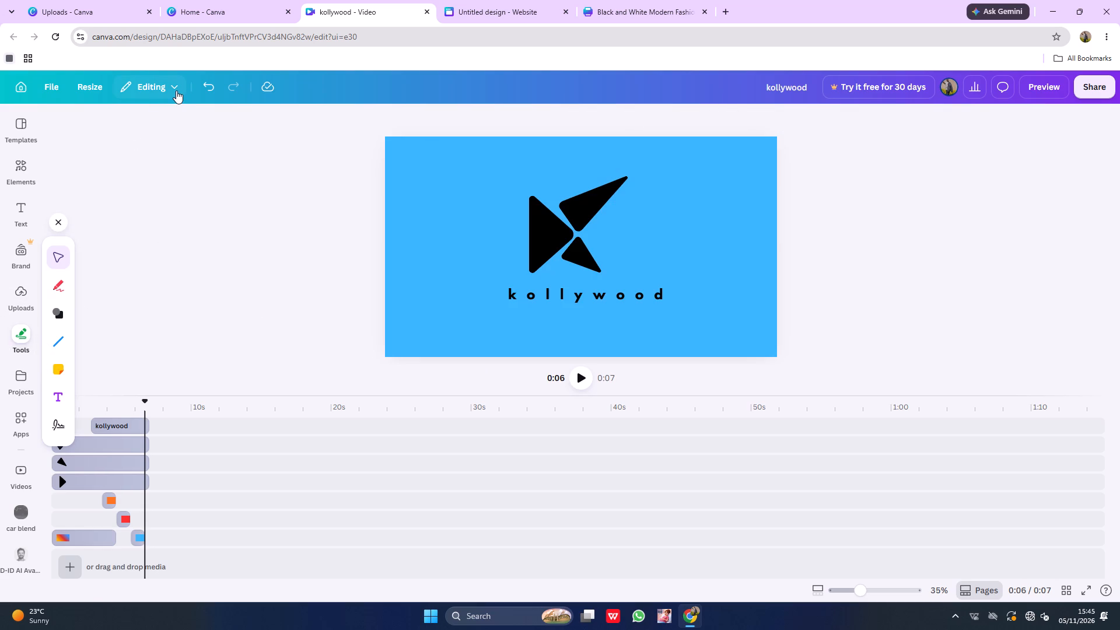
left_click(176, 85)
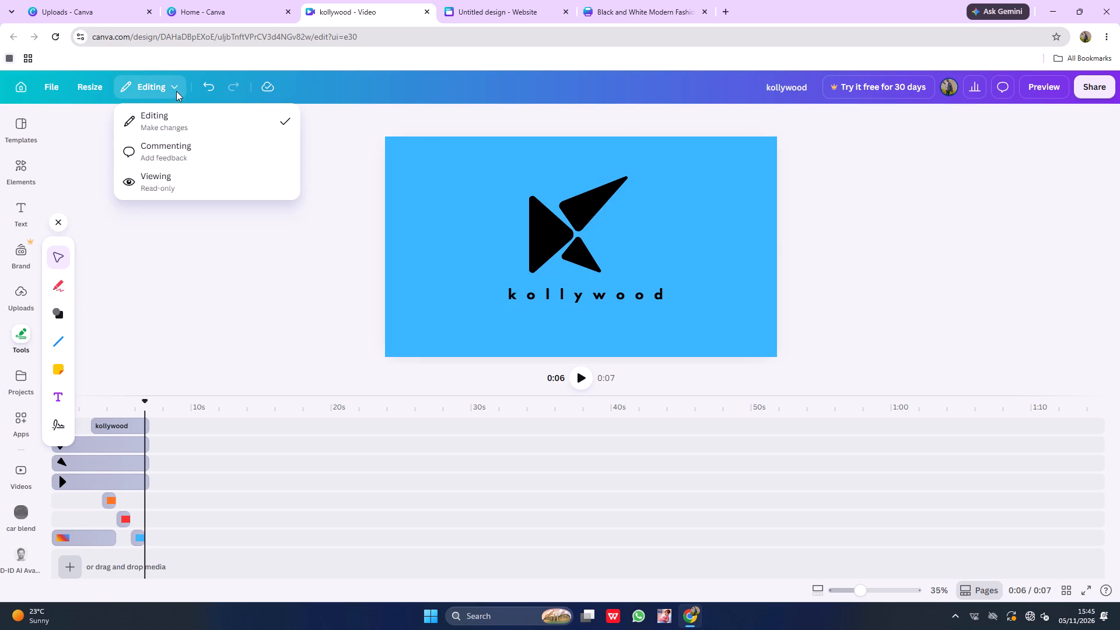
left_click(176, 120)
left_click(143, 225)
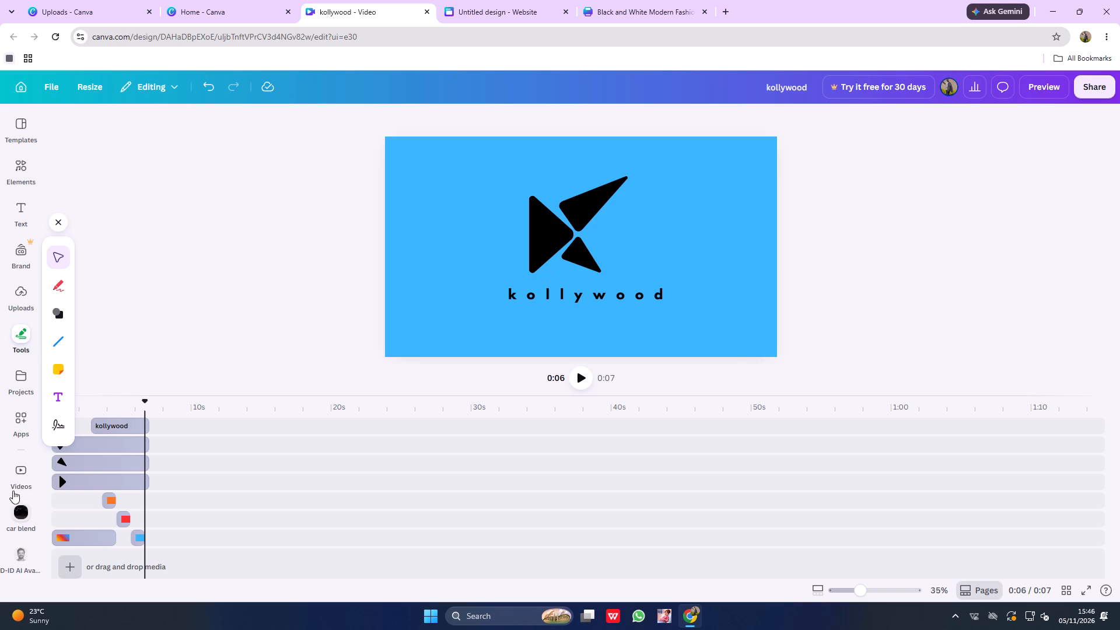
Browse the stock video categories, from Trending to Universe and back up to Aerial shots, for footage suited to the logo video.
left_click(20, 476)
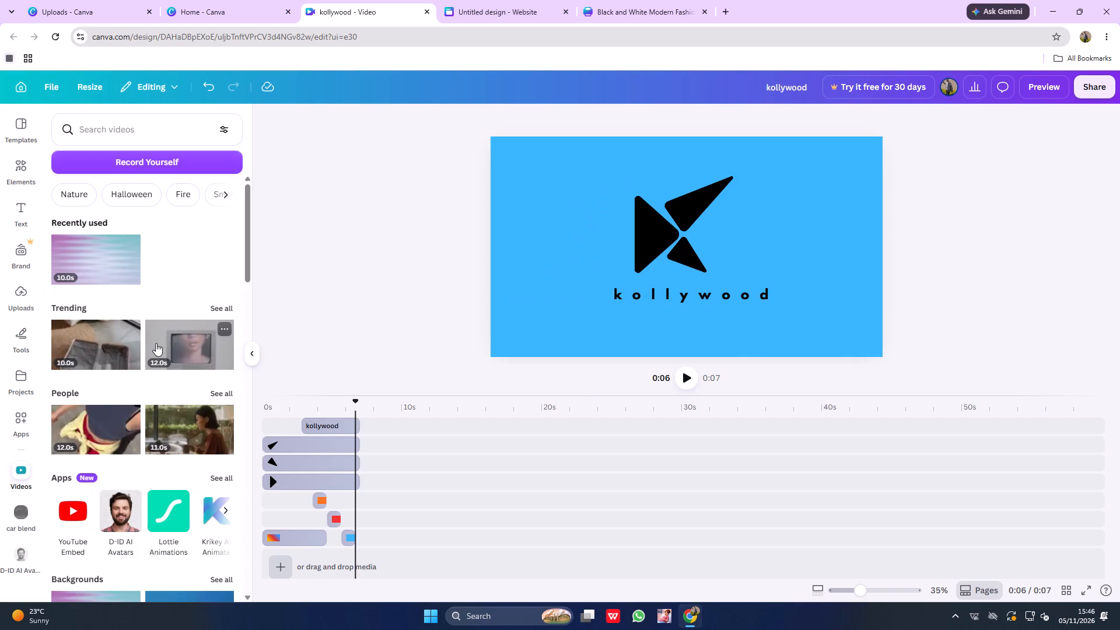
scroll(156, 343, "down", 6)
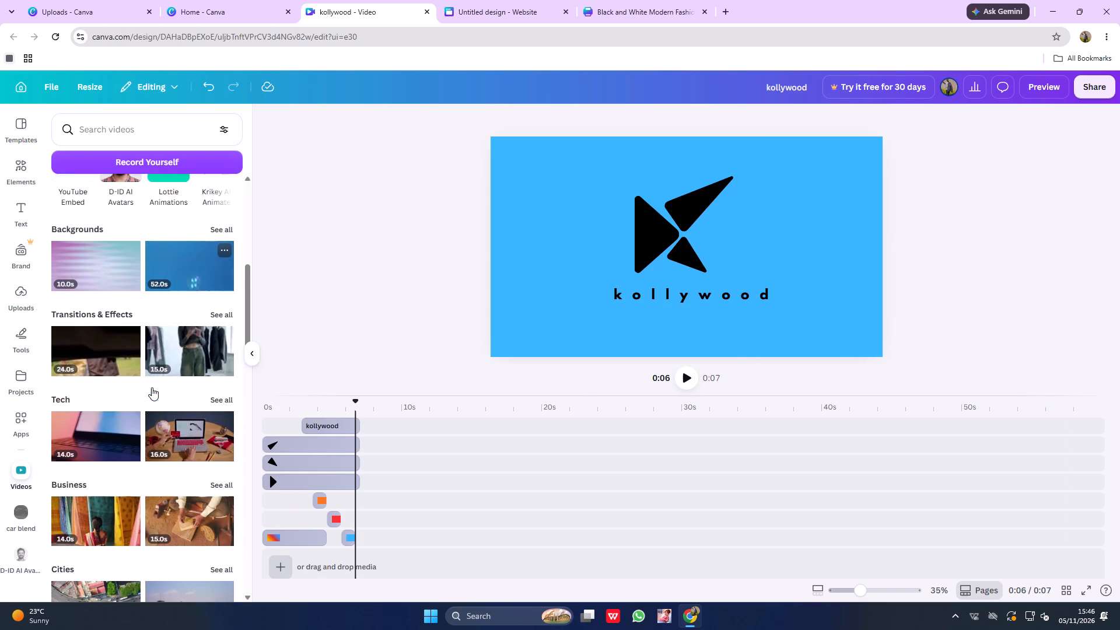
scroll(152, 387, "down", 2)
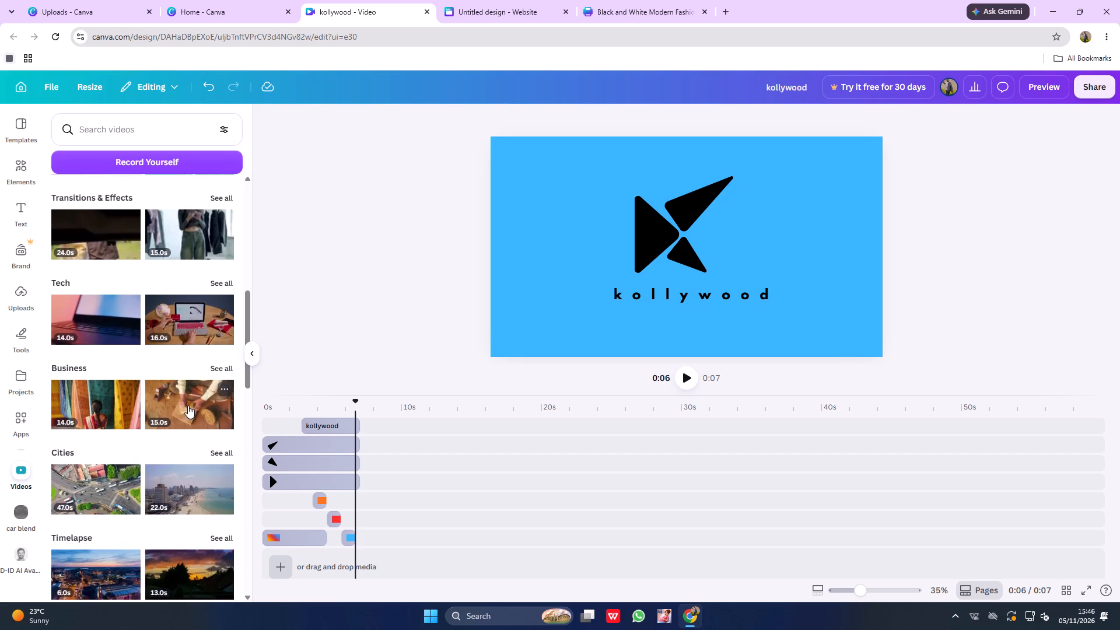
scroll(188, 405, "down", 1)
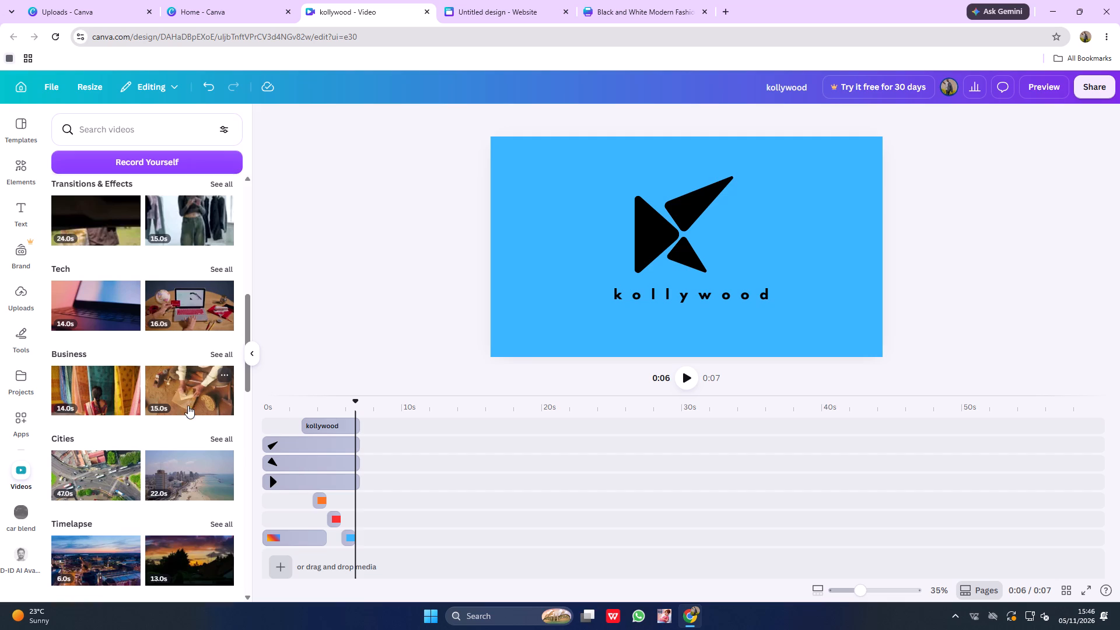
scroll(188, 405, "down", 3)
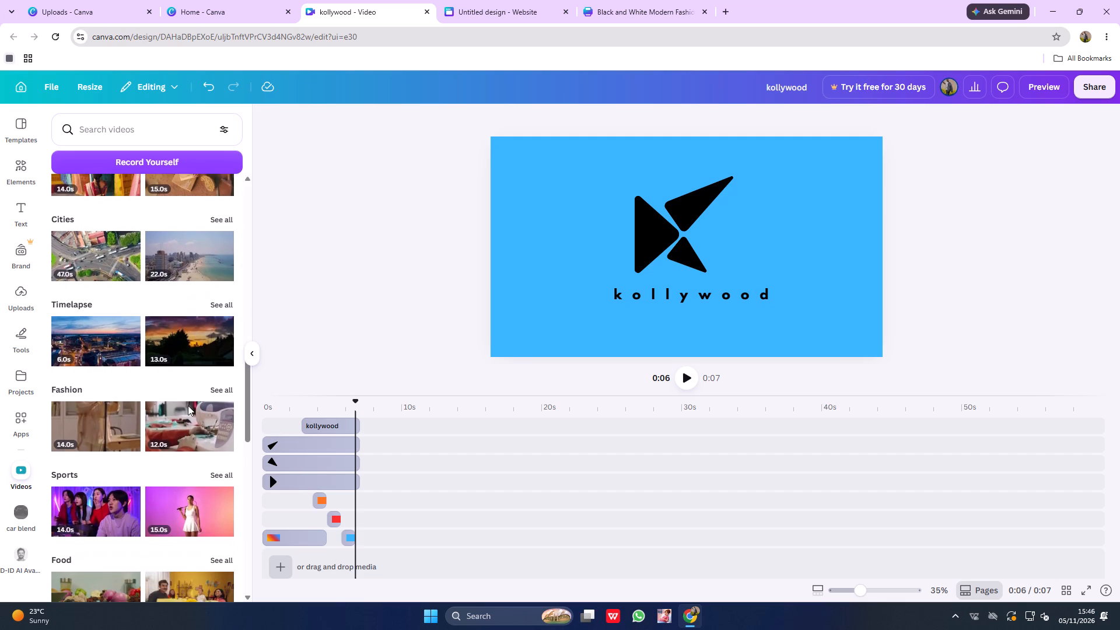
scroll(188, 405, "down", 3)
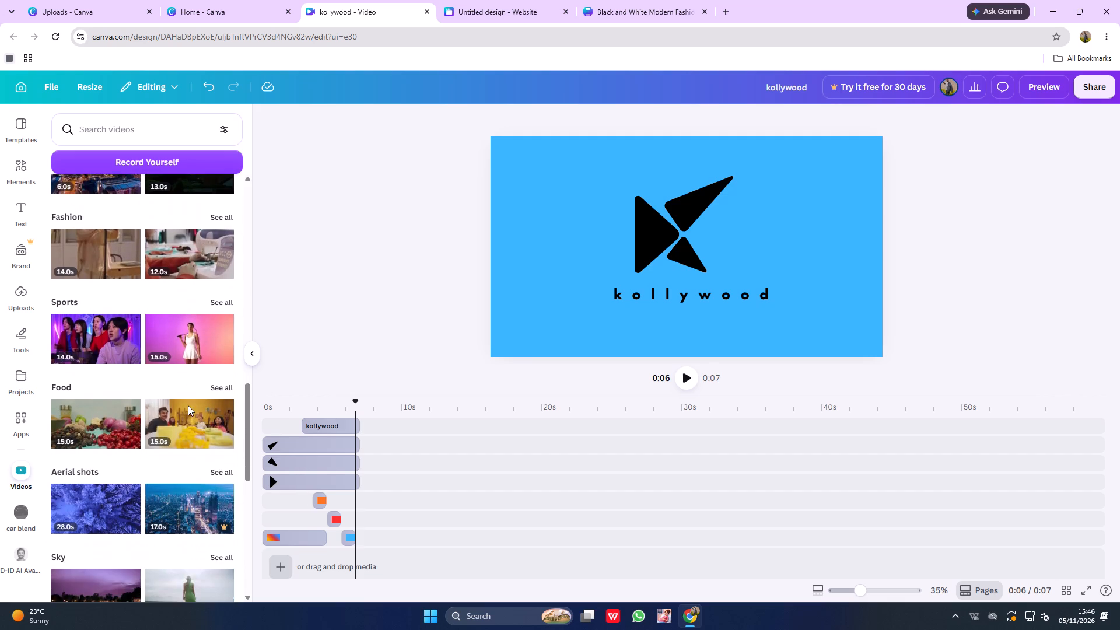
scroll(188, 405, "down", 1)
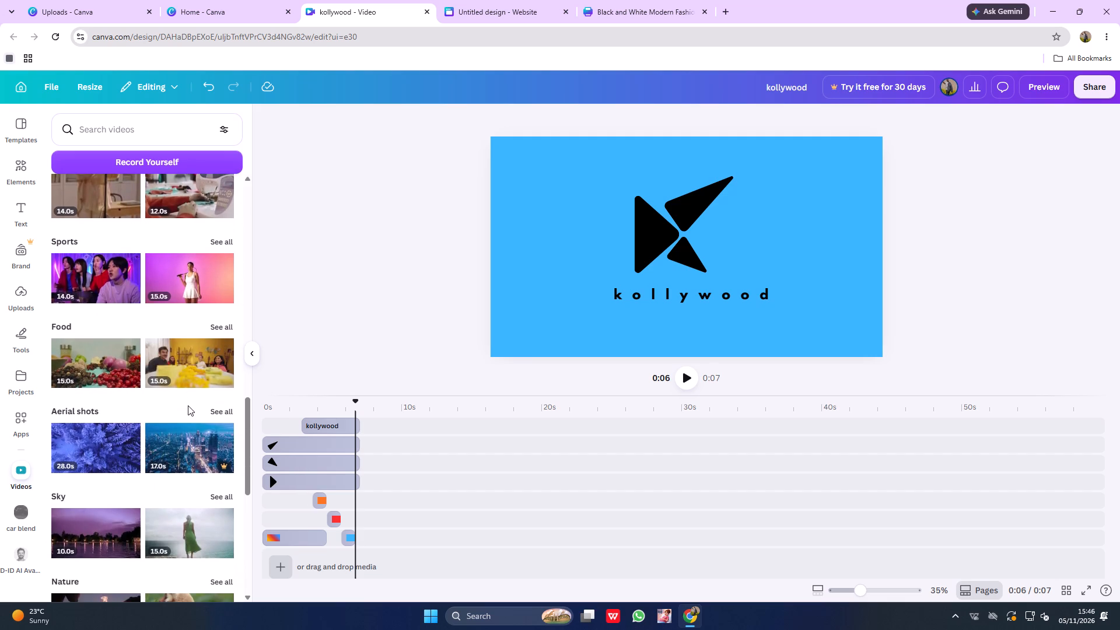
scroll(188, 405, "down", 1)
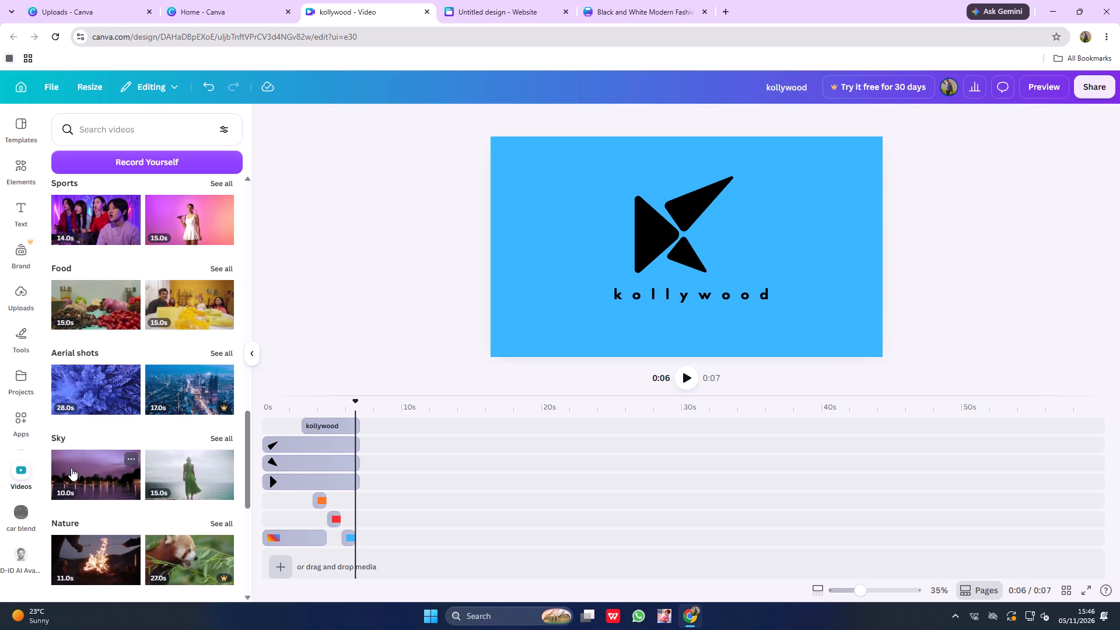
scroll(71, 468, "down", 2)
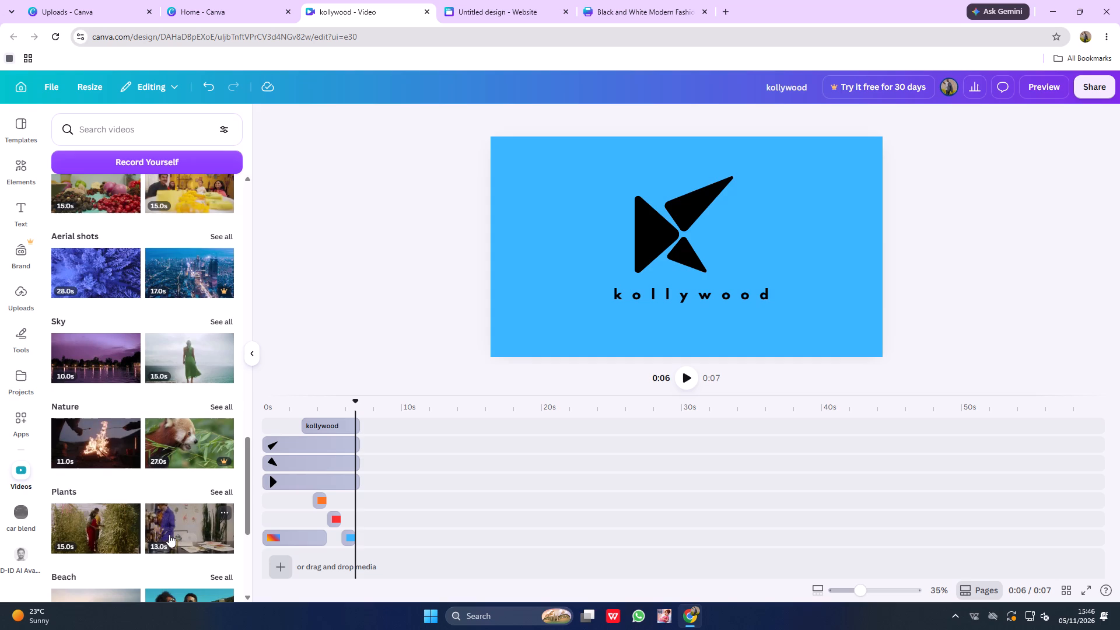
scroll(169, 534, "down", 2)
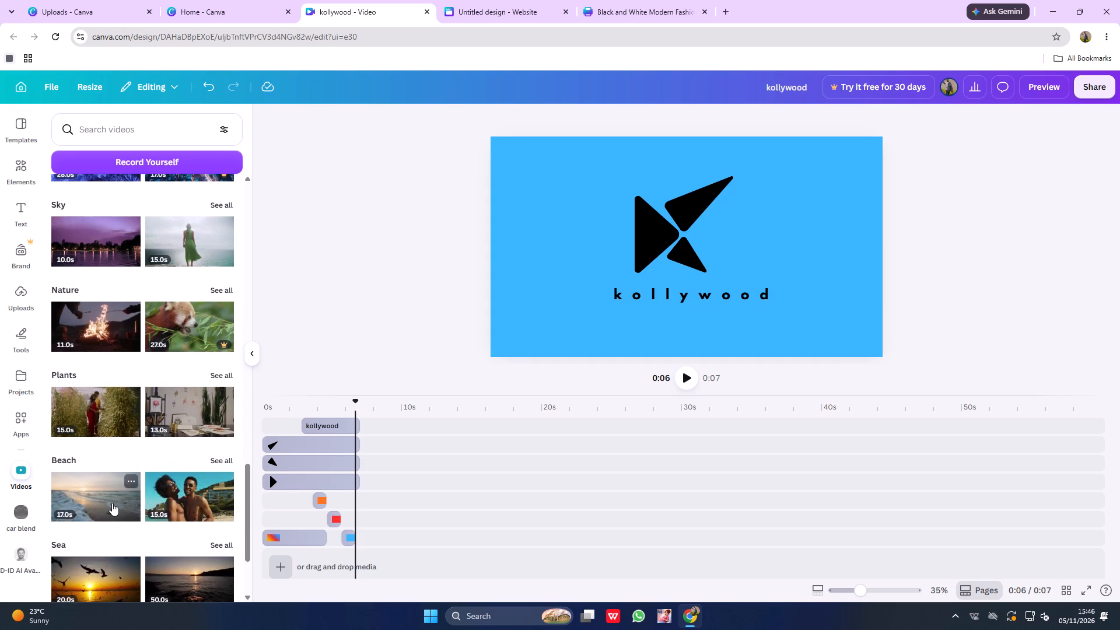
scroll(113, 515, "down", 2)
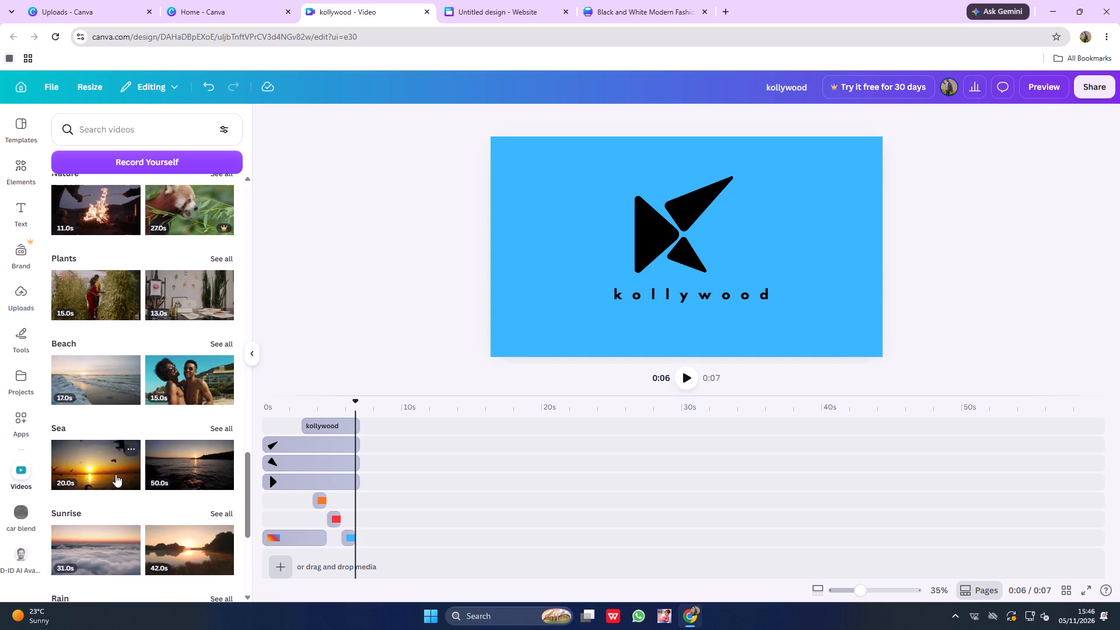
scroll(116, 478, "down", 3)
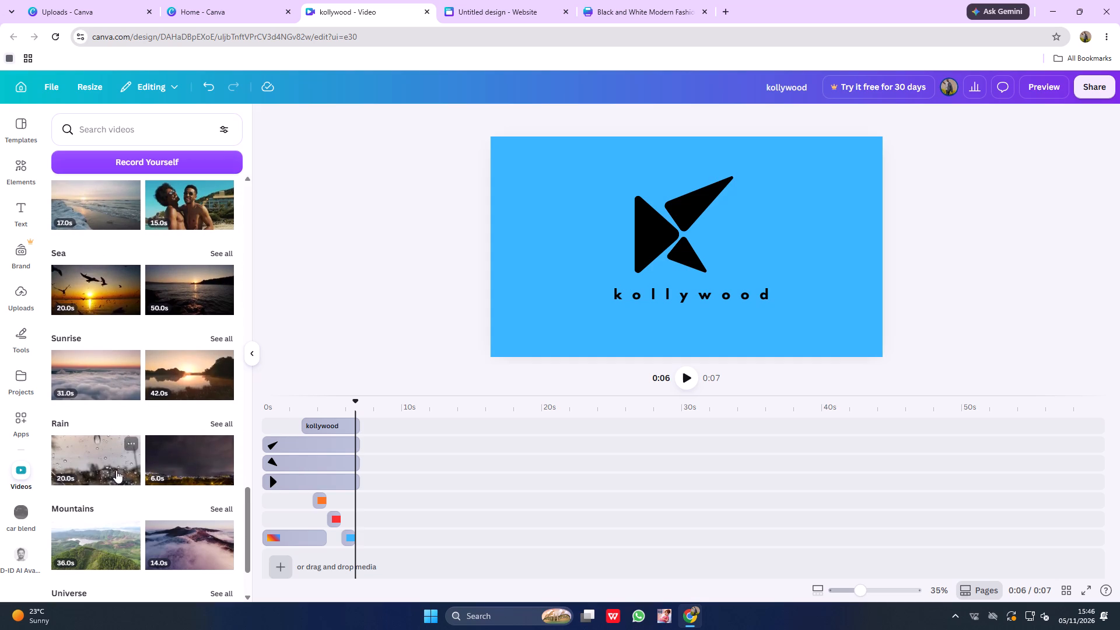
scroll(123, 491, "down", 1)
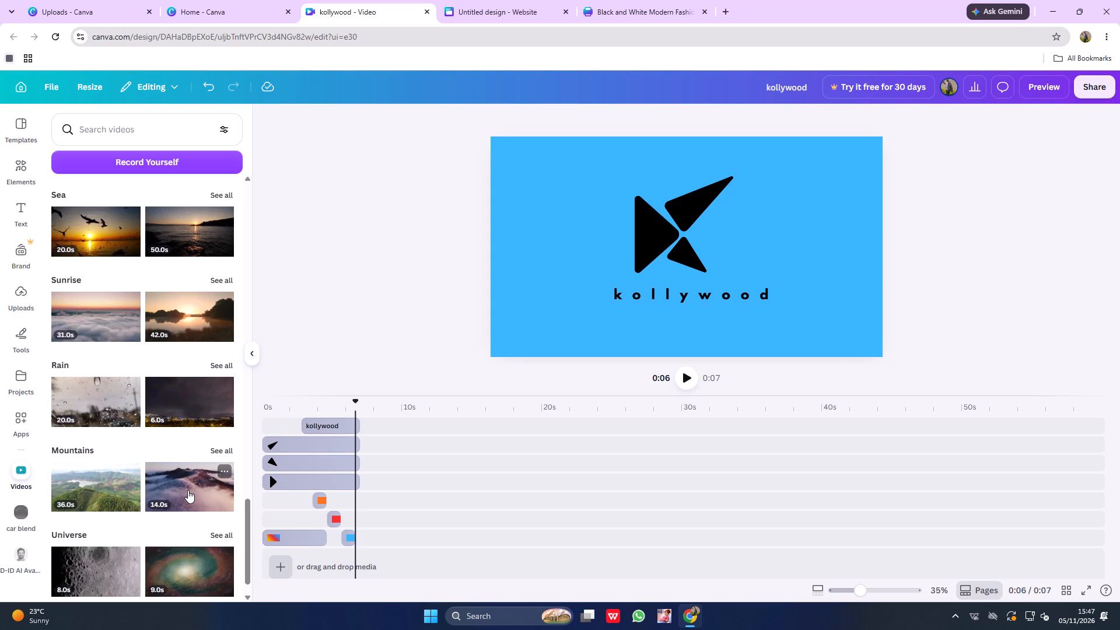
scroll(188, 490, "down", 2)
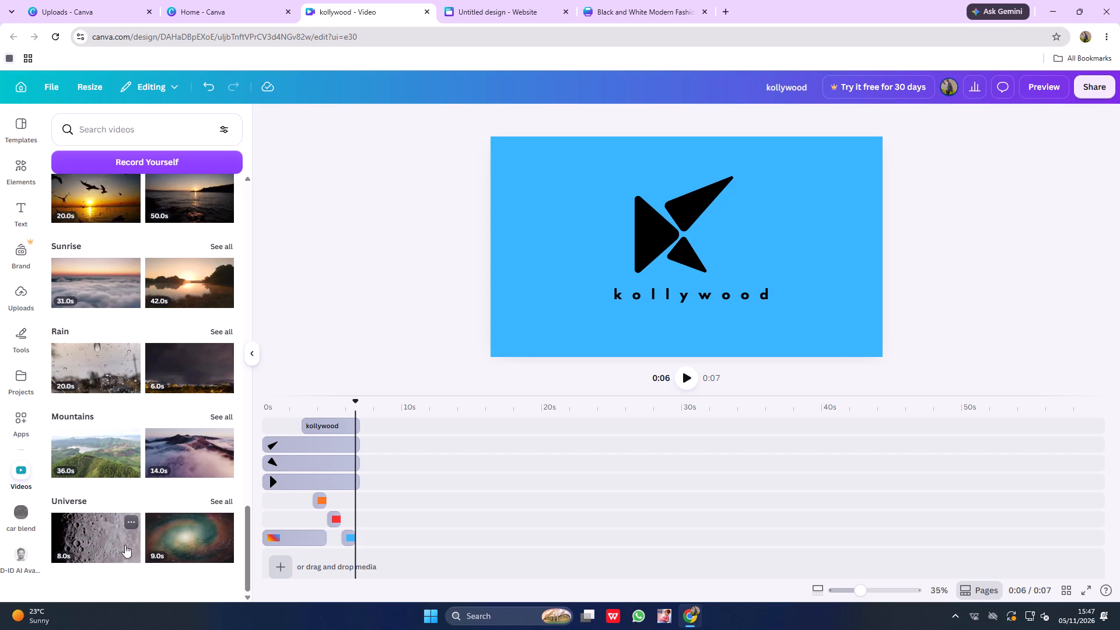
scroll(101, 392, "up", 3)
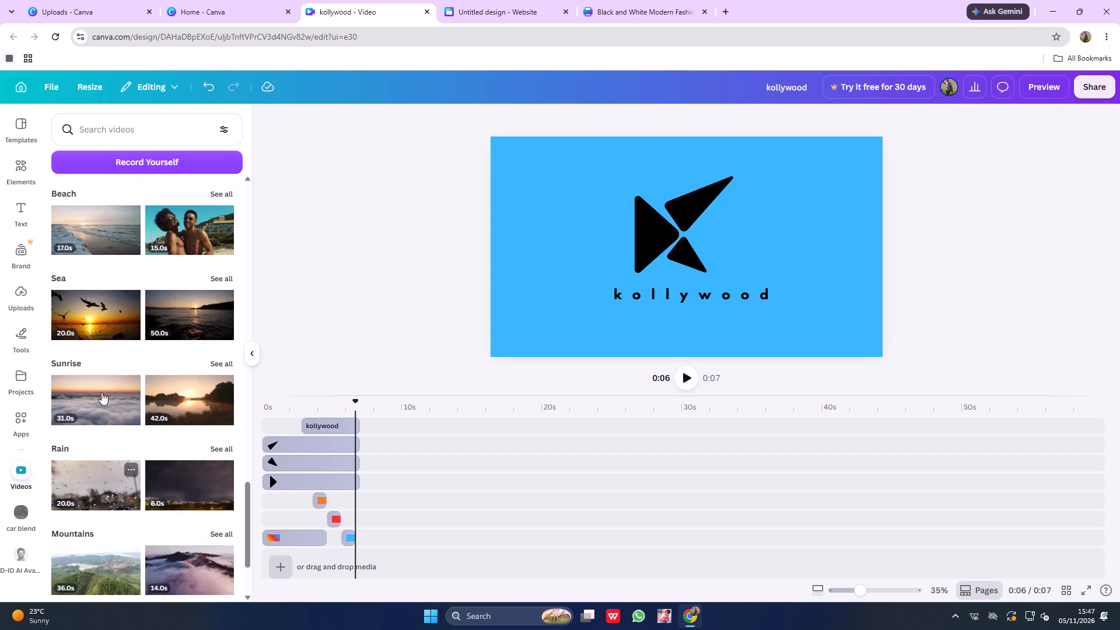
scroll(101, 392, "up", 4)
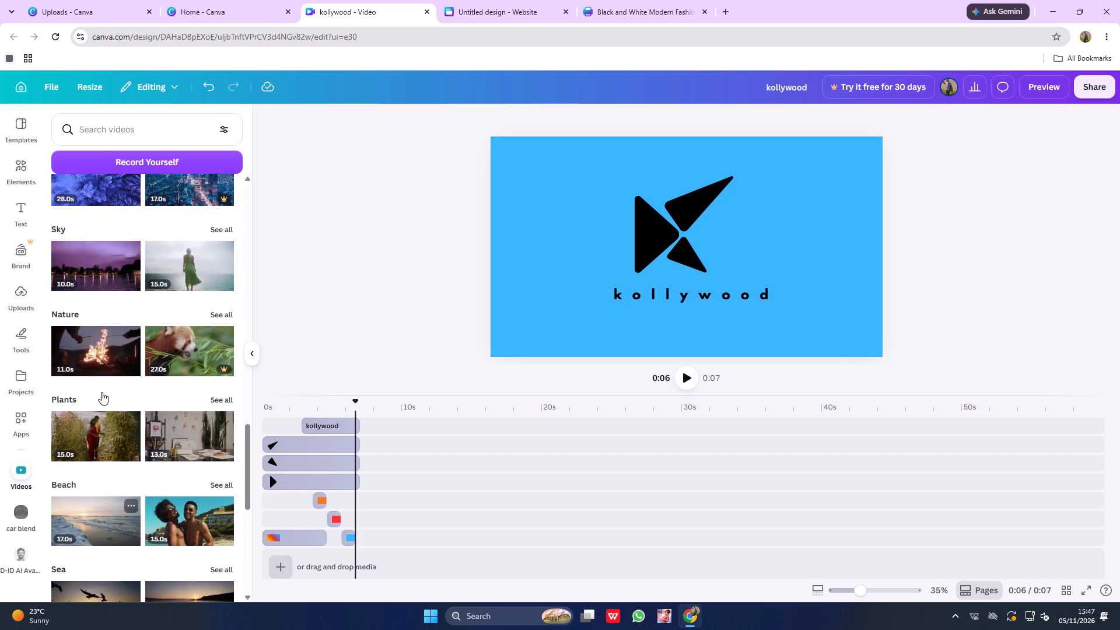
scroll(101, 392, "up", 2)
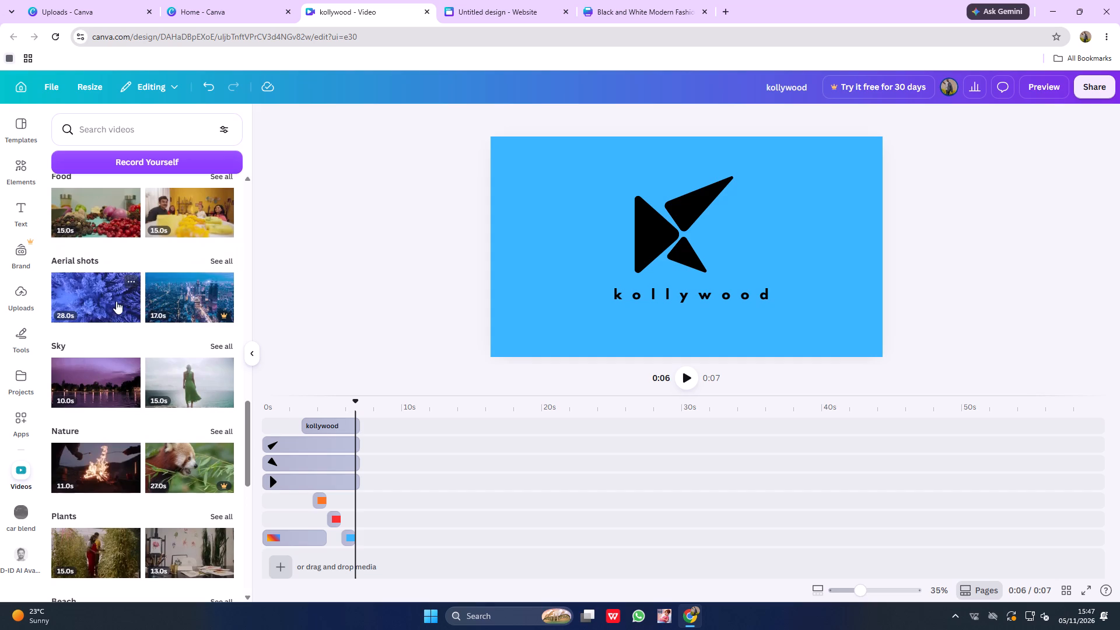
Add two copies of the 28-second blue snowy-forest video from Aerial shots to the timeline.
double_click(117, 299)
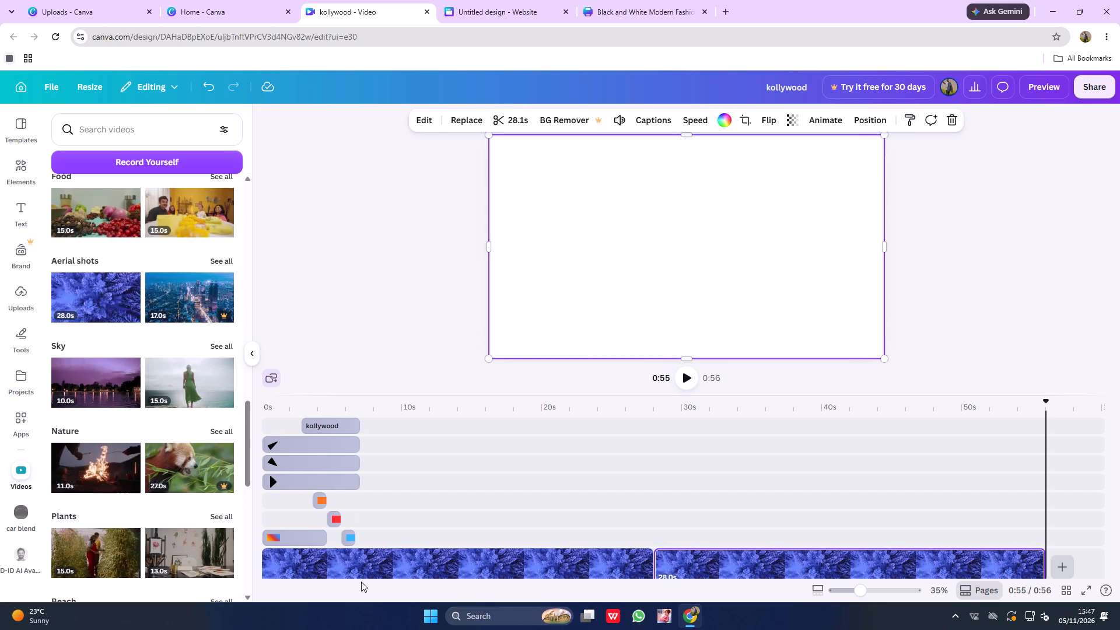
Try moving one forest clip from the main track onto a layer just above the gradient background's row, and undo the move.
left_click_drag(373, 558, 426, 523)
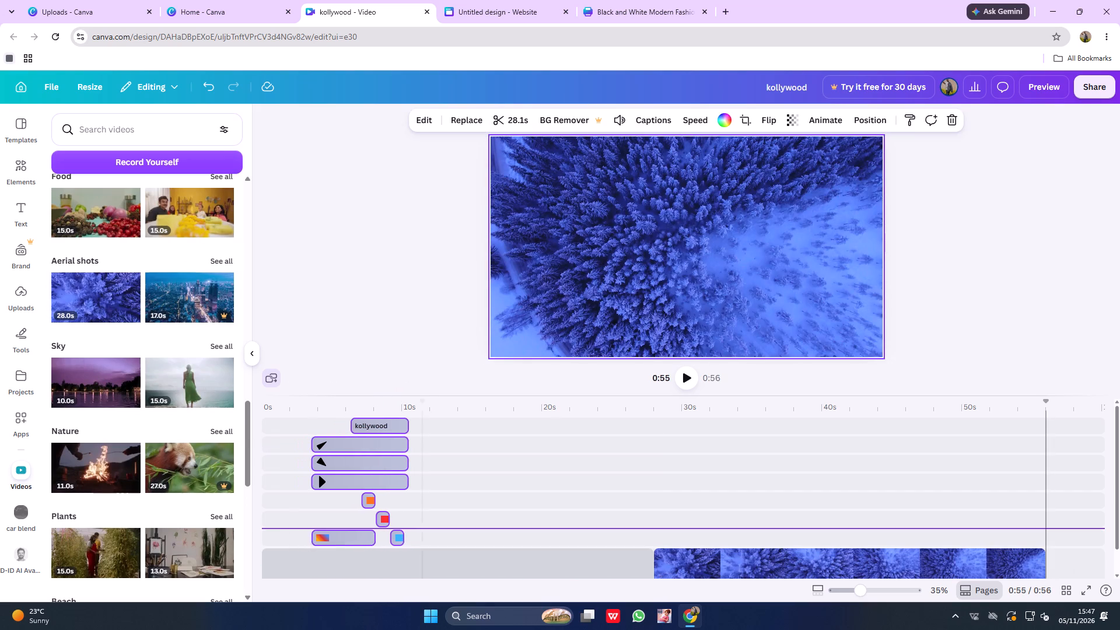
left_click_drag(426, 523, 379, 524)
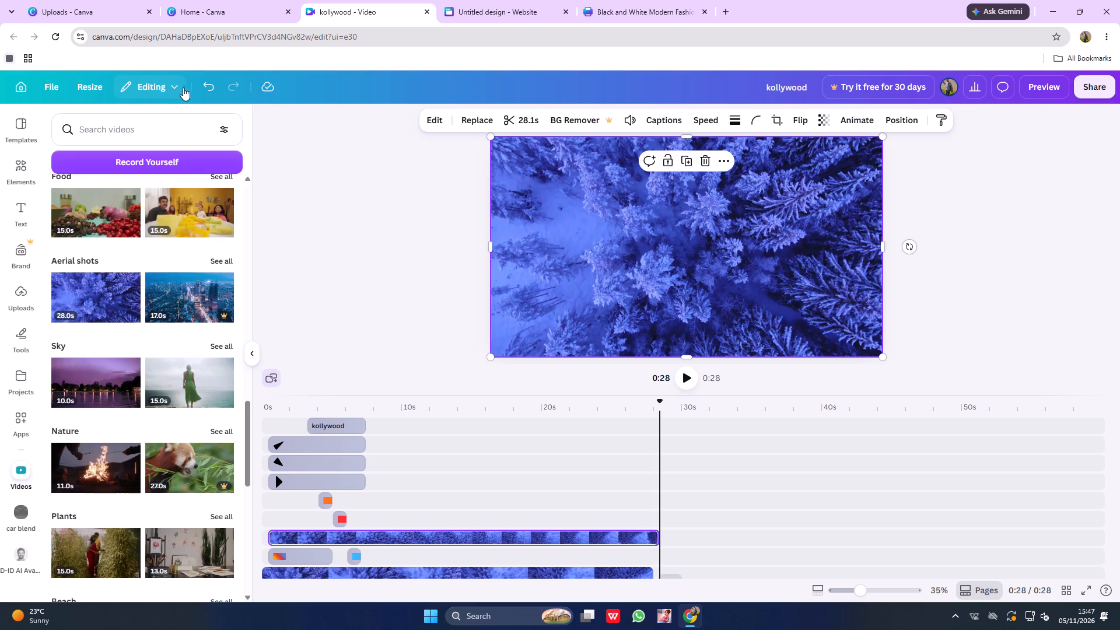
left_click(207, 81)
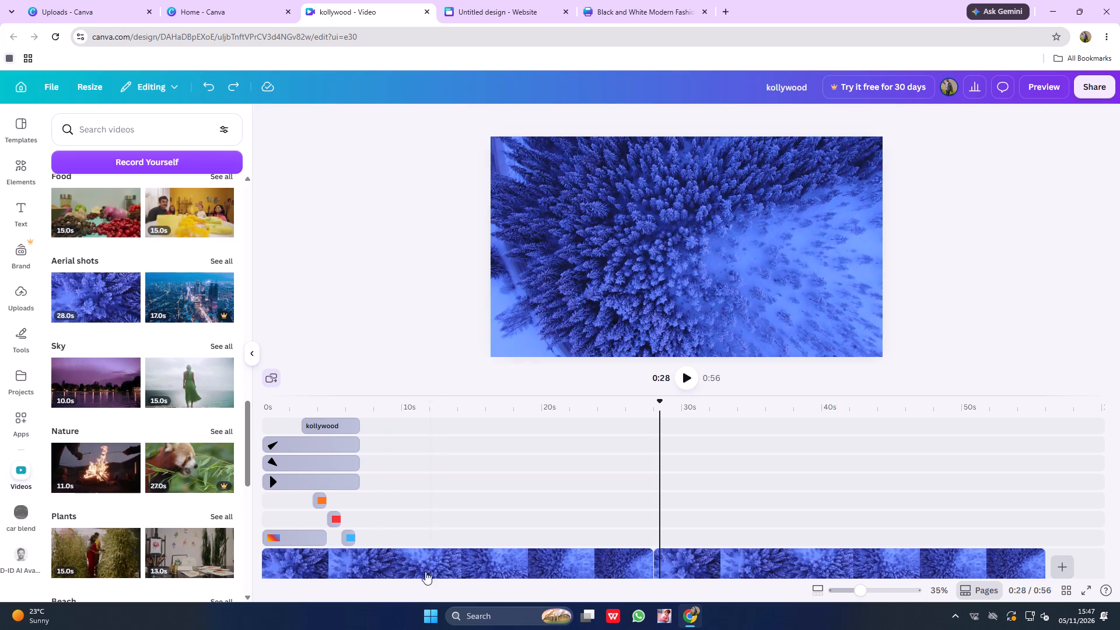
Move one forest clip off the main track onto the orange background clip's row, starting at about 7 s.
left_click_drag(427, 563, 449, 545)
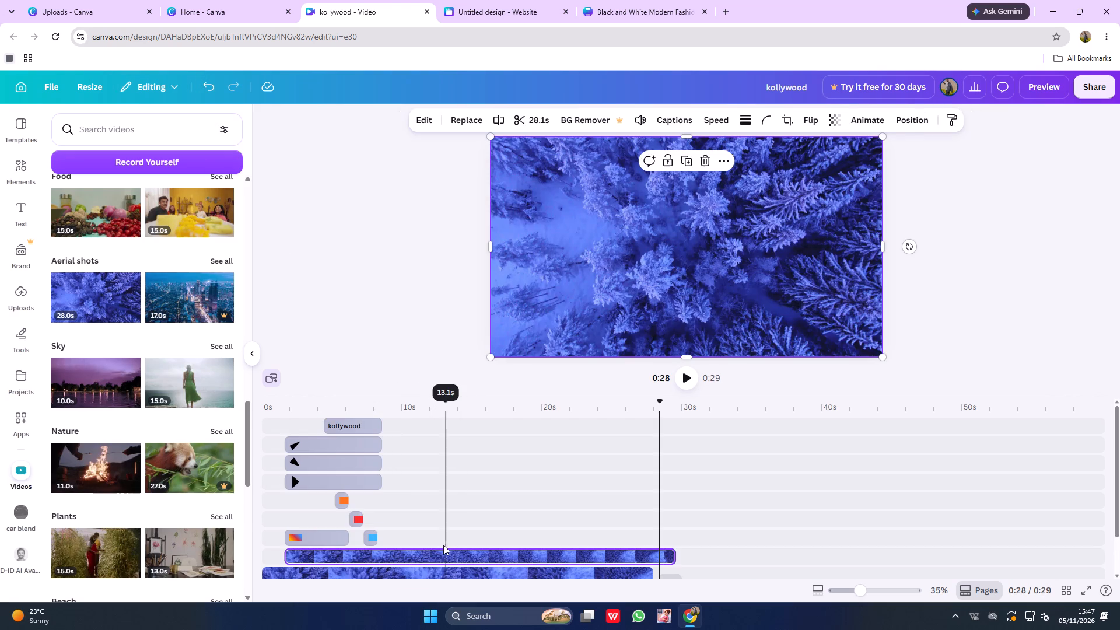
left_click(440, 552)
left_click_drag(440, 552, 458, 534)
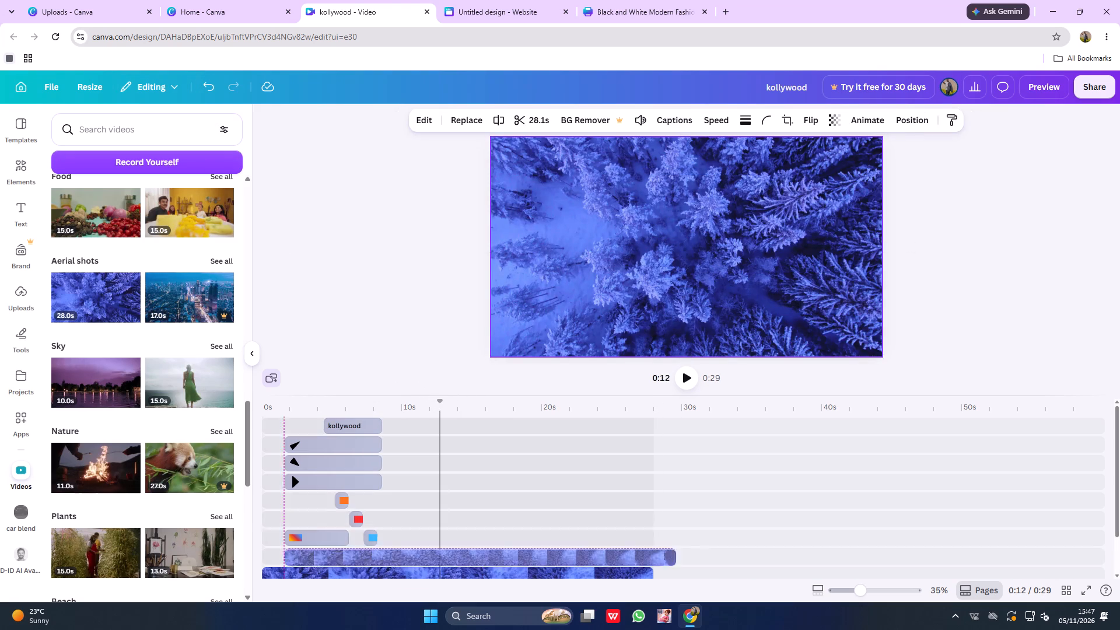
left_click_drag(458, 534, 534, 492)
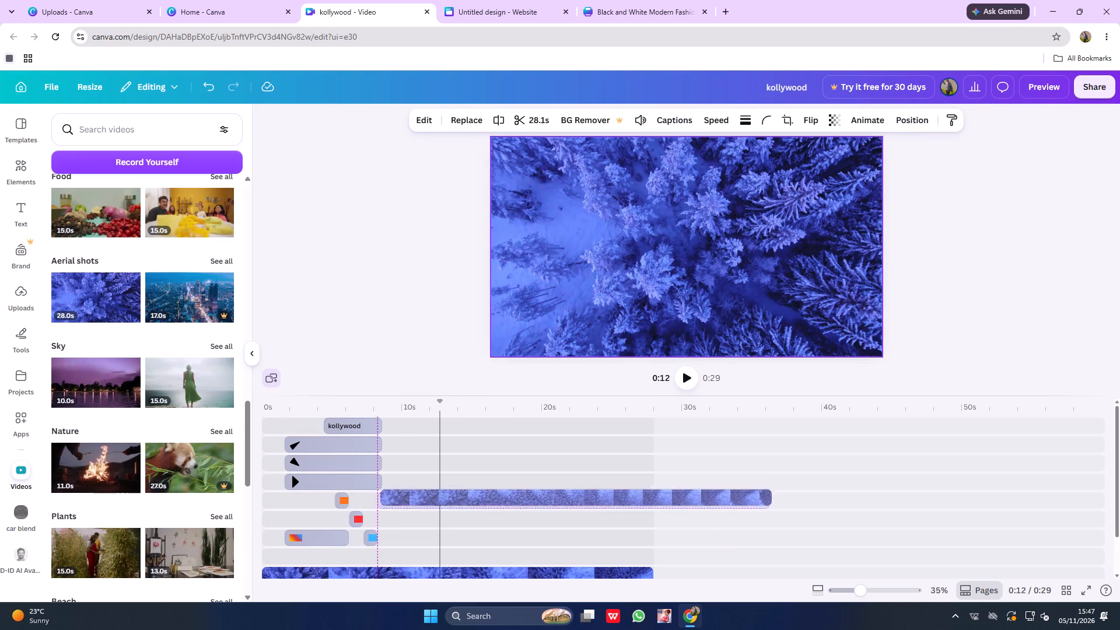
left_click_drag(534, 492, 515, 497)
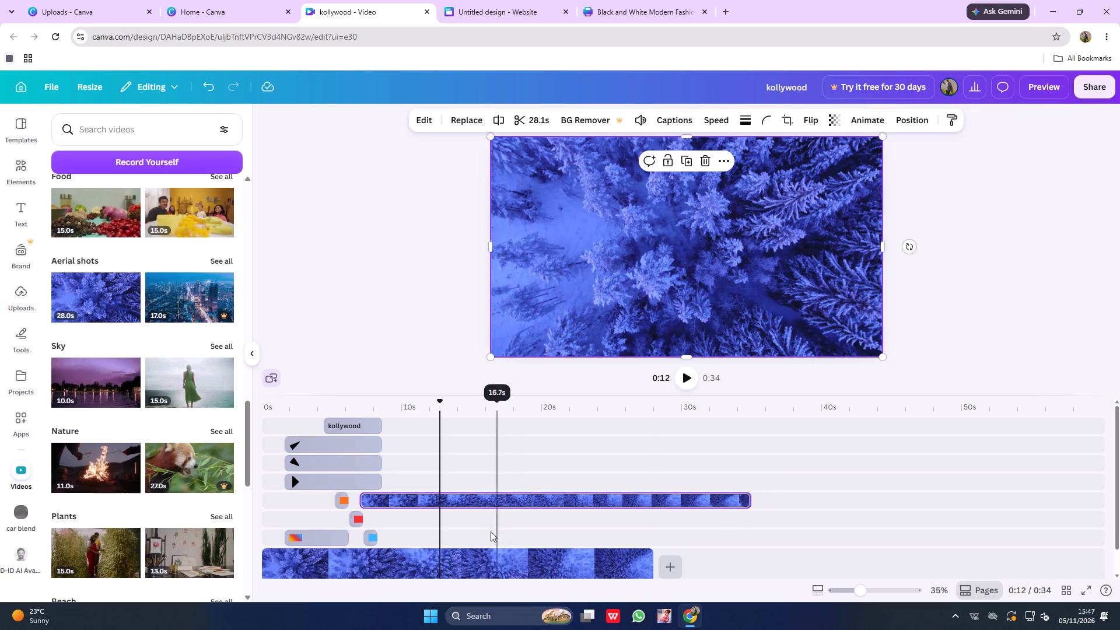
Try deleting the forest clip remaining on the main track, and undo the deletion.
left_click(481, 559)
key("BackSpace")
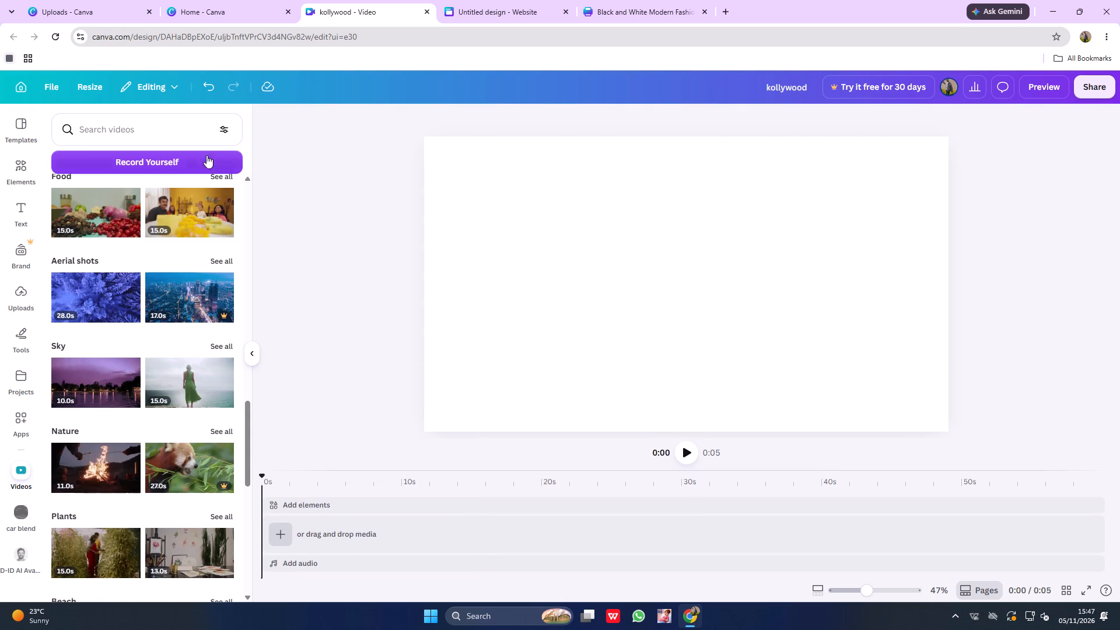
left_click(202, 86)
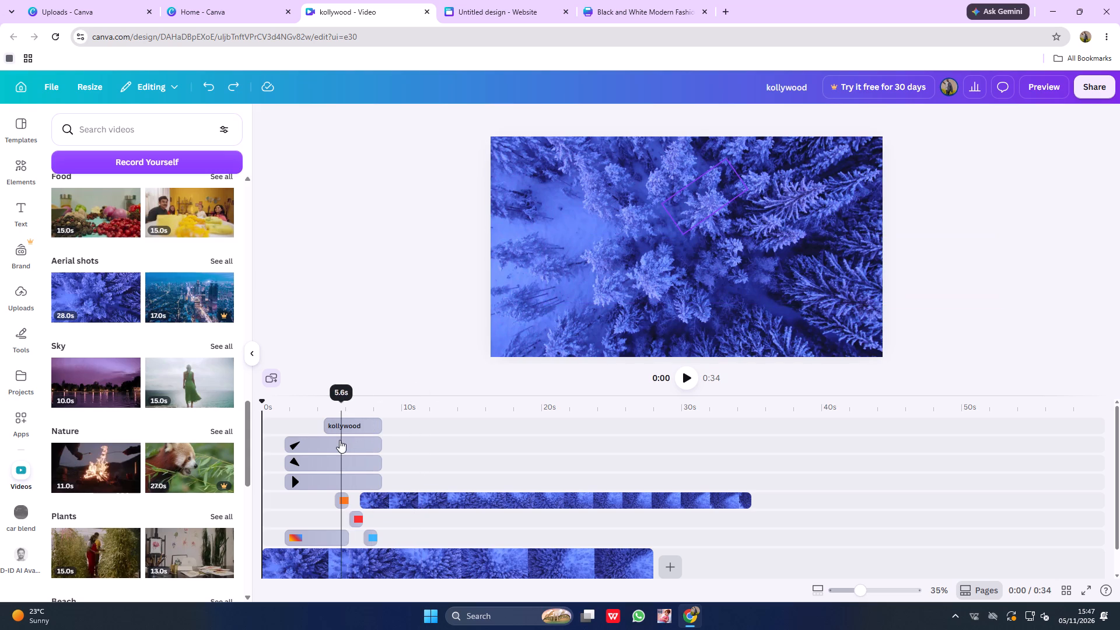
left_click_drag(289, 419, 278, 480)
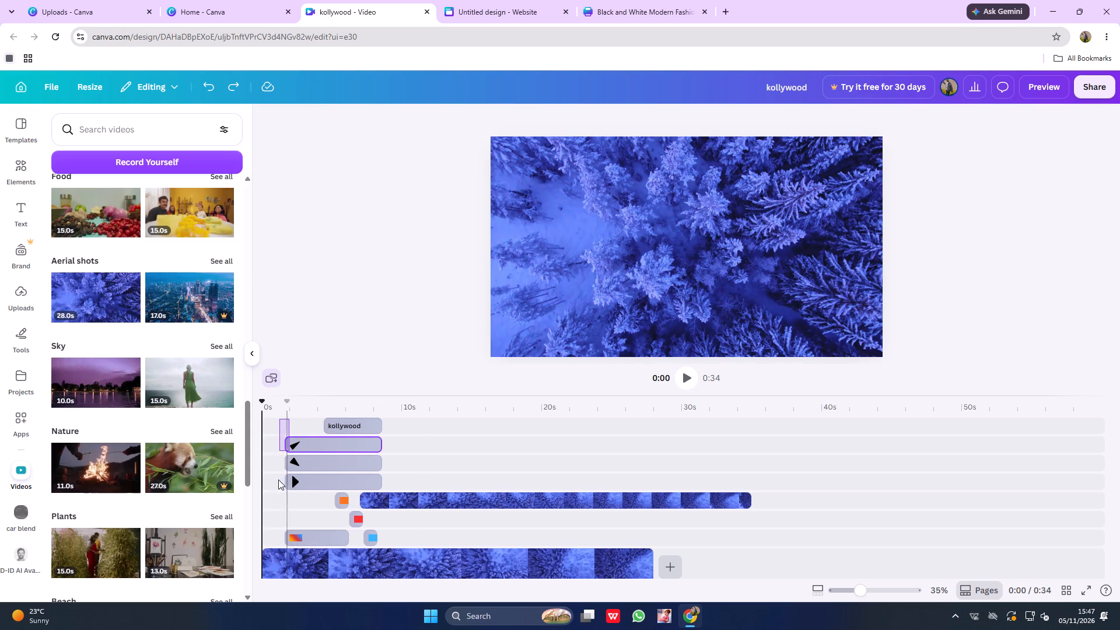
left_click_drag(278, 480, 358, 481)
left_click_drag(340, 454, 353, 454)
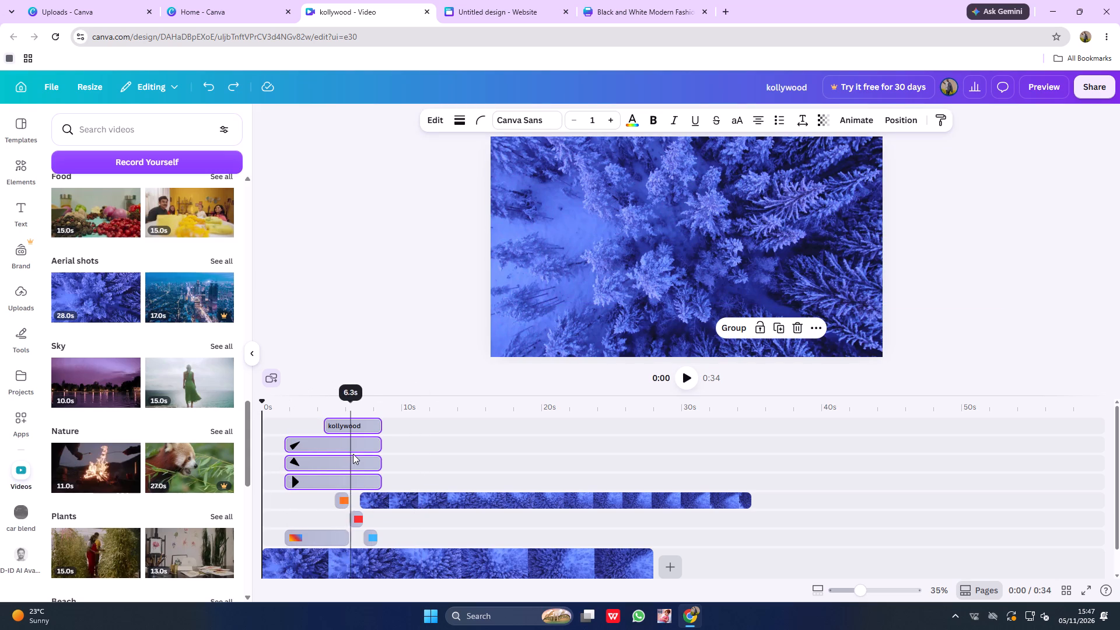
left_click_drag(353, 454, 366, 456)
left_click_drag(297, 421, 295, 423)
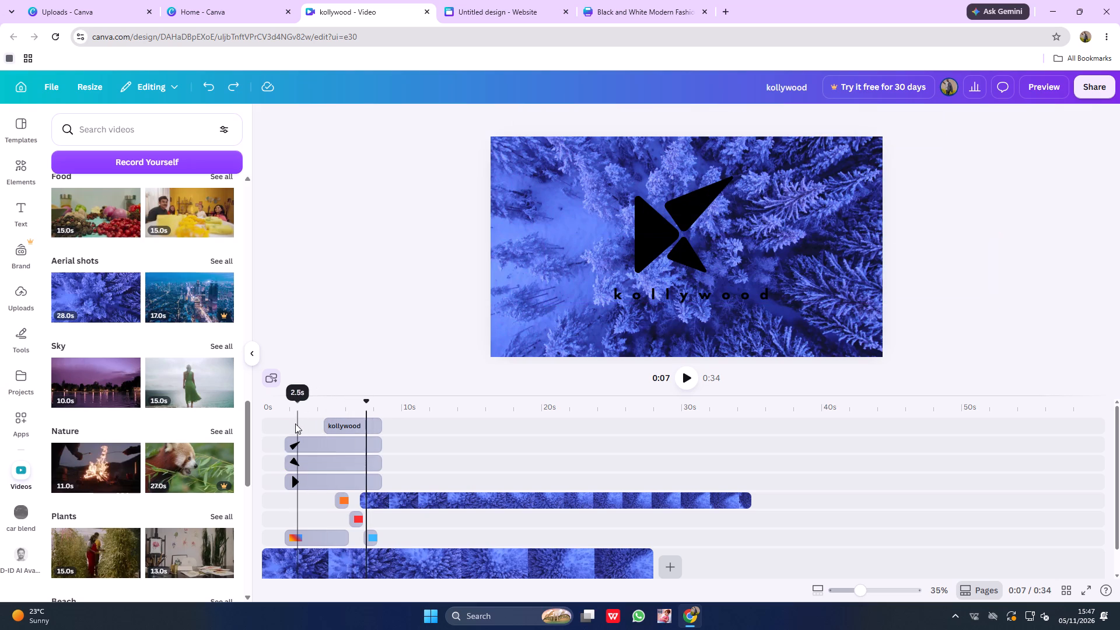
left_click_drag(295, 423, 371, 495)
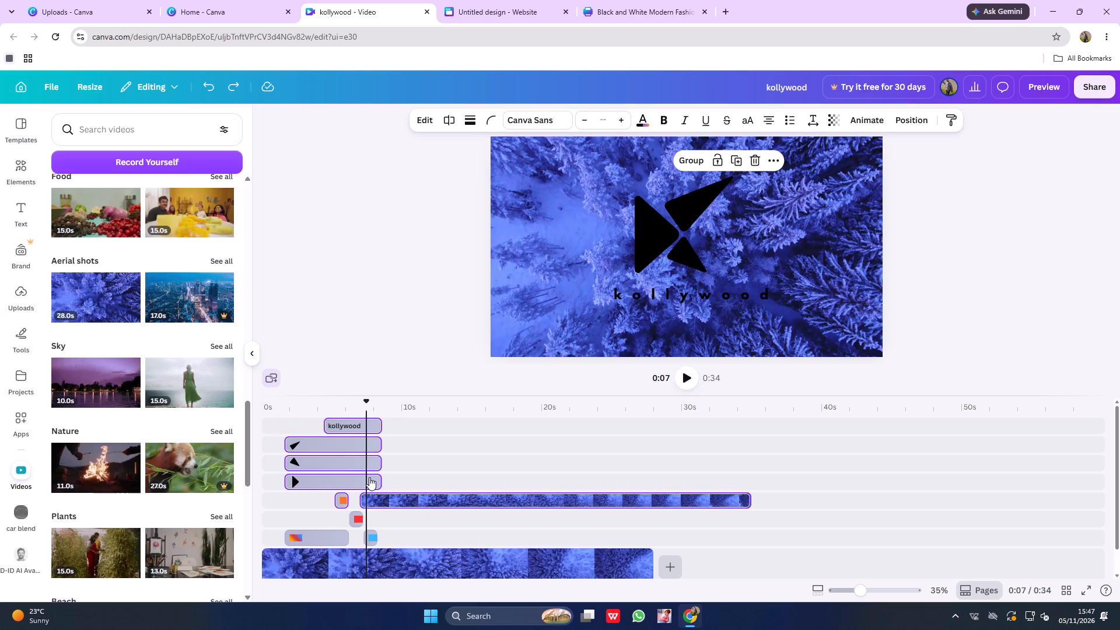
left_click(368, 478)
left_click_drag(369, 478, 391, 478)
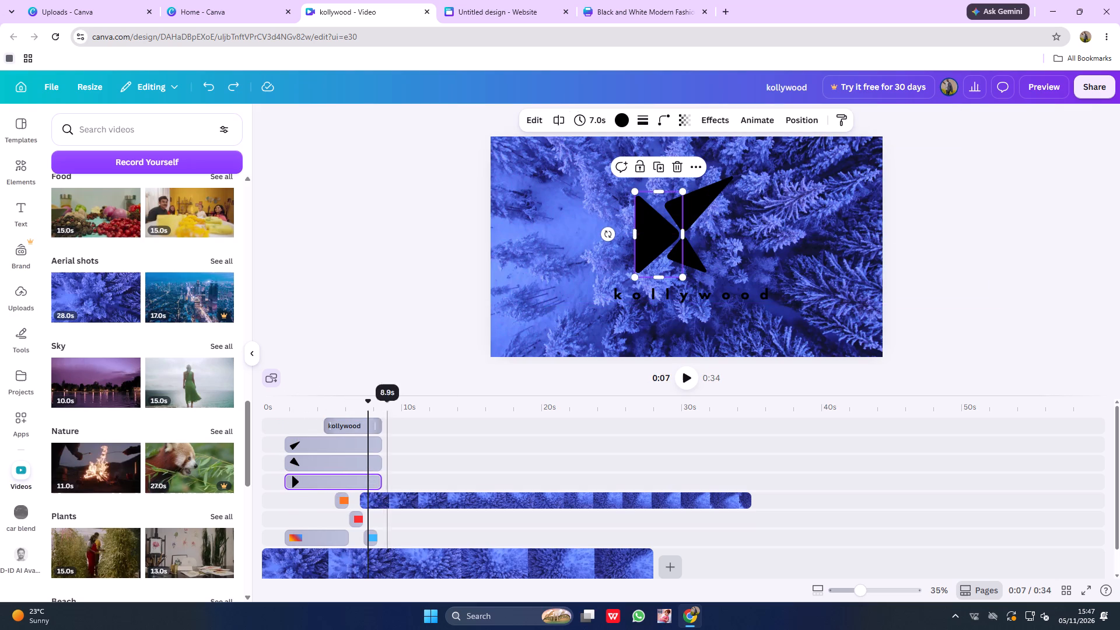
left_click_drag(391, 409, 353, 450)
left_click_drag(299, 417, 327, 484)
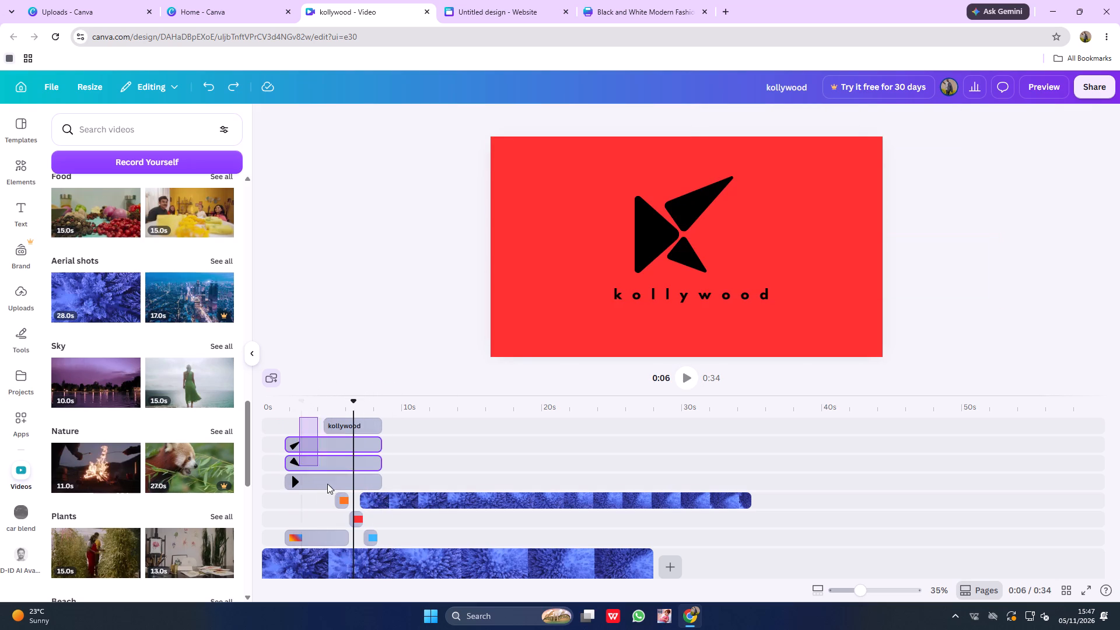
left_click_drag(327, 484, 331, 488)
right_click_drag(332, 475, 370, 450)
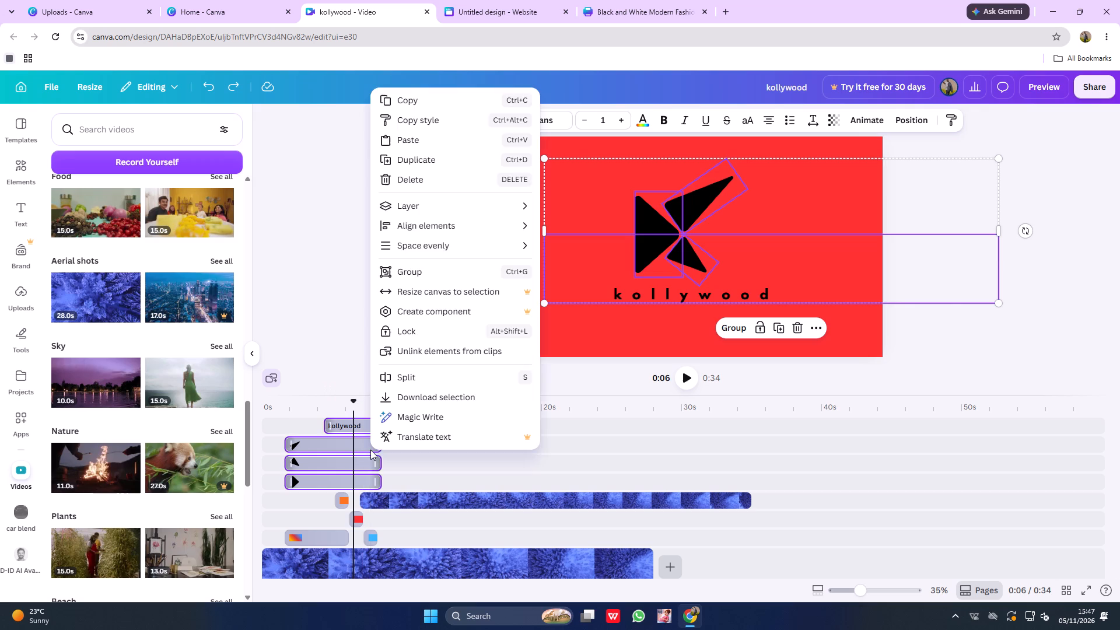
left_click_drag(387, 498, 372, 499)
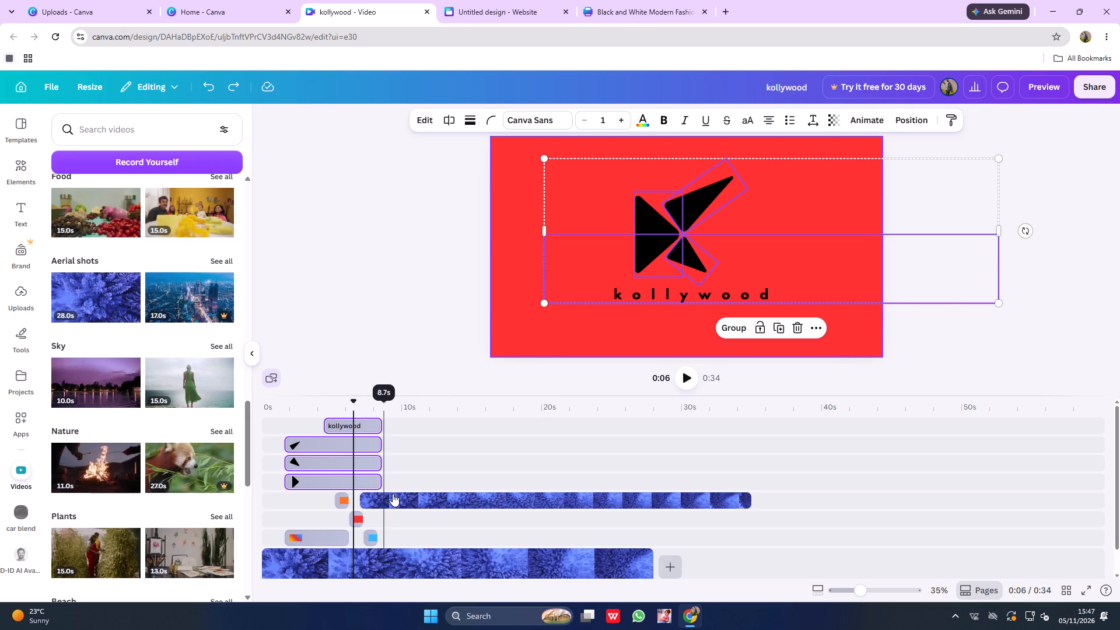
Move the upper forest clip onto its own row directly above the orange background clip, starting at about 2 s.
left_click(403, 491)
left_click(409, 498)
left_click_drag(409, 498, 399, 499)
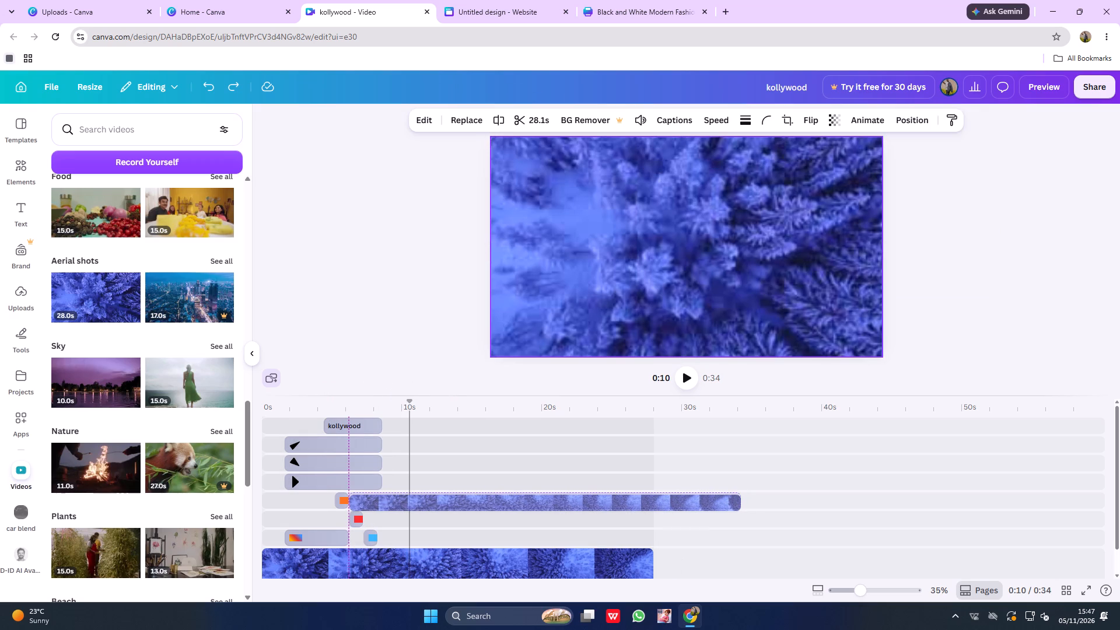
left_click_drag(399, 499, 363, 496)
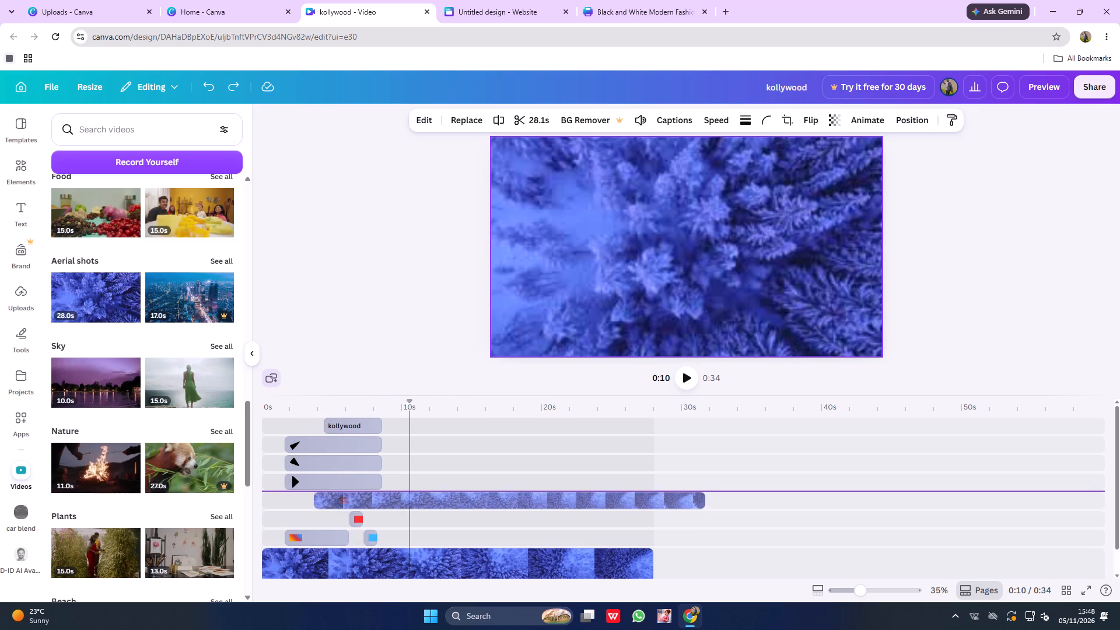
left_click_drag(363, 496, 338, 496)
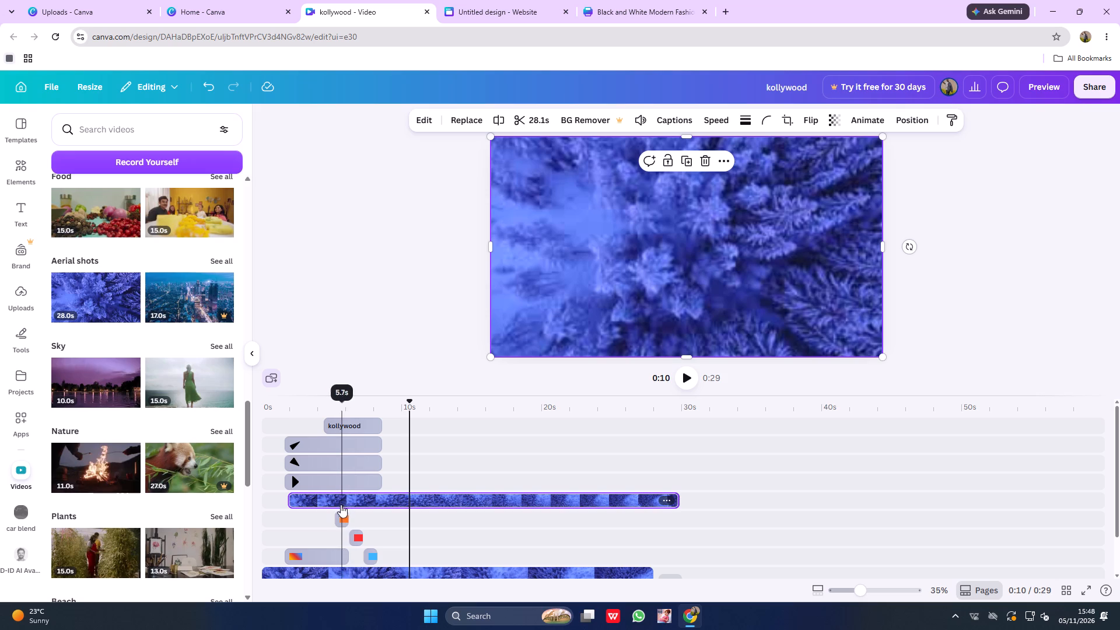
Send the upper forest clip backward until it sits behind the gradient and all solid colour background clips.
left_click(729, 158)
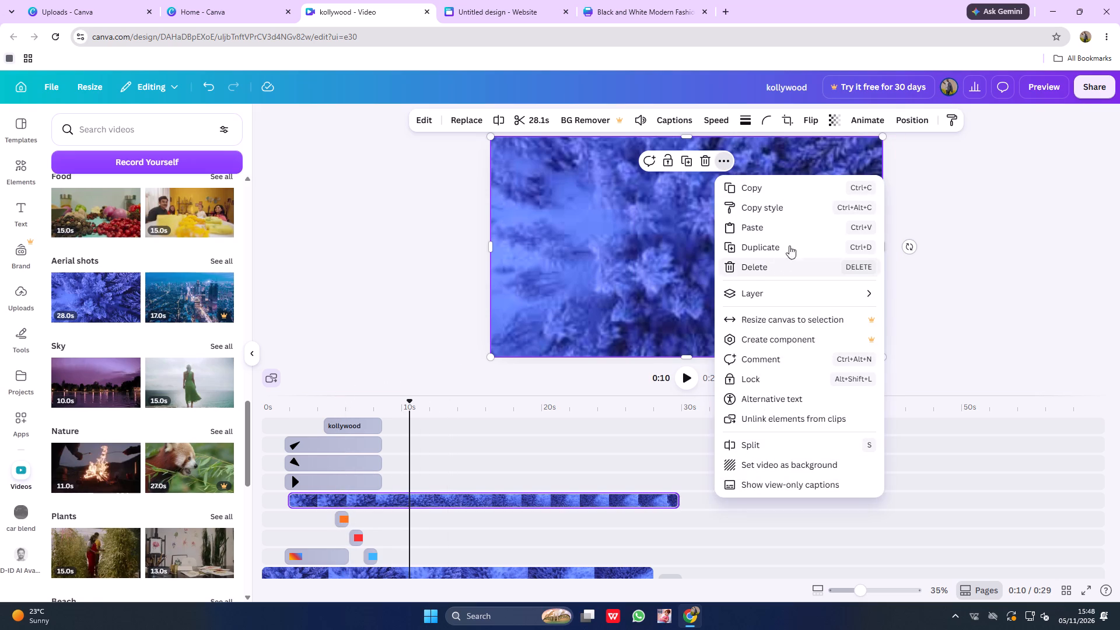
left_click(857, 289)
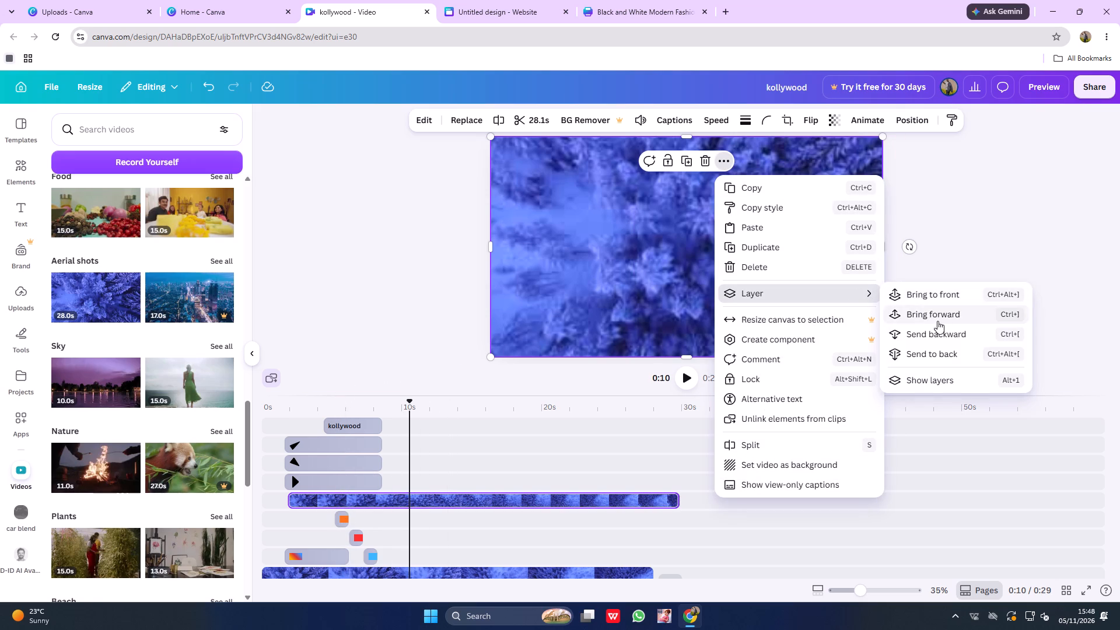
left_click(930, 330)
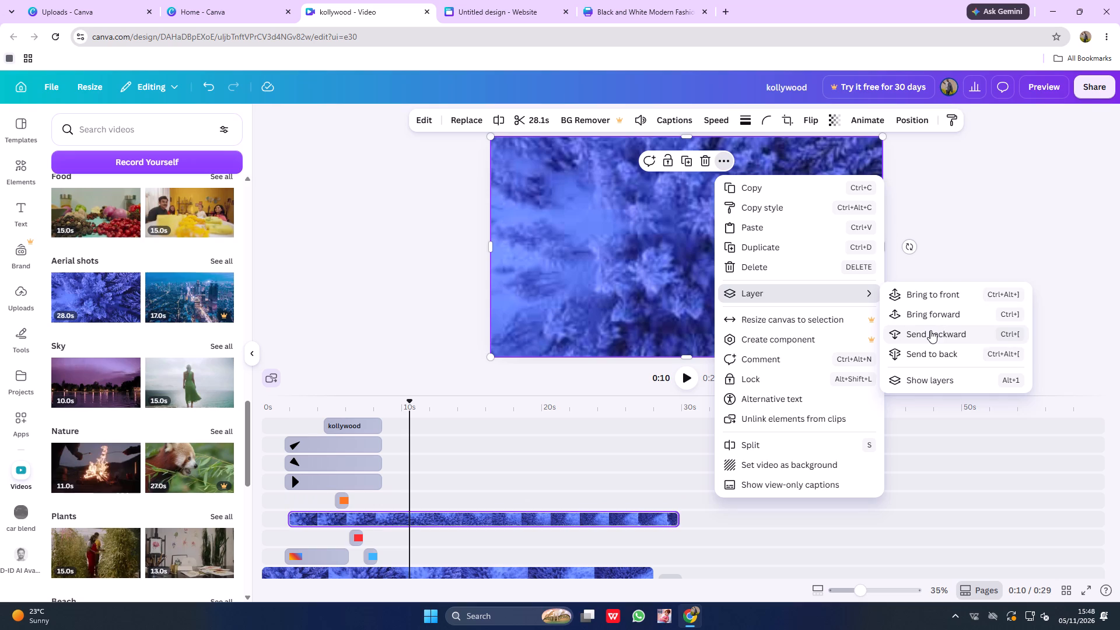
left_click(930, 330)
left_click(930, 330)
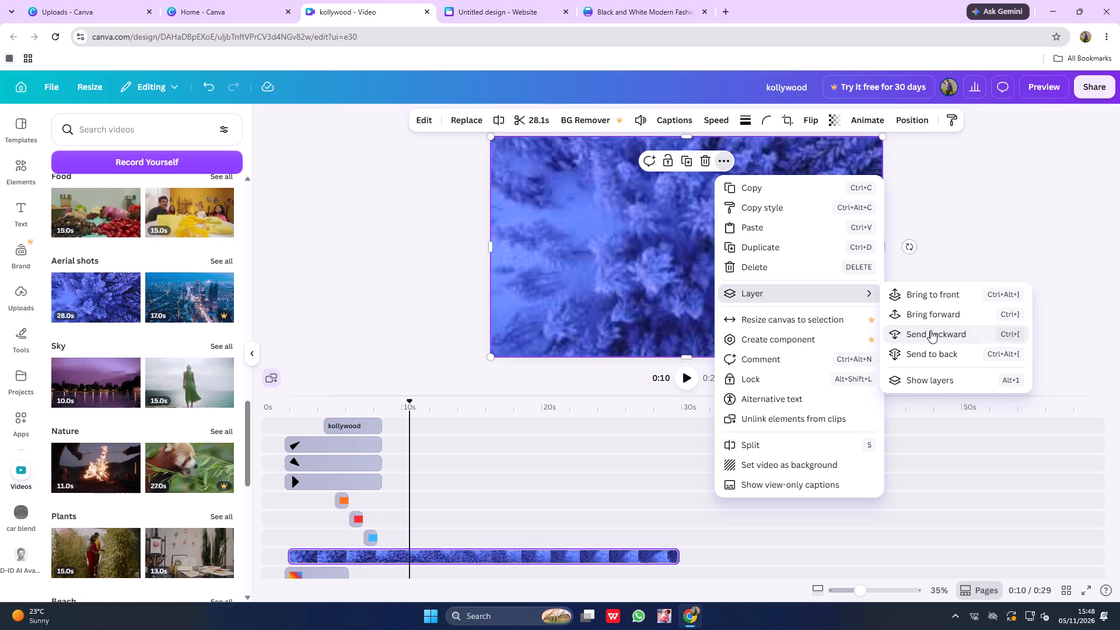
left_click(930, 330)
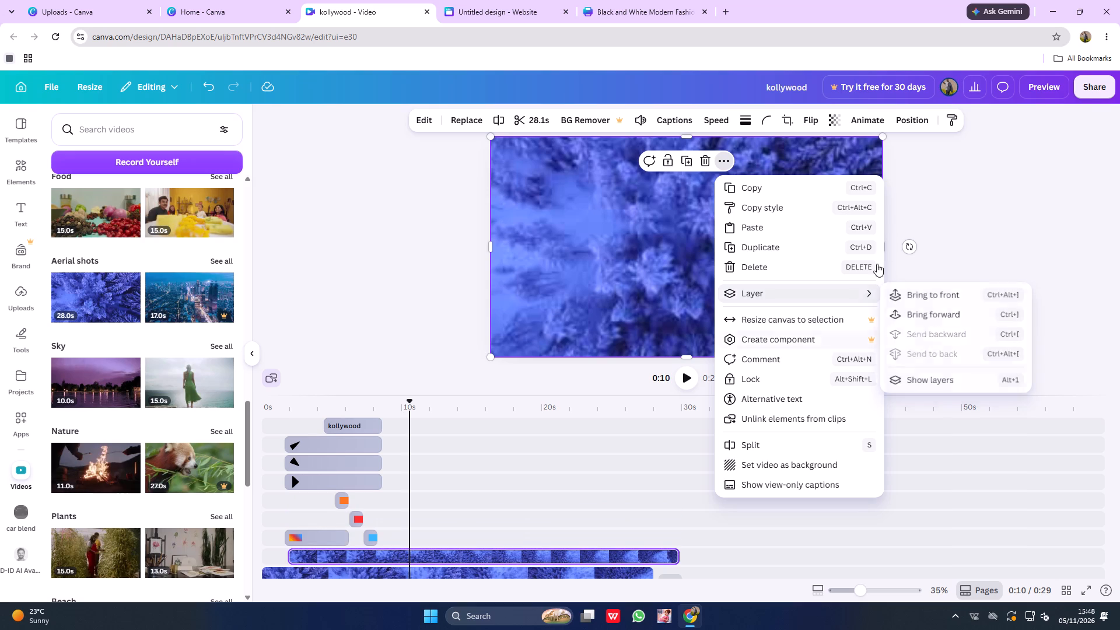
left_click(911, 202)
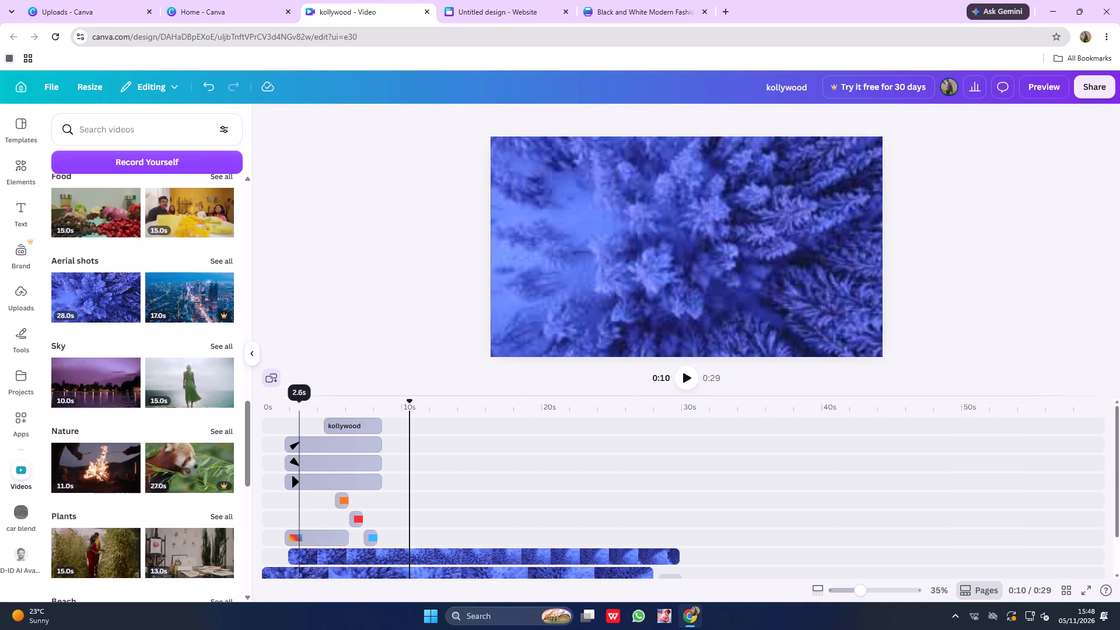
Delete the orange, red, gradient and light blue background clips from the timeline together.
left_click(308, 409)
left_click(351, 407)
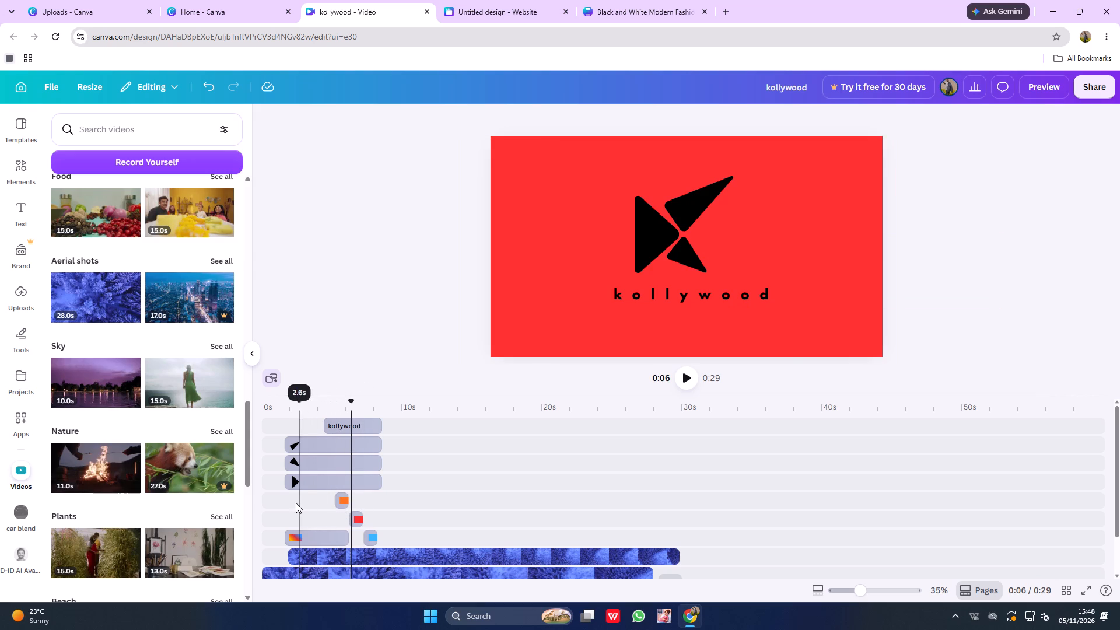
left_click_drag(294, 503, 373, 535)
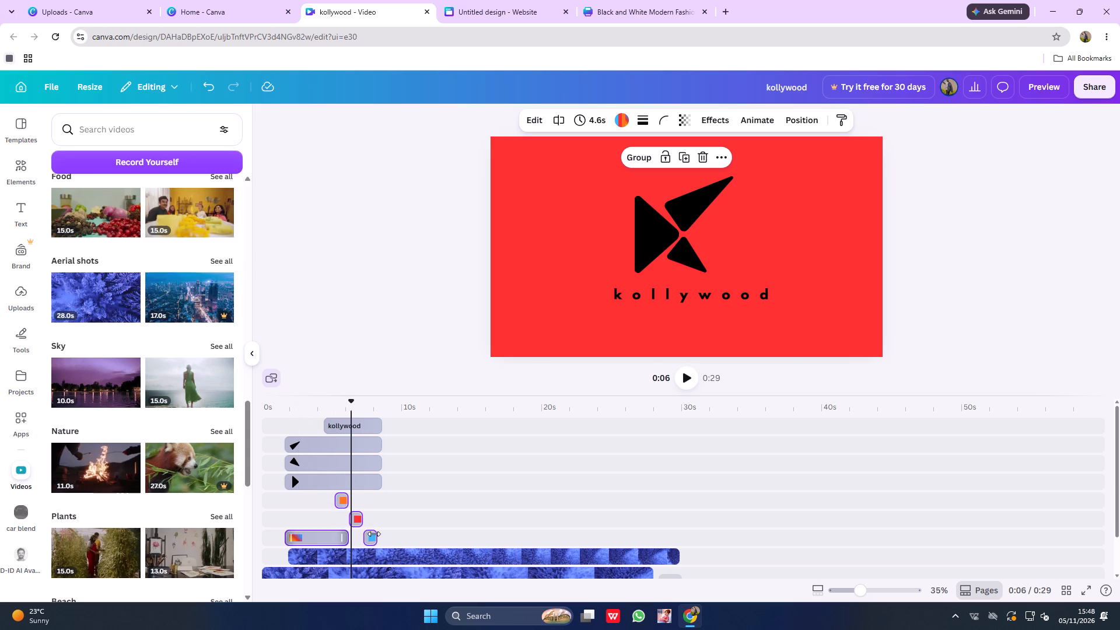
key("BackSpace")
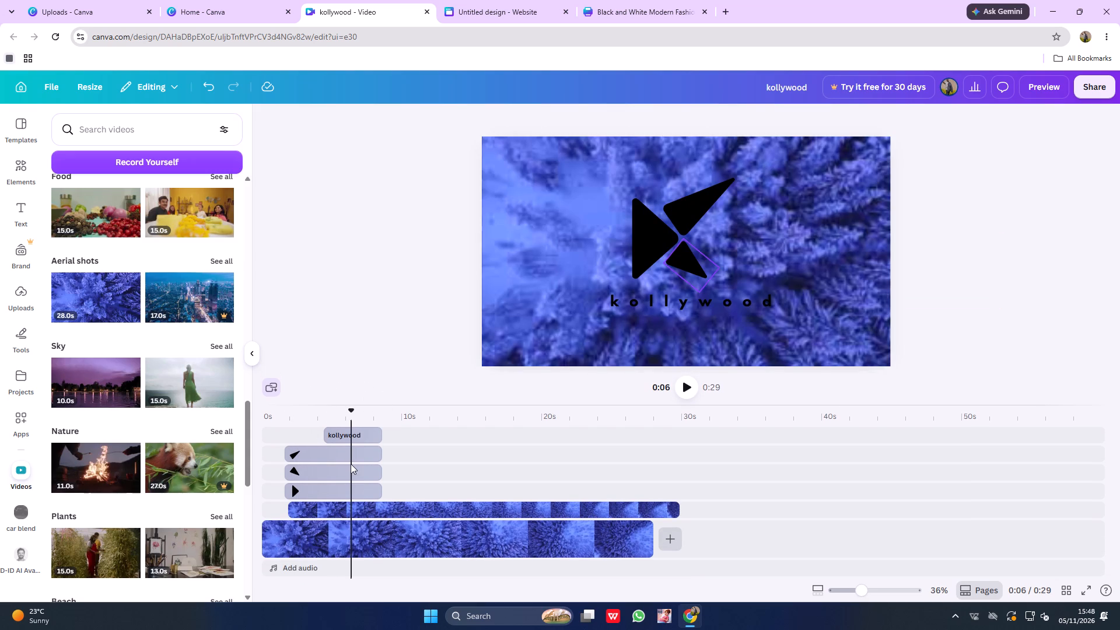
Play the video from the start to check the logo and wordmark over the forest footage.
left_click(268, 419)
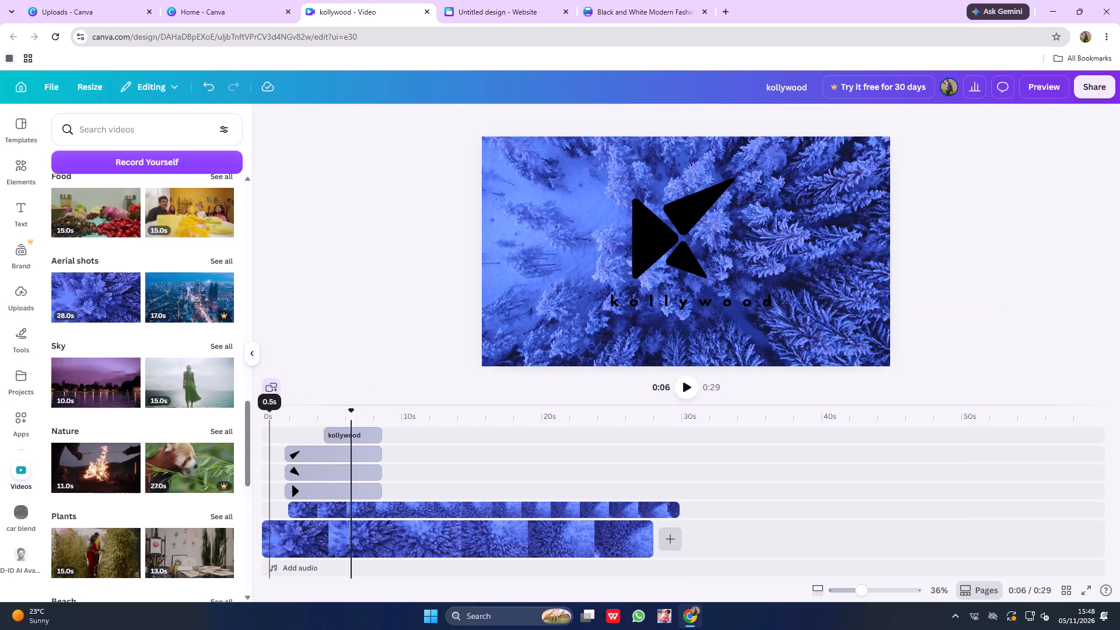
left_click(686, 383)
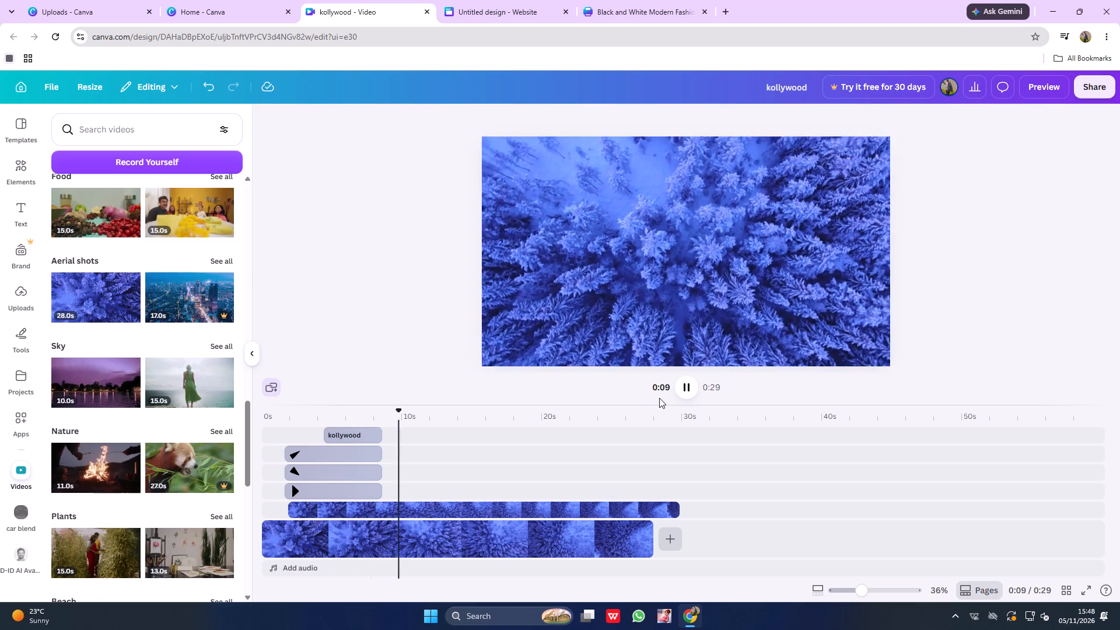
left_click(694, 386)
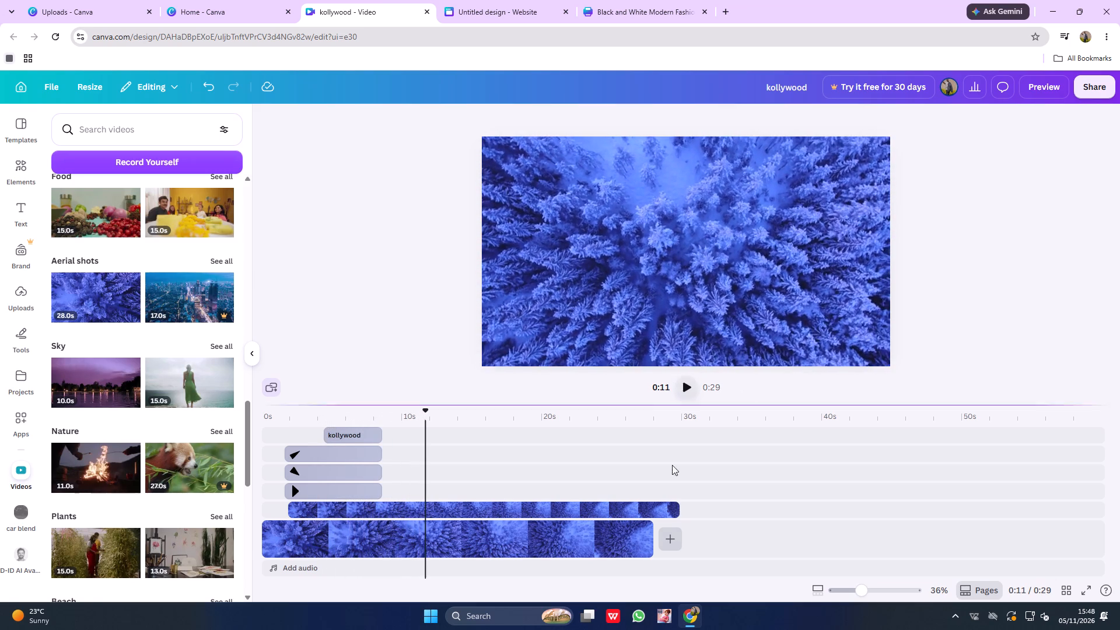
Trim the end of the upper forest clip back to about 9 s, just past the end of the logo clips.
left_click(657, 507)
left_click_drag(675, 505, 490, 495)
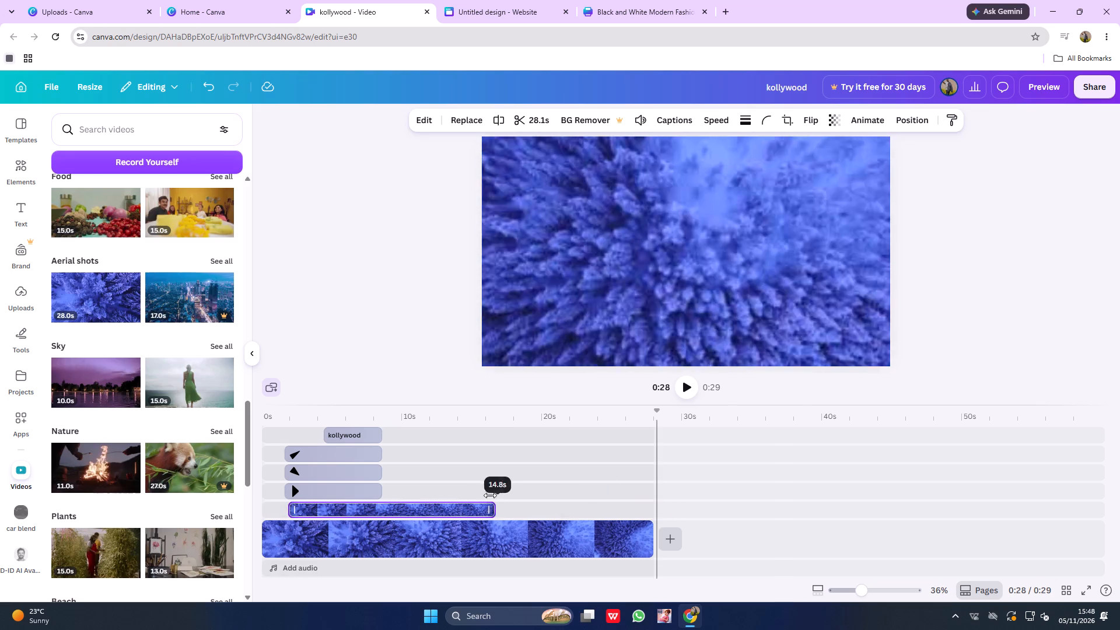
left_click_drag(490, 495, 388, 497)
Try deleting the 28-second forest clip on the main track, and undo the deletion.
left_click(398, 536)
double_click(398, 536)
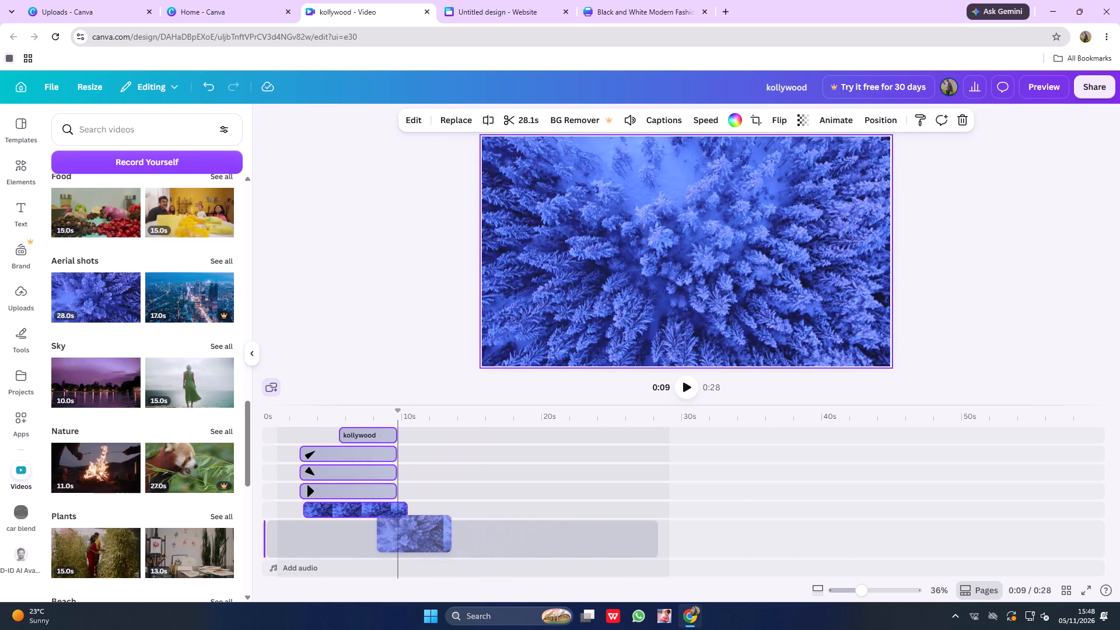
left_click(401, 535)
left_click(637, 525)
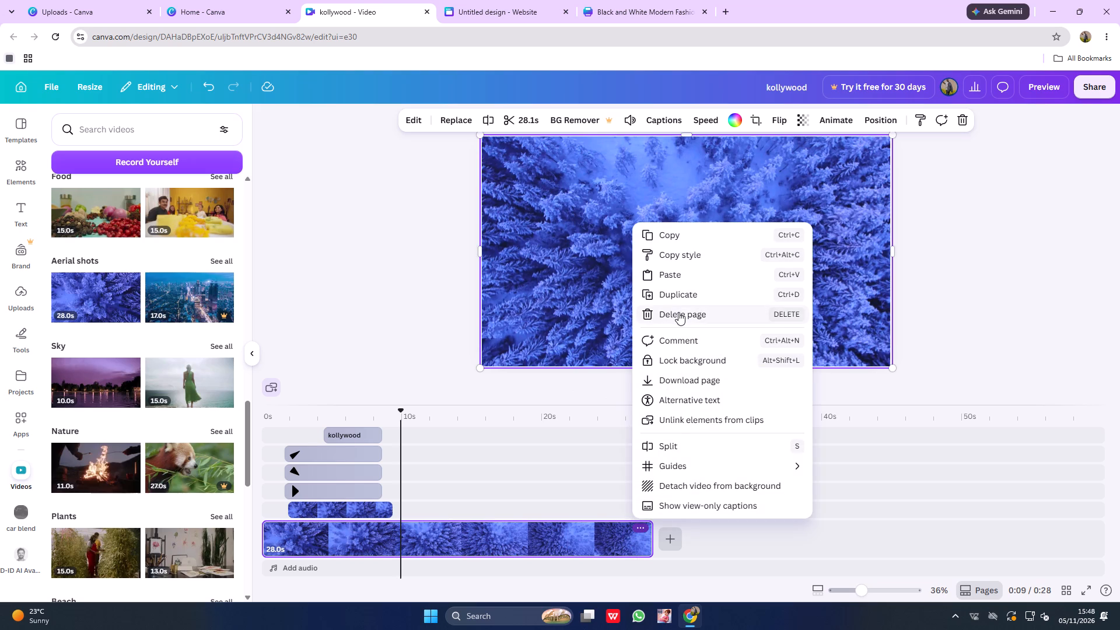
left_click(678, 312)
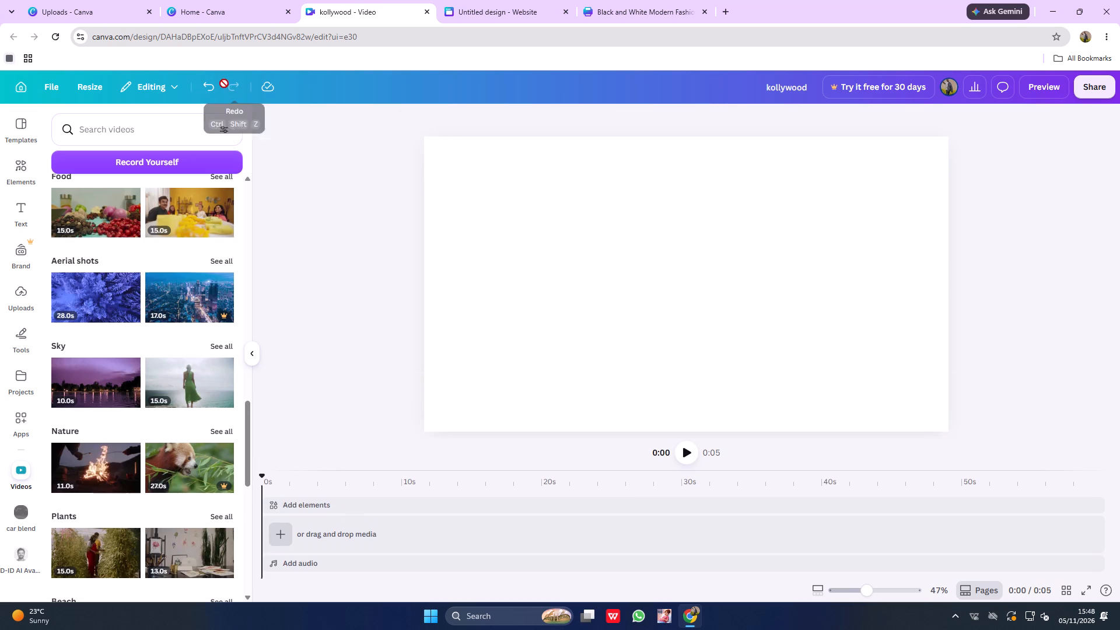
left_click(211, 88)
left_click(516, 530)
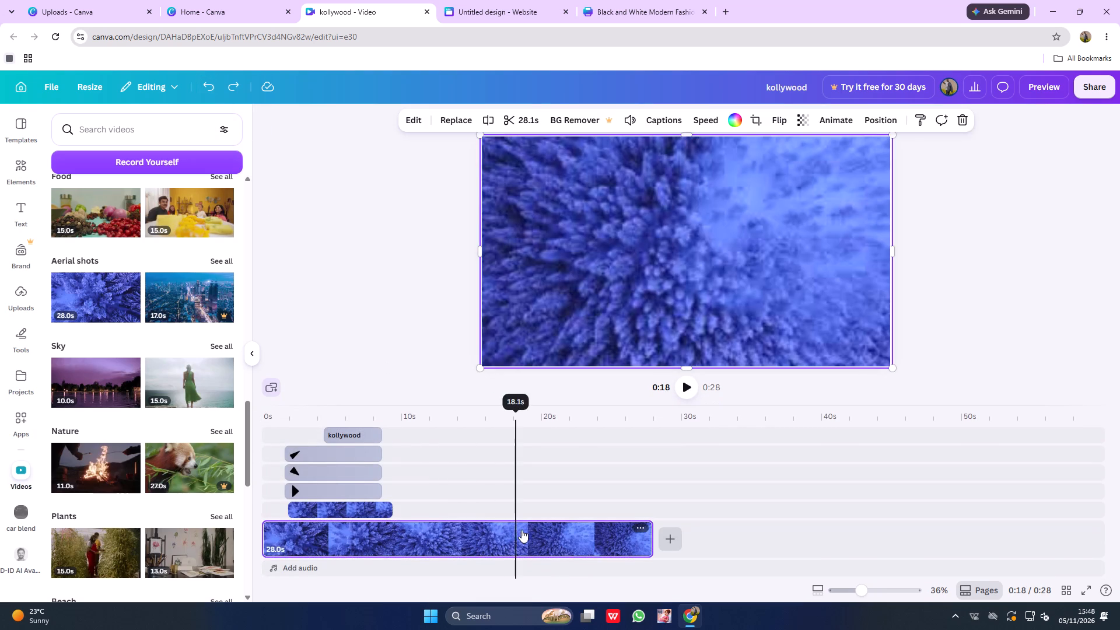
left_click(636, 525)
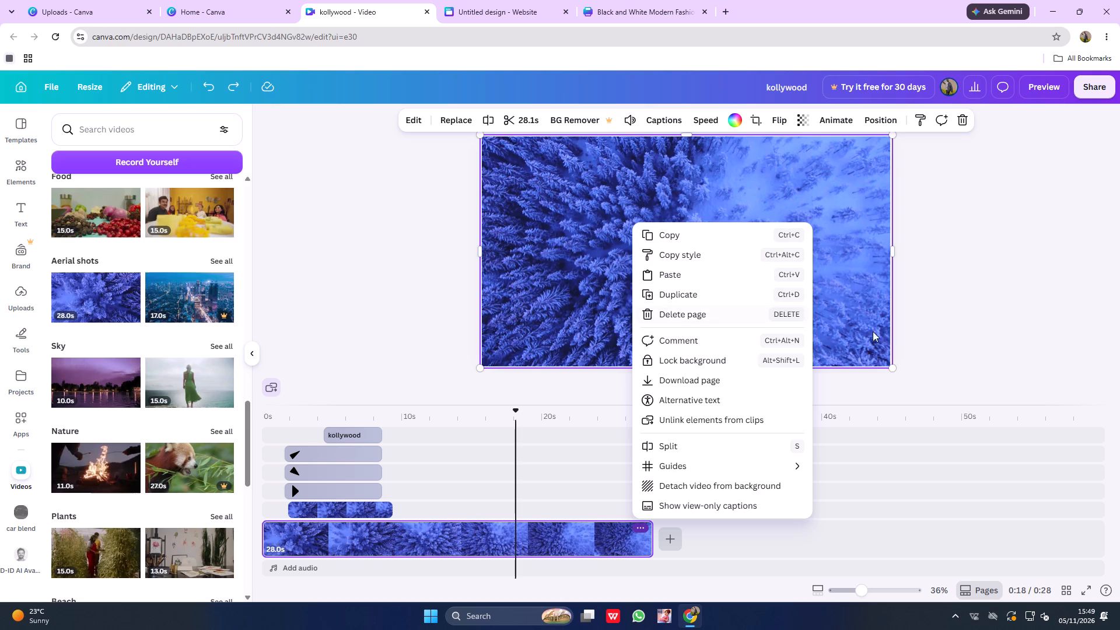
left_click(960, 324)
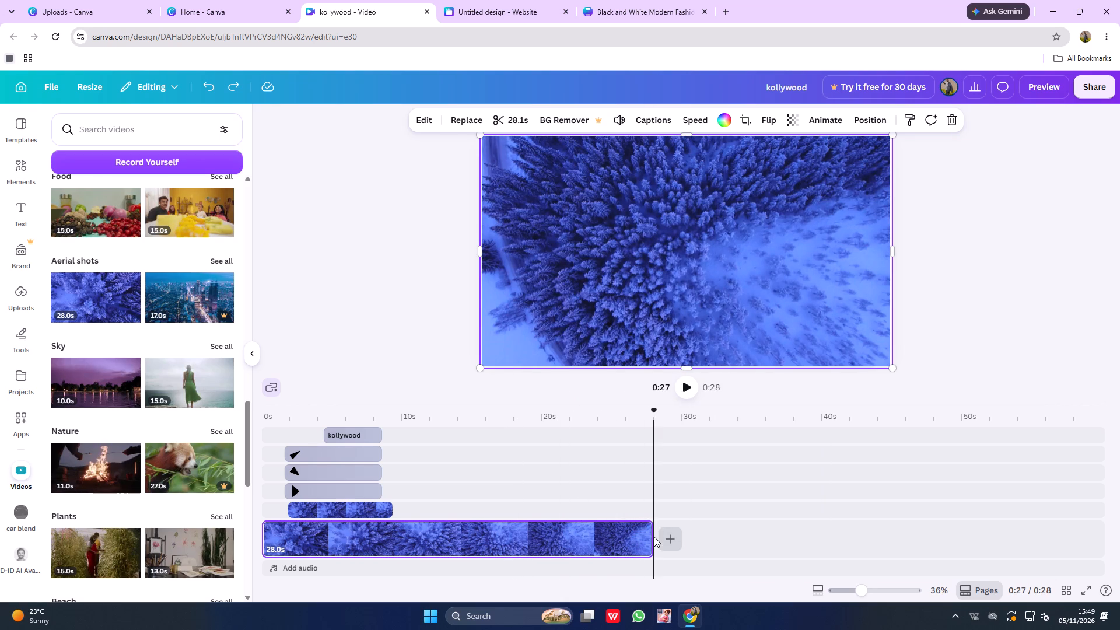
Trim the main-track forest clip at its end and start to a 7.7 s length, so the logo begins at 0 s.
left_click(650, 536)
left_click_drag(650, 536, 384, 528)
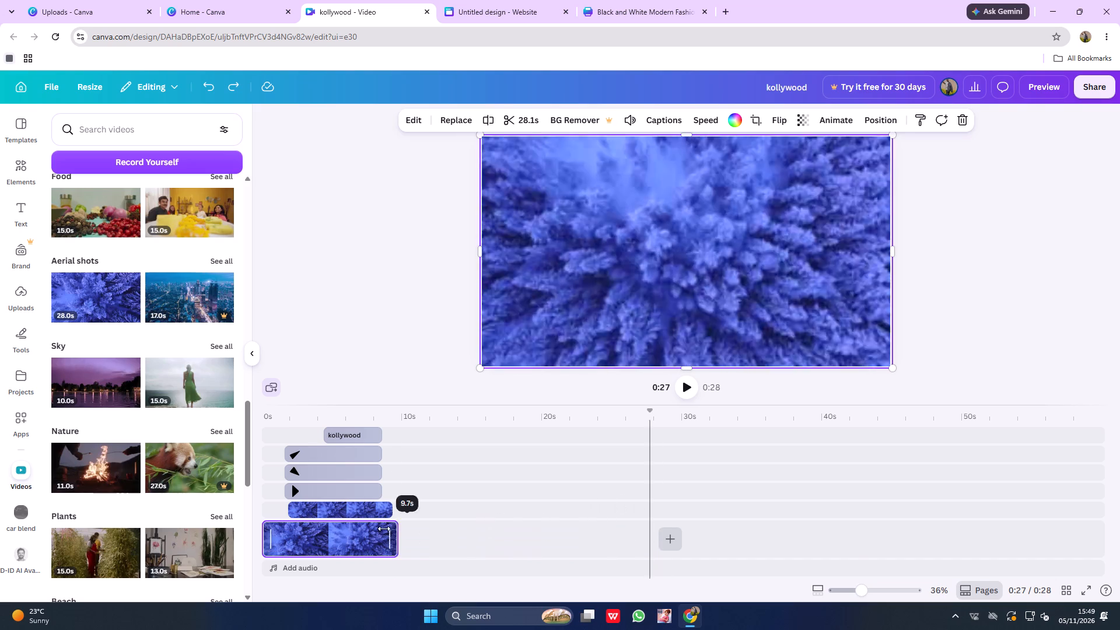
left_click_drag(384, 528, 383, 528)
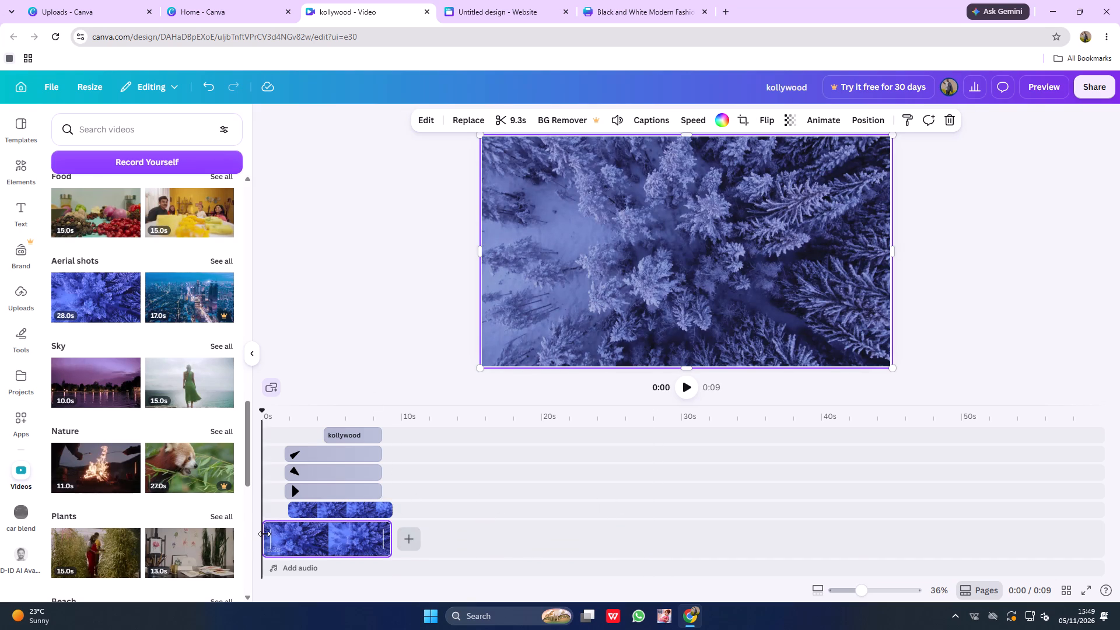
left_click_drag(264, 534, 283, 538)
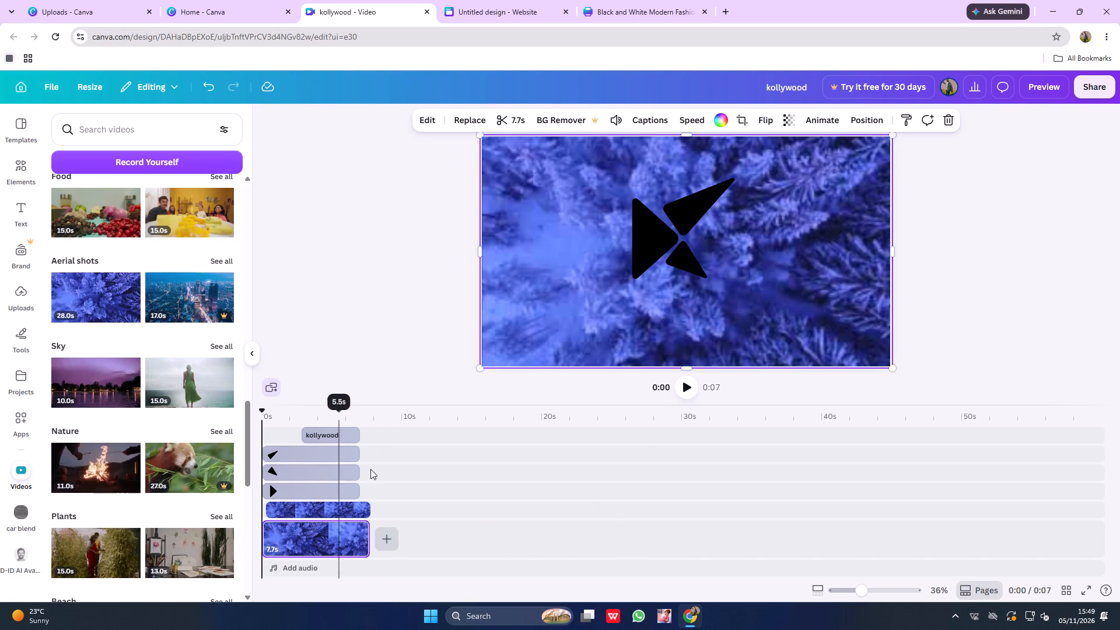
Play the video from the start to check the logo and wordmark over the trimmed forest footage, and pause it partway.
left_click(263, 416)
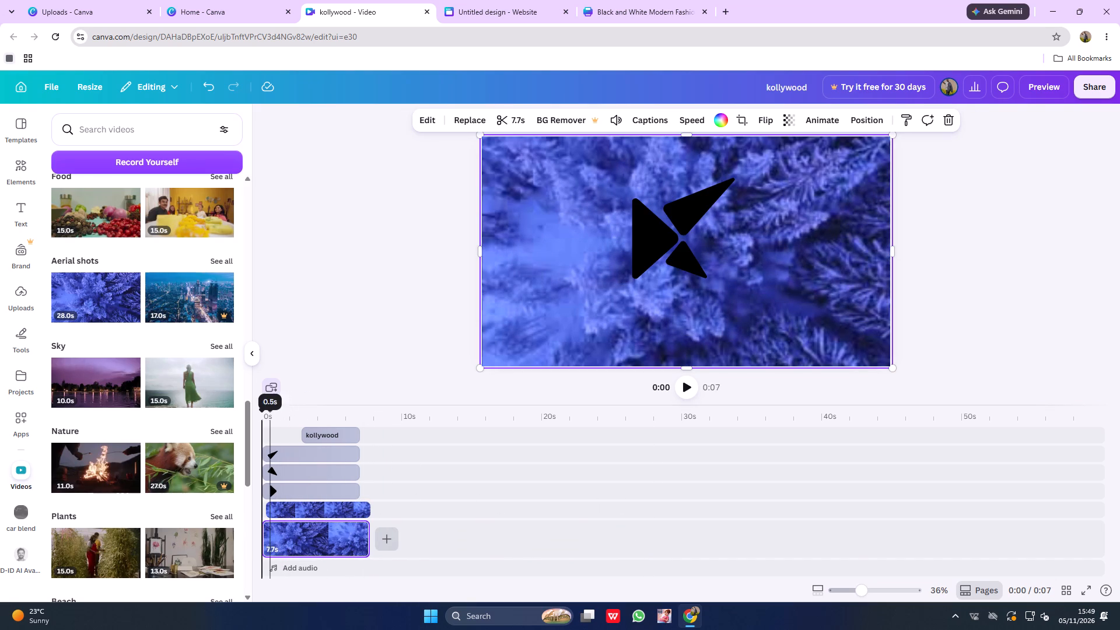
left_click(267, 419)
left_click(264, 419)
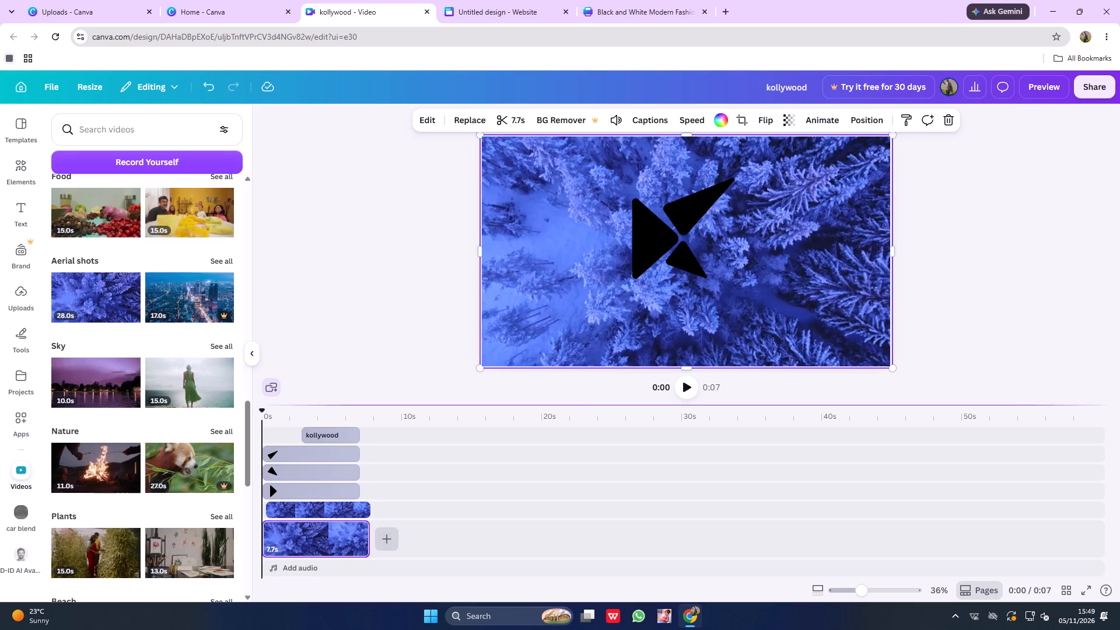
left_click(682, 387)
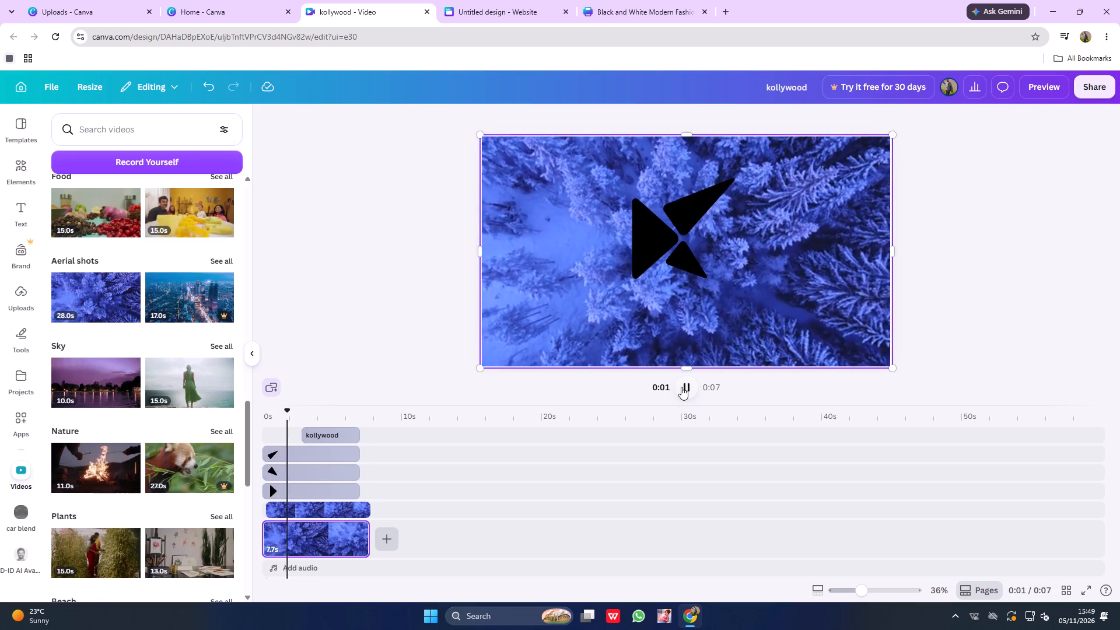
left_click(681, 390)
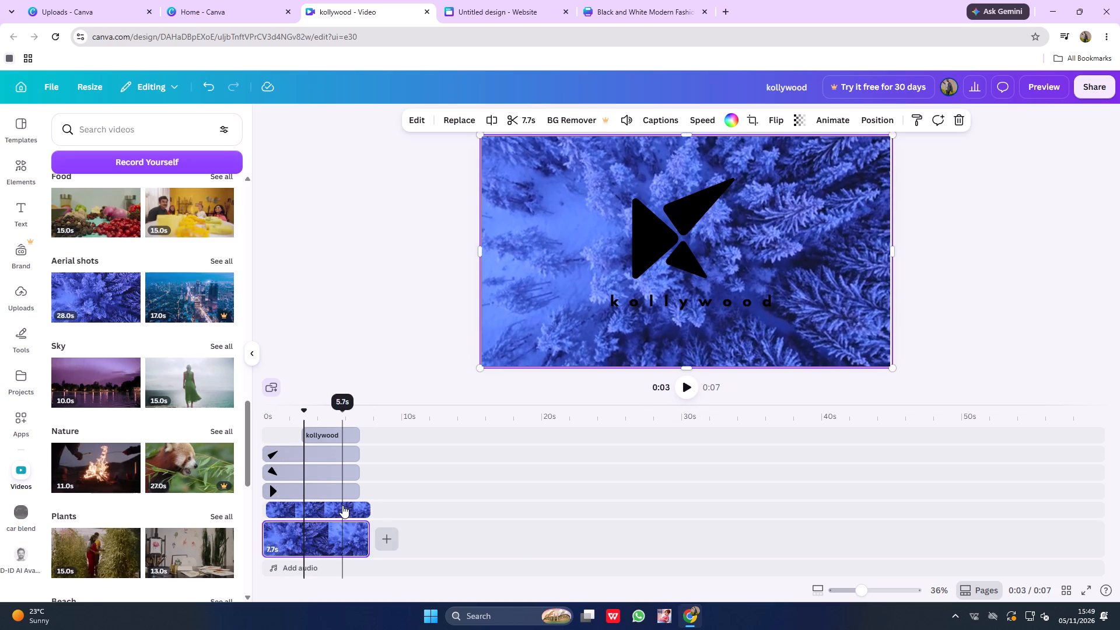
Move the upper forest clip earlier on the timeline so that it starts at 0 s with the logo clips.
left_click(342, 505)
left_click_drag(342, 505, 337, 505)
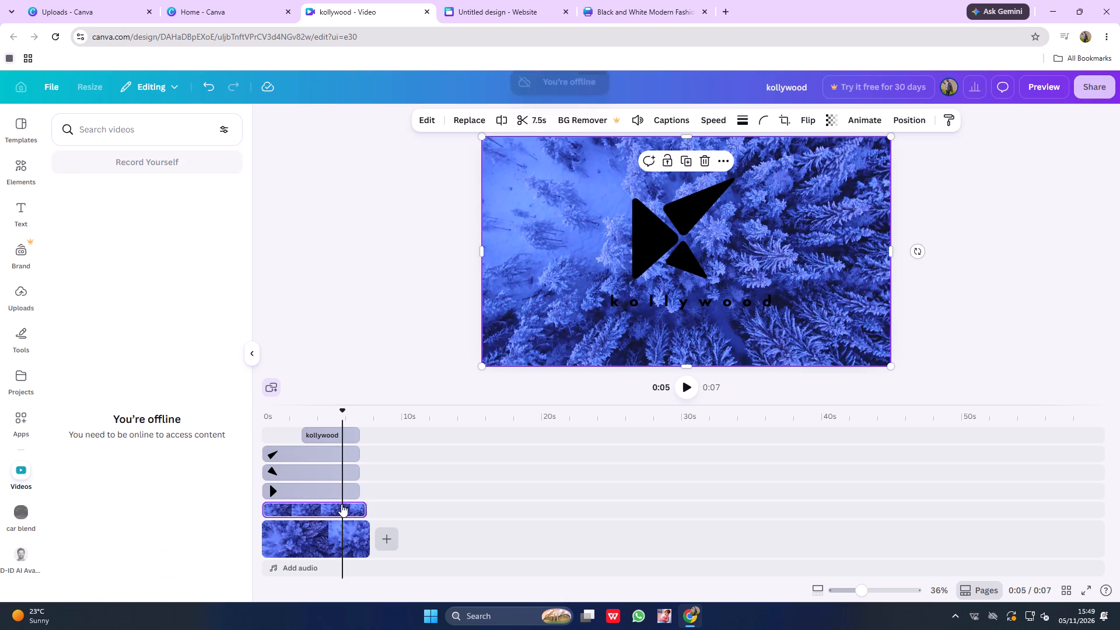
Play the whole video twice from the start to check the timing of the realigned forest clip.
left_click(266, 411)
left_click(687, 383)
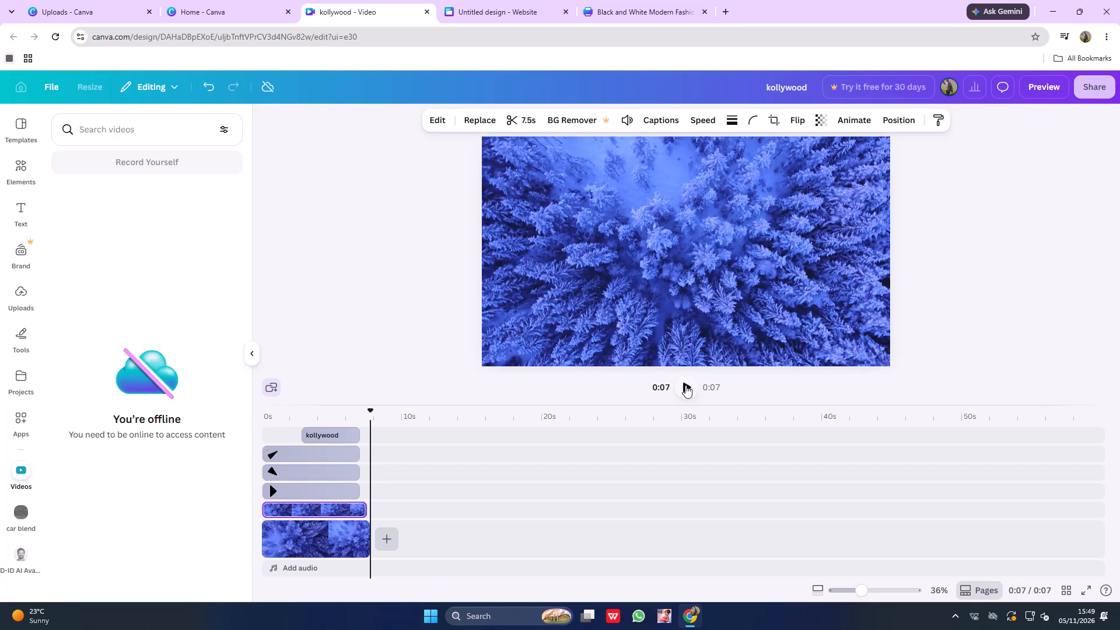
left_click(269, 419)
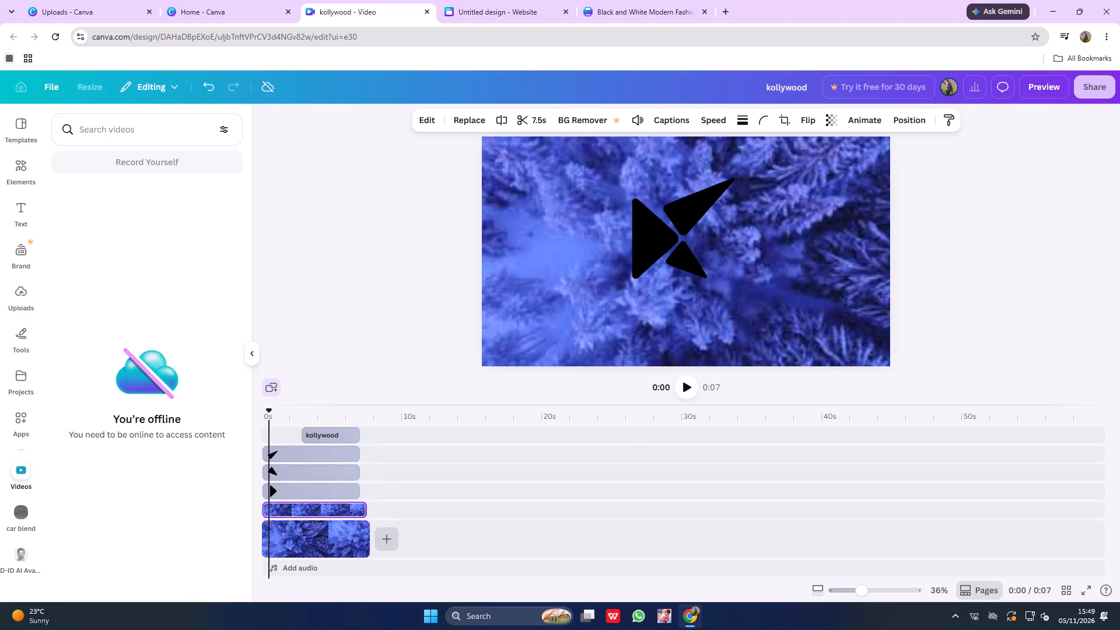
left_click(687, 386)
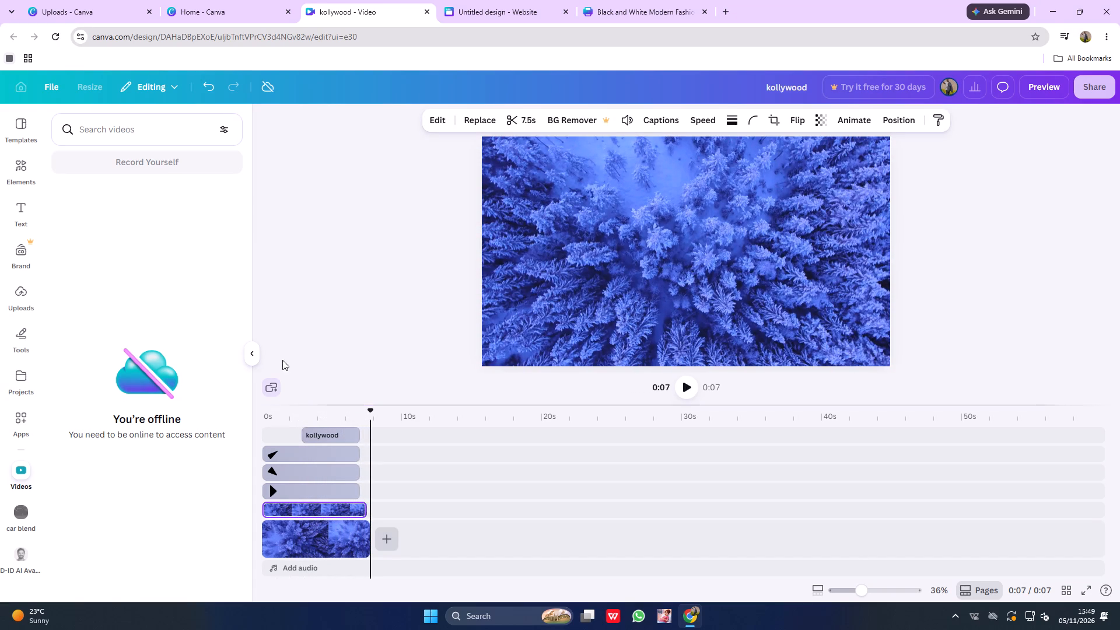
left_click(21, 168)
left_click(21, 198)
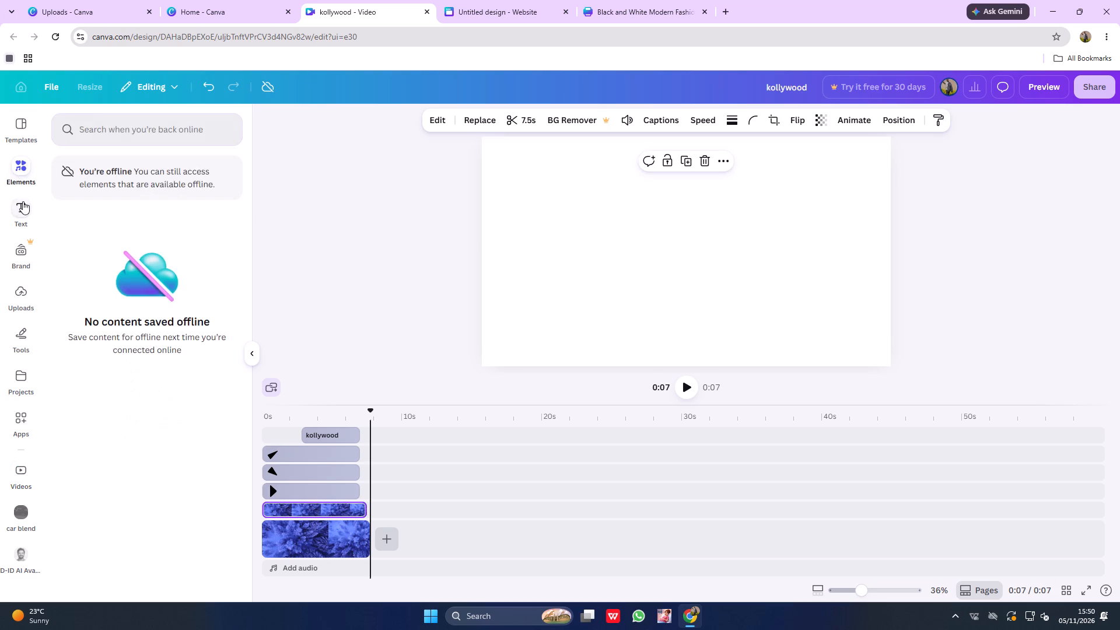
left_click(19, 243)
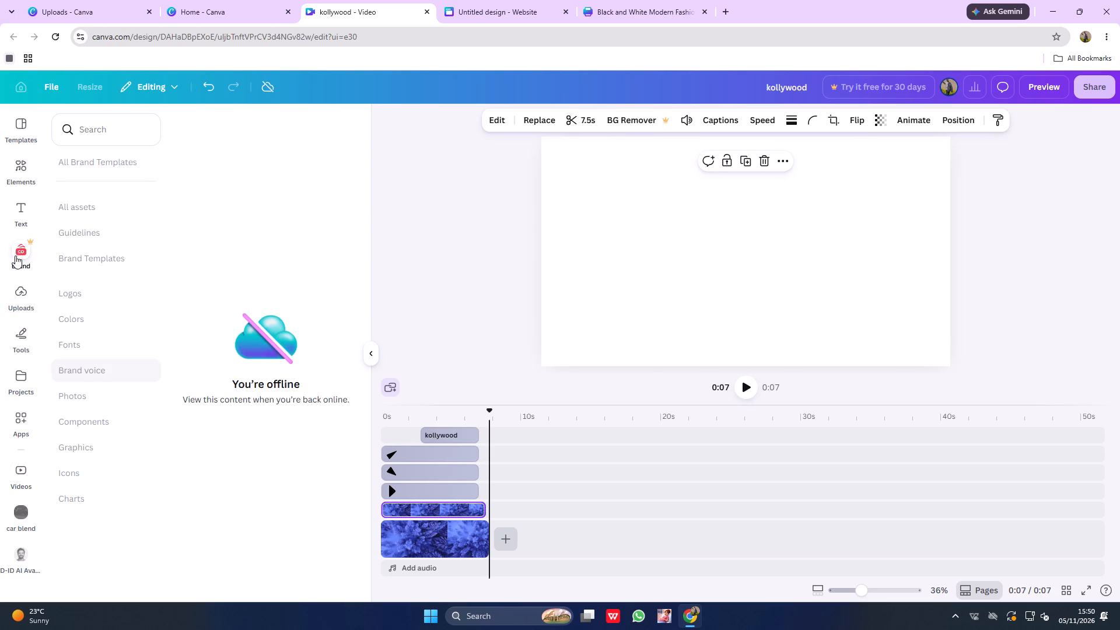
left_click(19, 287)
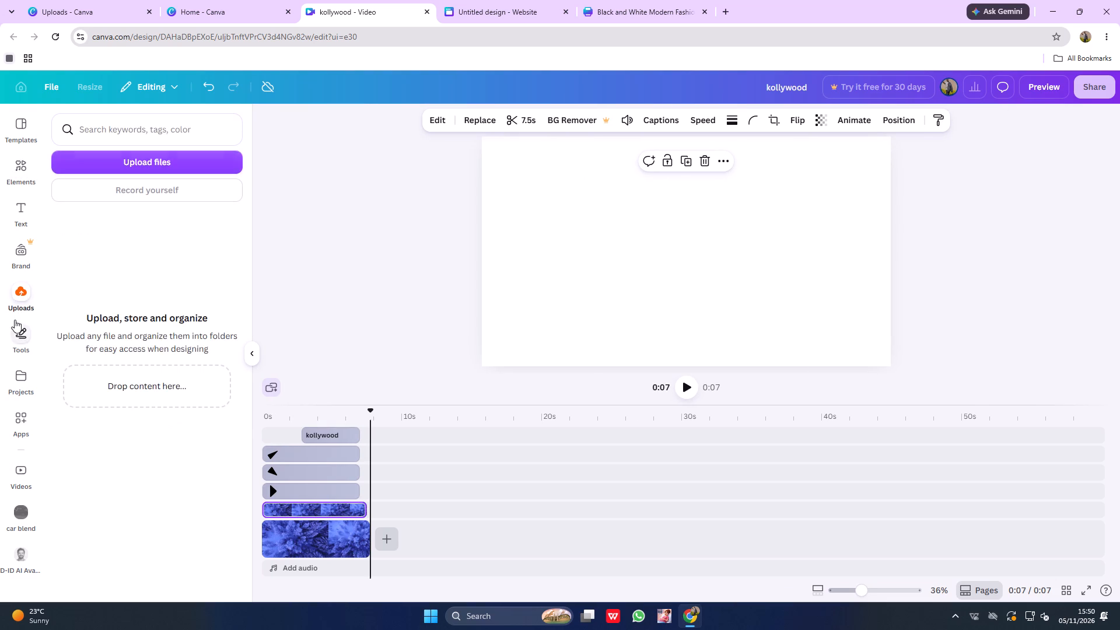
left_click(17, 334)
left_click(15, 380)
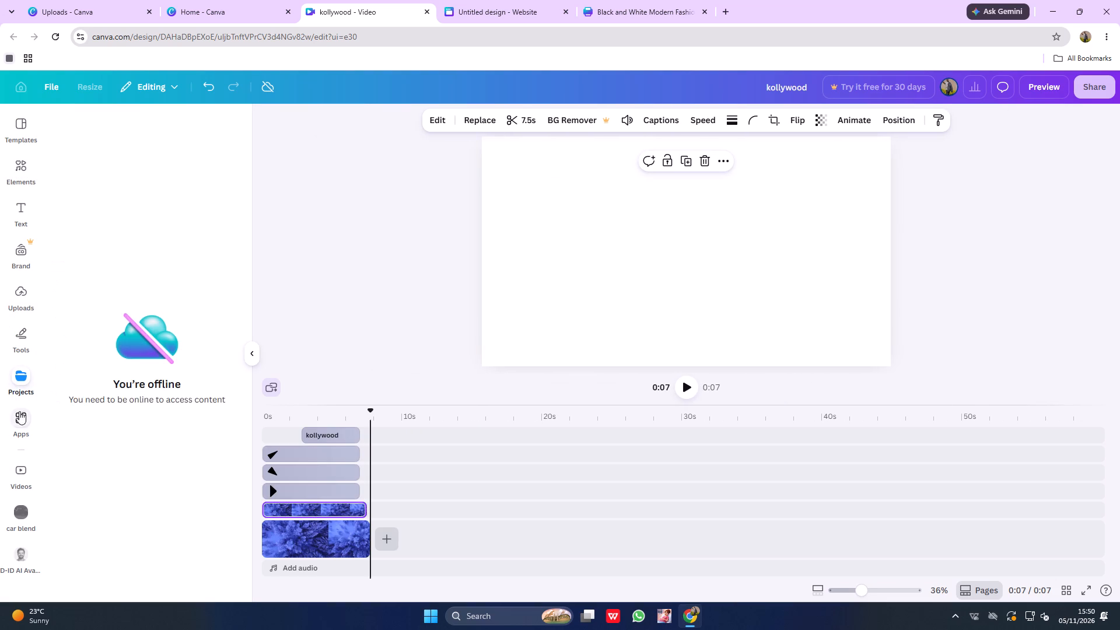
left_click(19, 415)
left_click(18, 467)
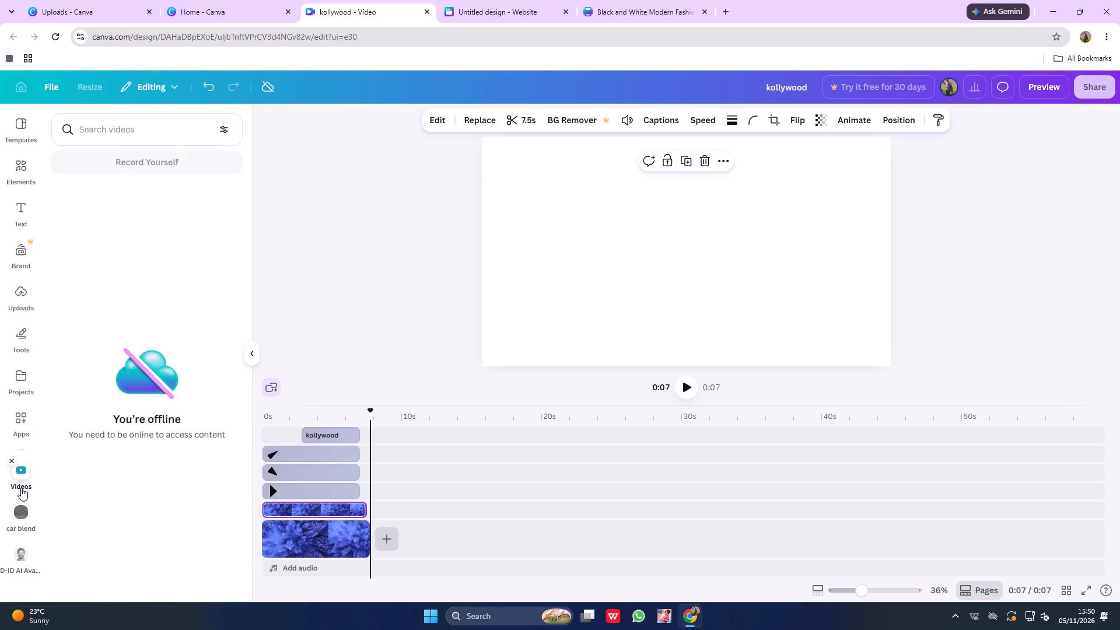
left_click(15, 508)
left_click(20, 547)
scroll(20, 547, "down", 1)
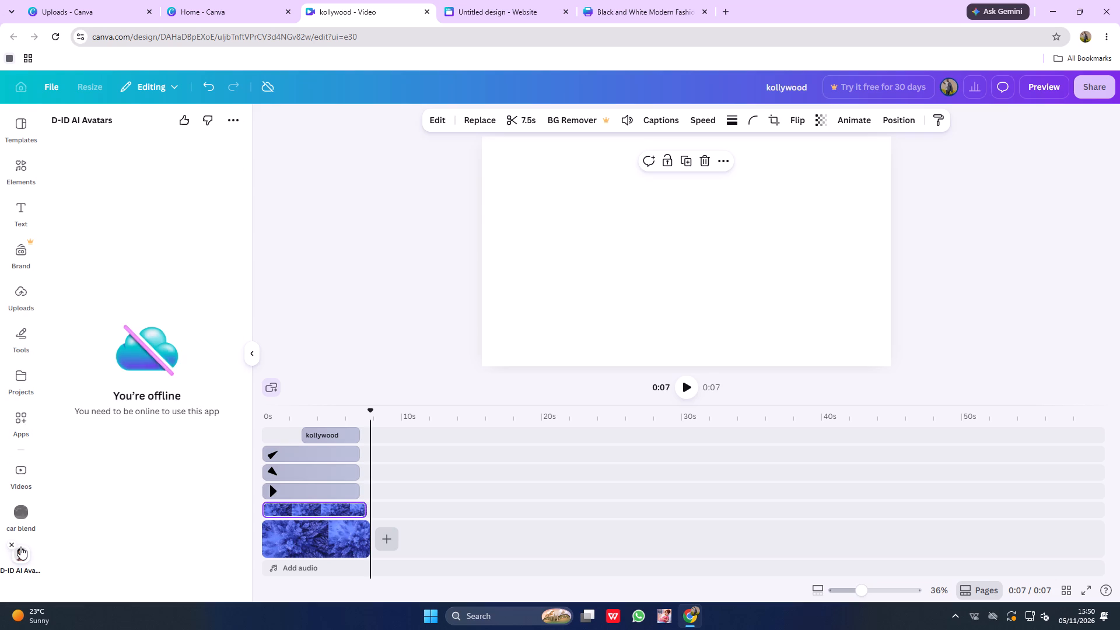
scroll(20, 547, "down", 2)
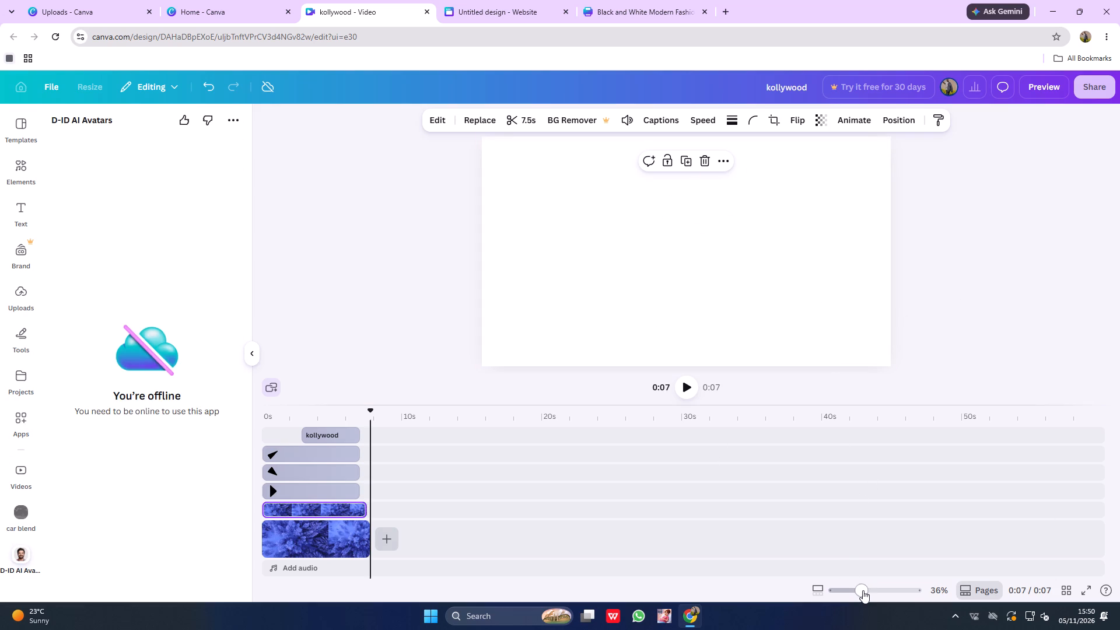
Remove the duplicate upper forest video from the design by moving it completely off the page.
left_click_drag(863, 591, 844, 605)
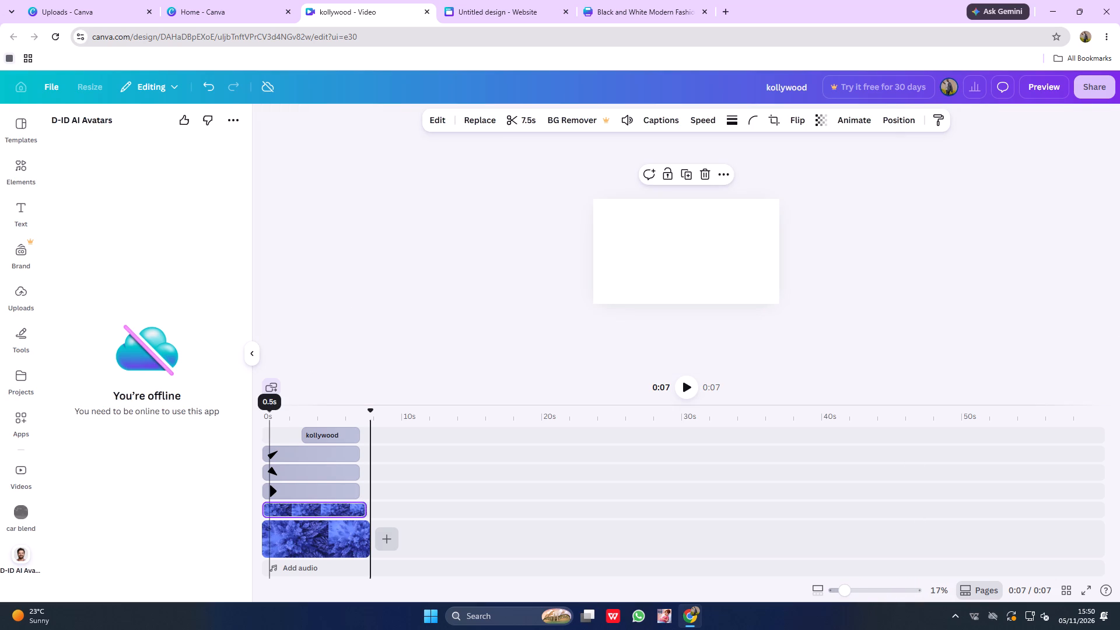
left_click(267, 414)
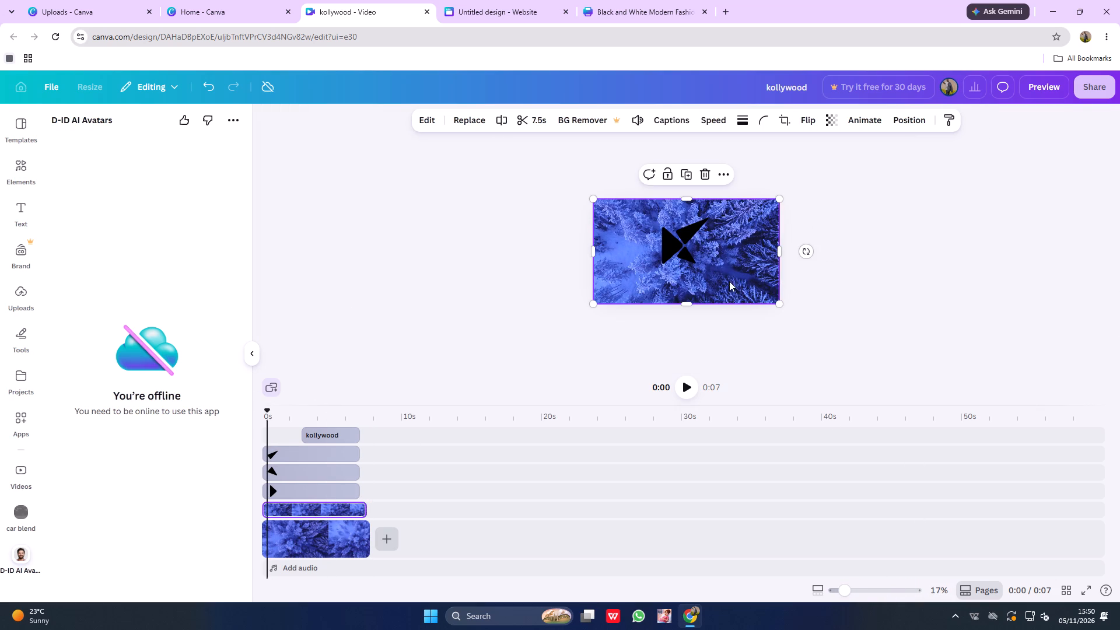
left_click_drag(730, 218, 619, 243)
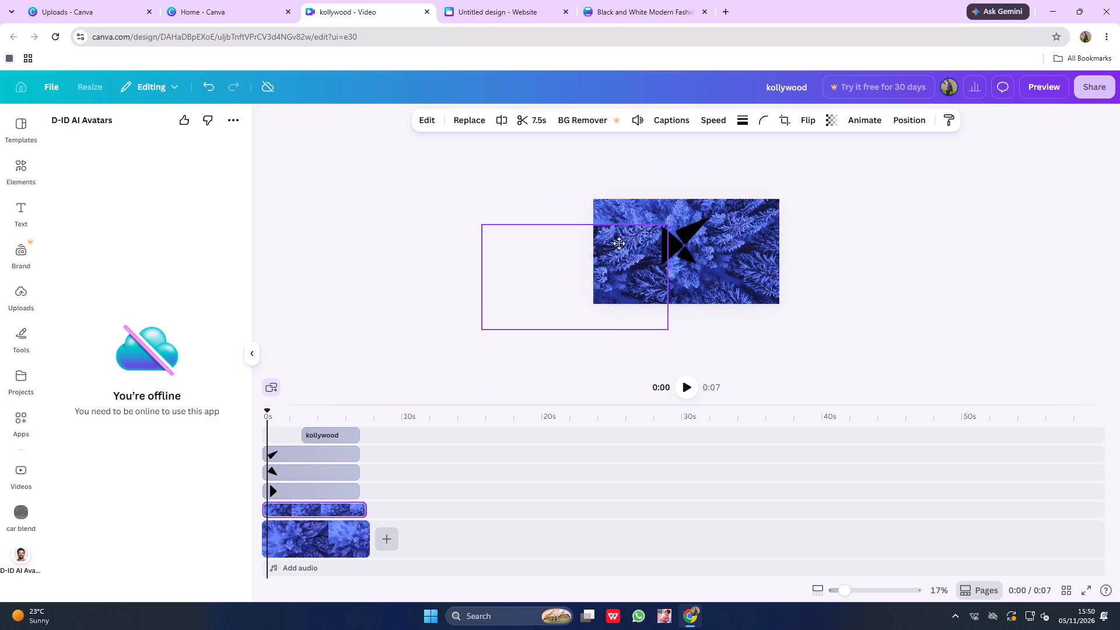
left_click_drag(619, 243, 888, 328)
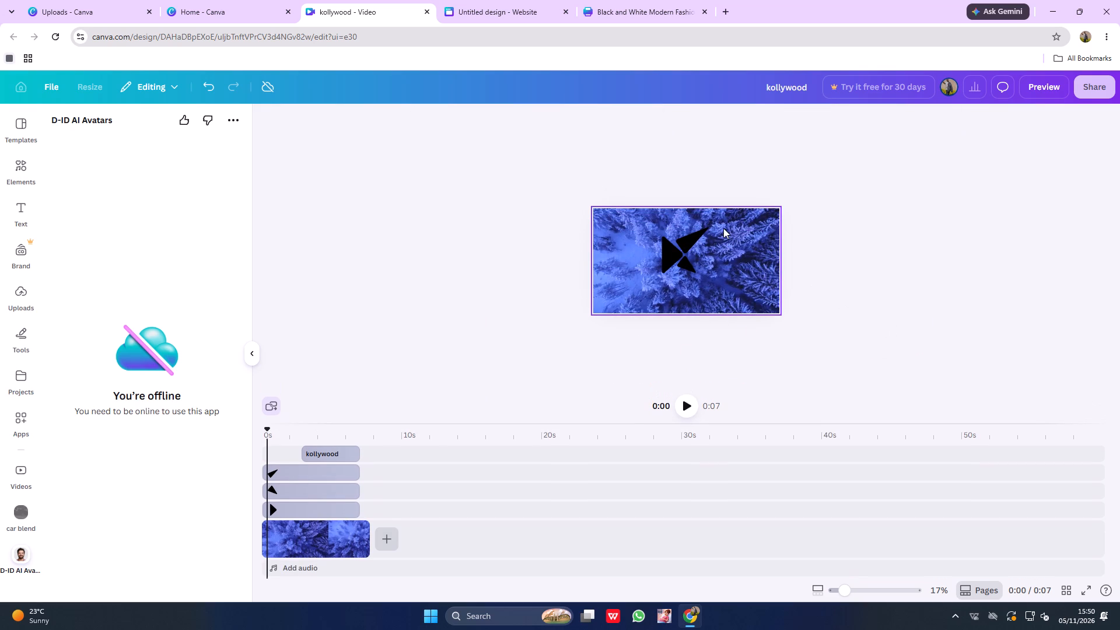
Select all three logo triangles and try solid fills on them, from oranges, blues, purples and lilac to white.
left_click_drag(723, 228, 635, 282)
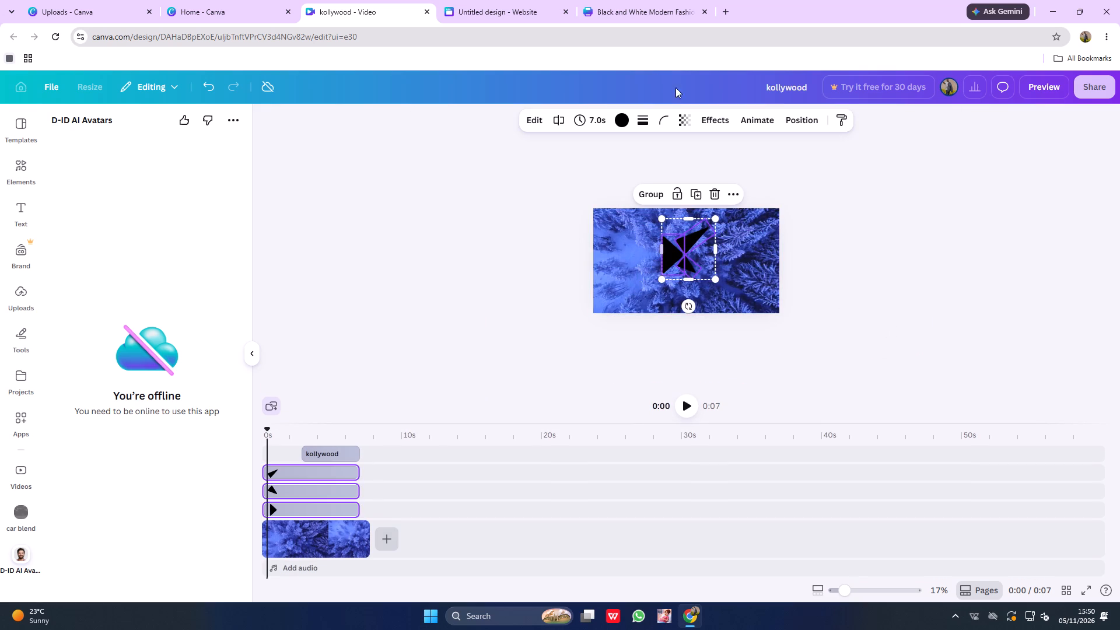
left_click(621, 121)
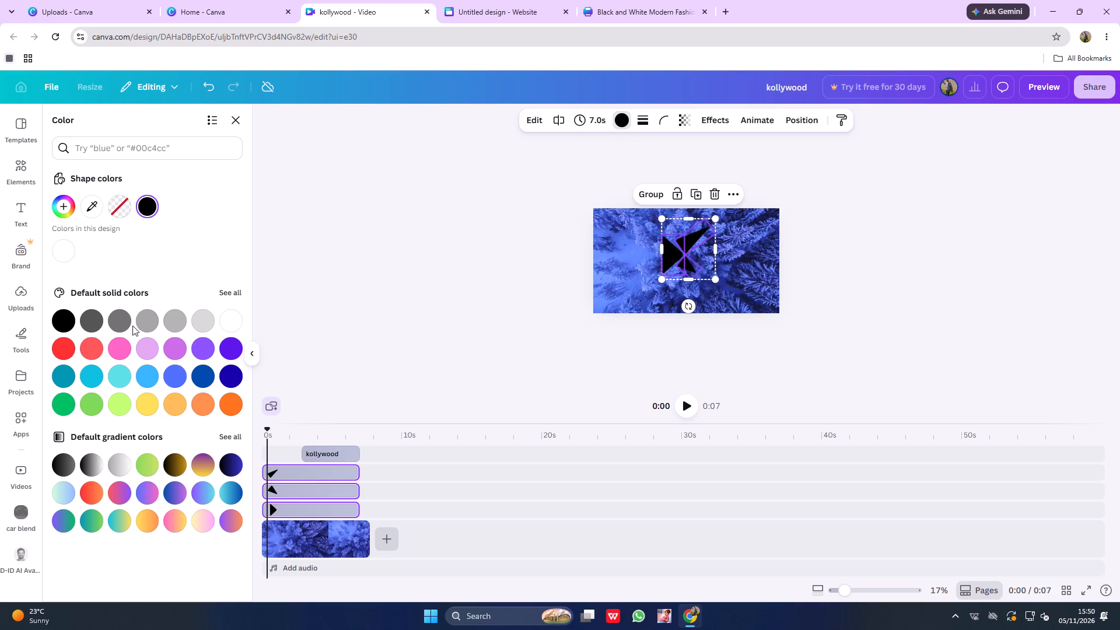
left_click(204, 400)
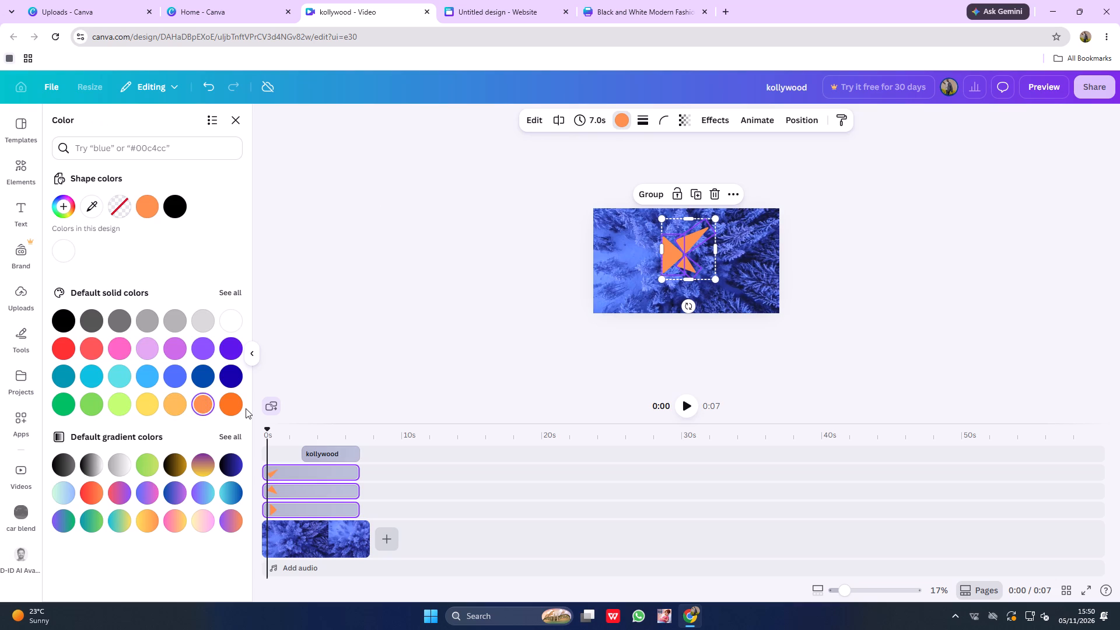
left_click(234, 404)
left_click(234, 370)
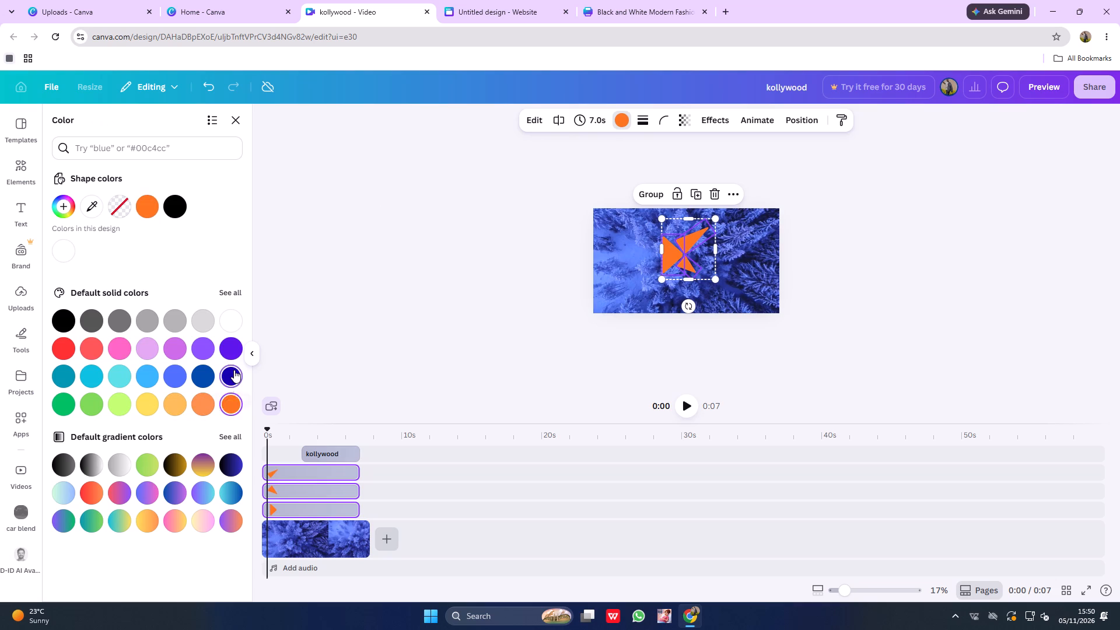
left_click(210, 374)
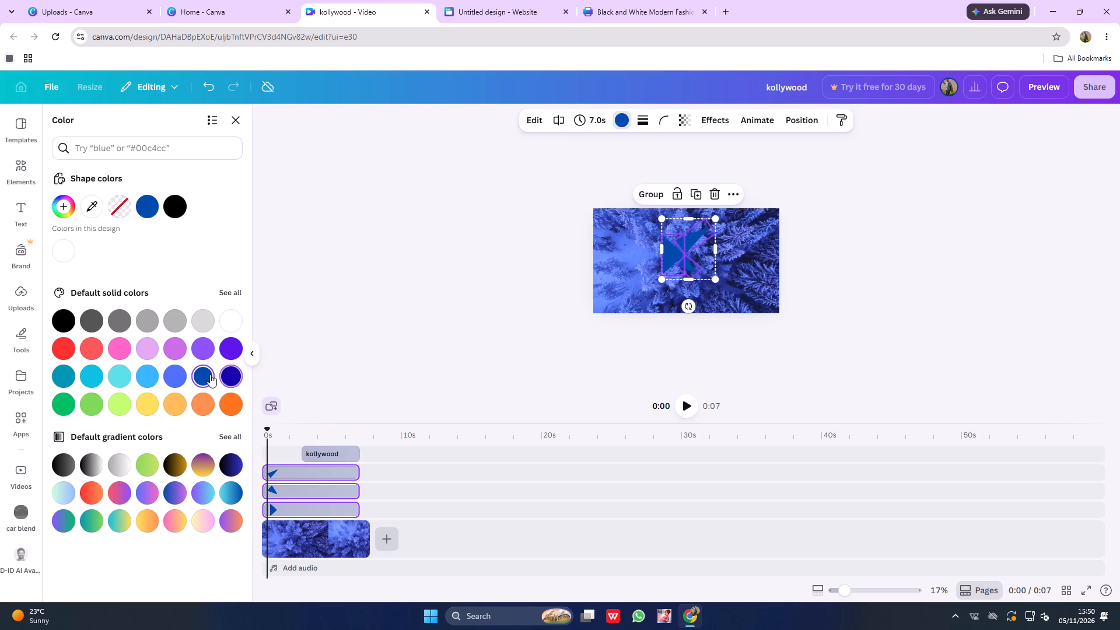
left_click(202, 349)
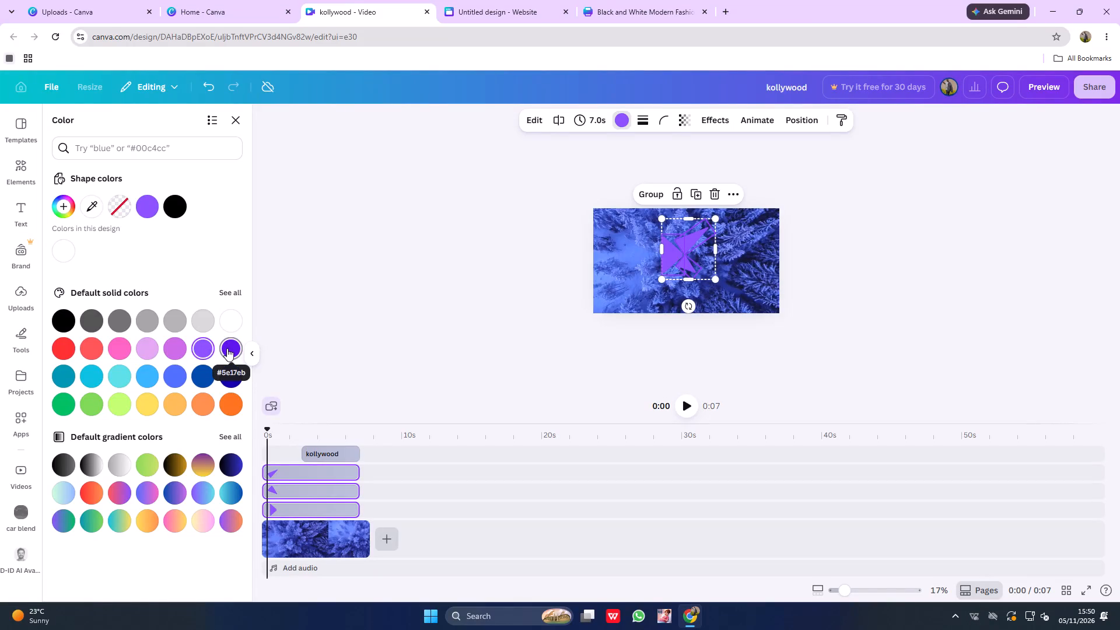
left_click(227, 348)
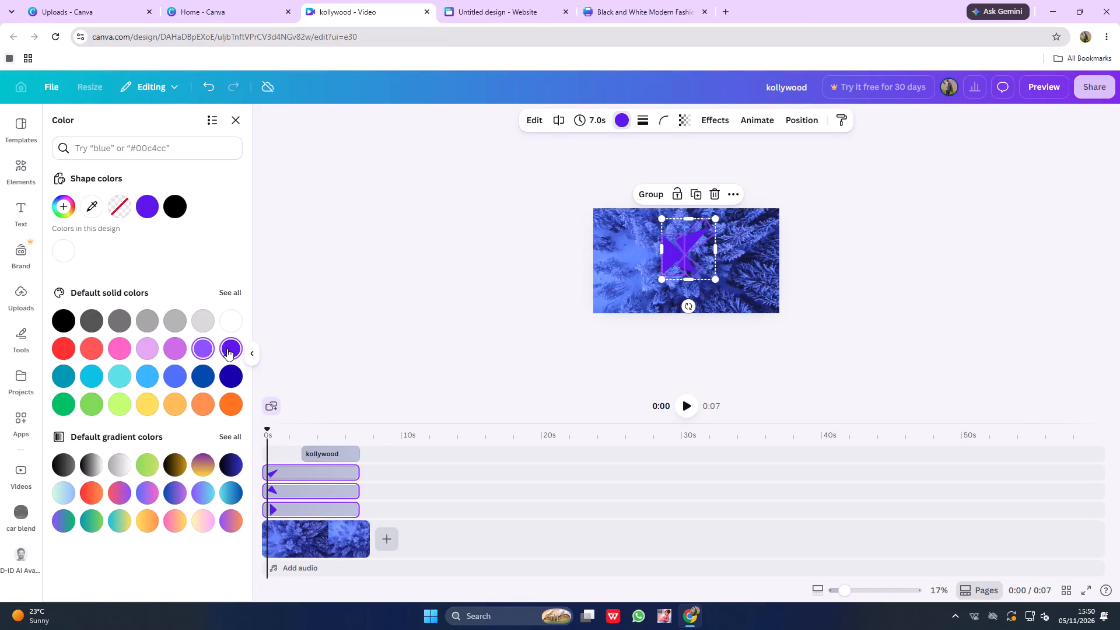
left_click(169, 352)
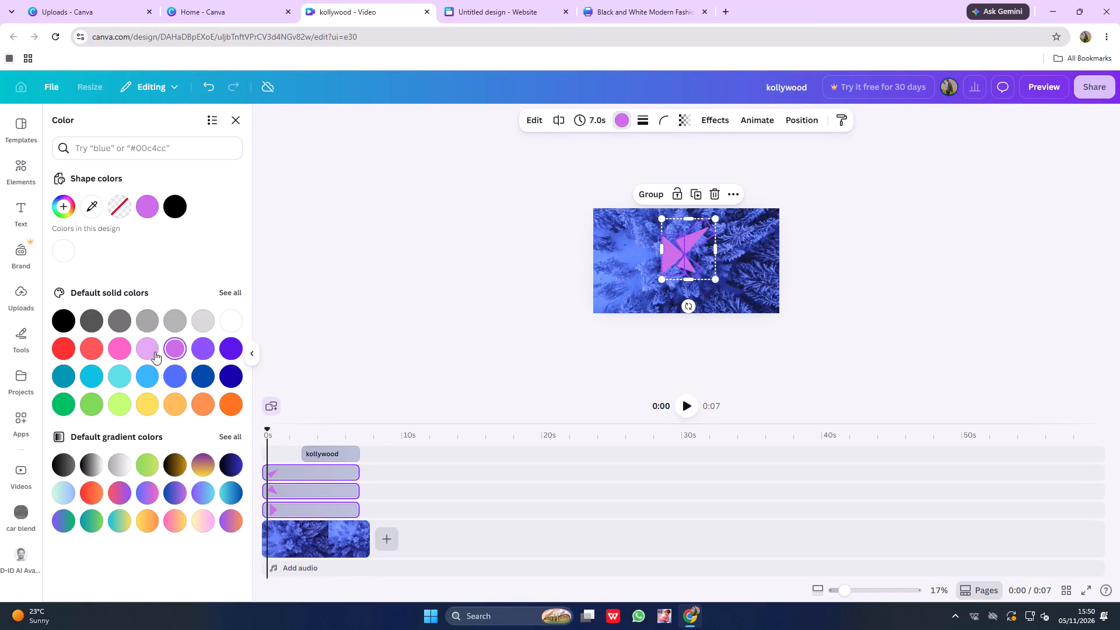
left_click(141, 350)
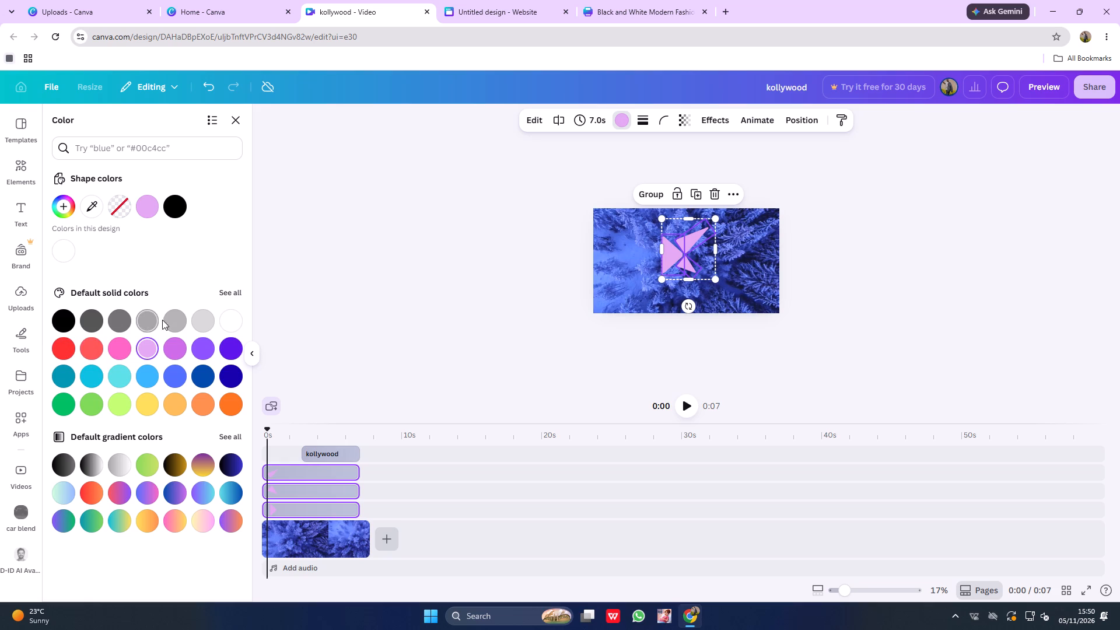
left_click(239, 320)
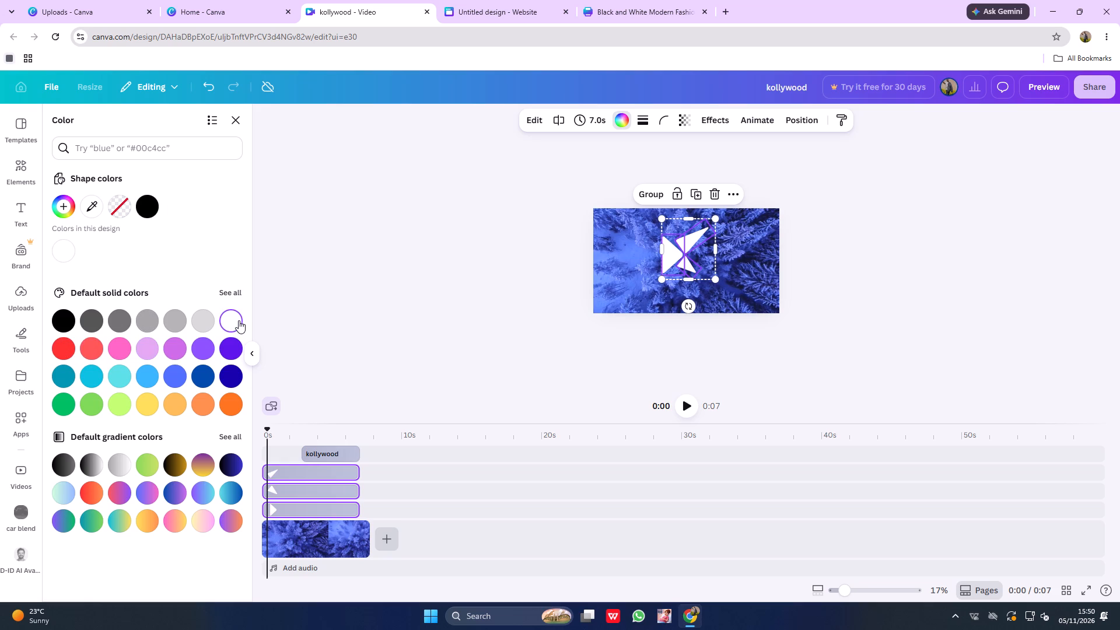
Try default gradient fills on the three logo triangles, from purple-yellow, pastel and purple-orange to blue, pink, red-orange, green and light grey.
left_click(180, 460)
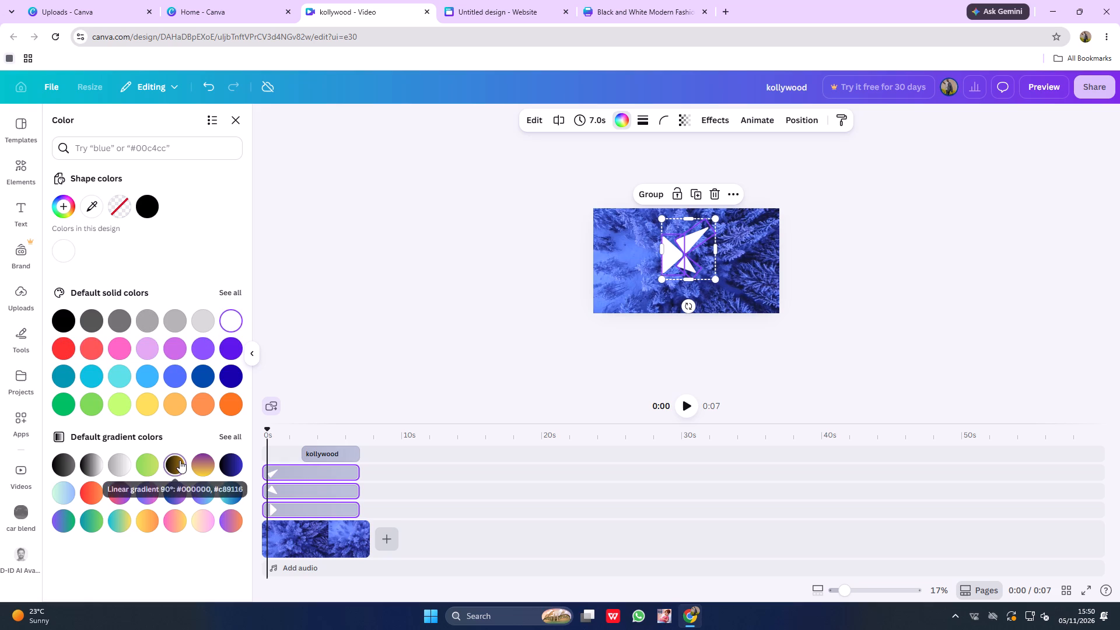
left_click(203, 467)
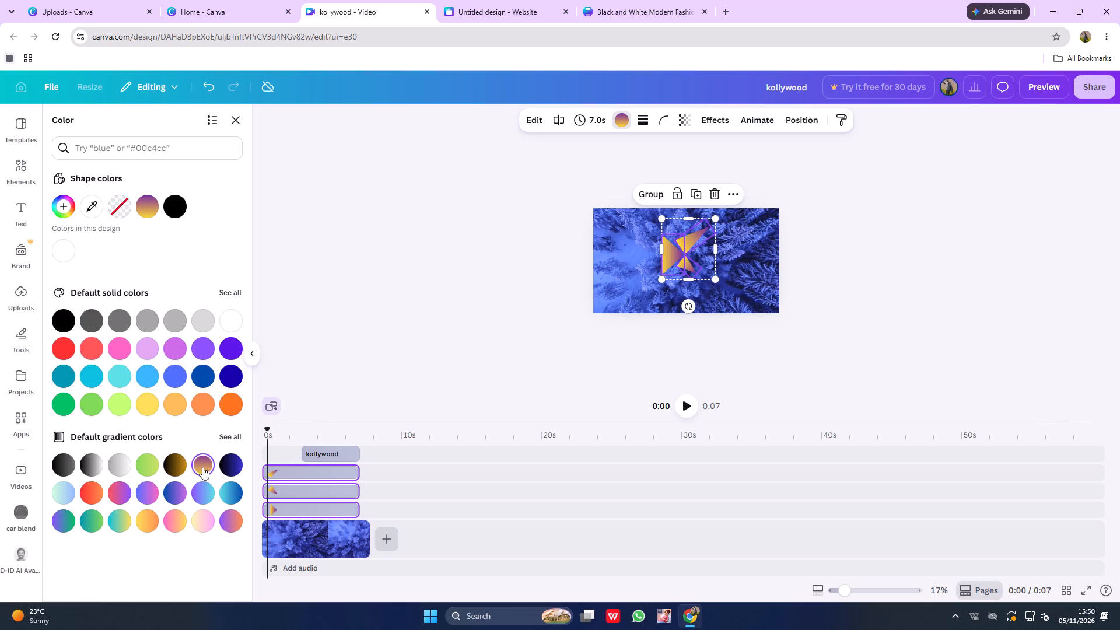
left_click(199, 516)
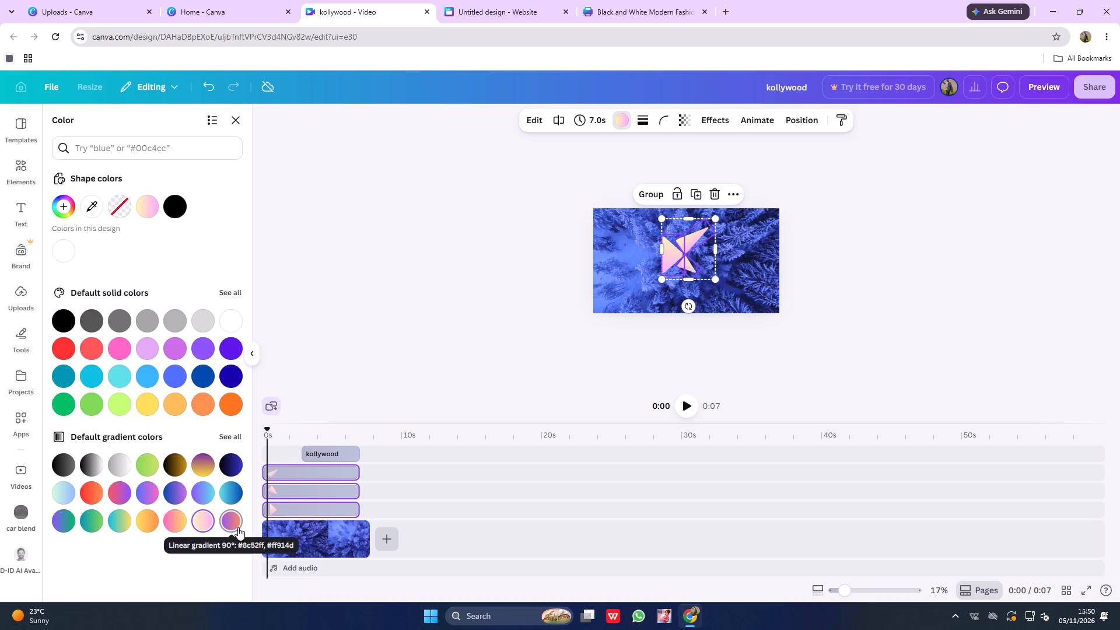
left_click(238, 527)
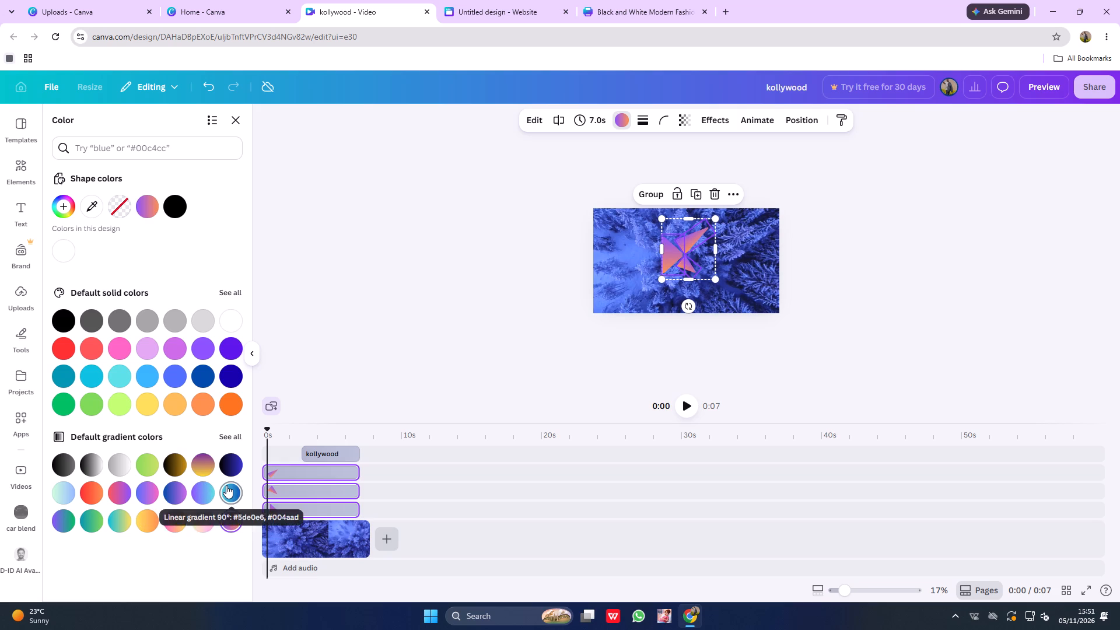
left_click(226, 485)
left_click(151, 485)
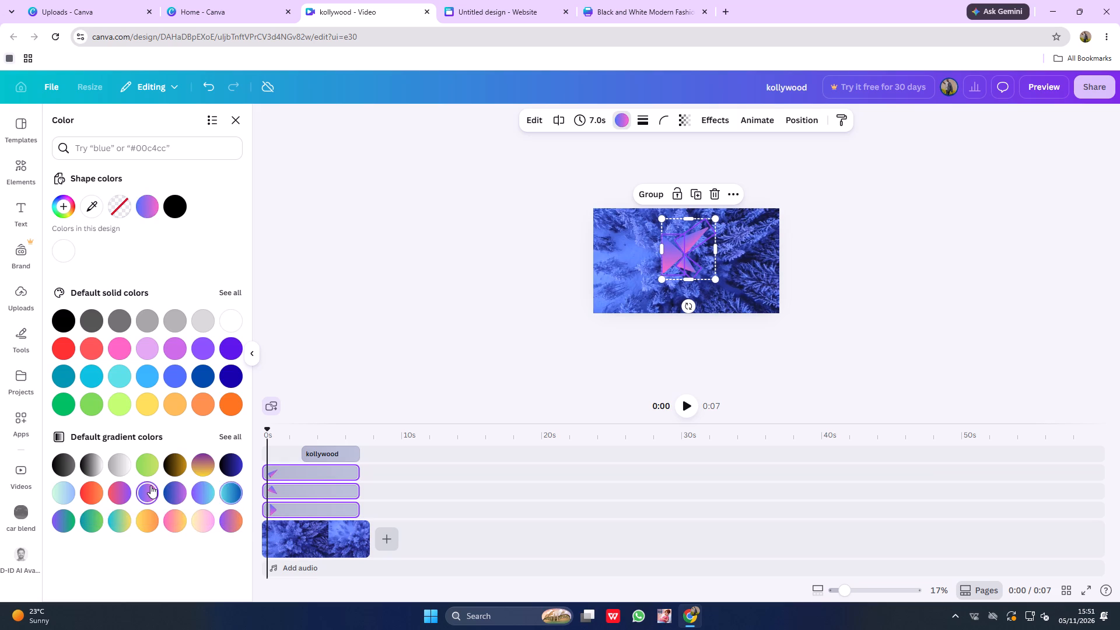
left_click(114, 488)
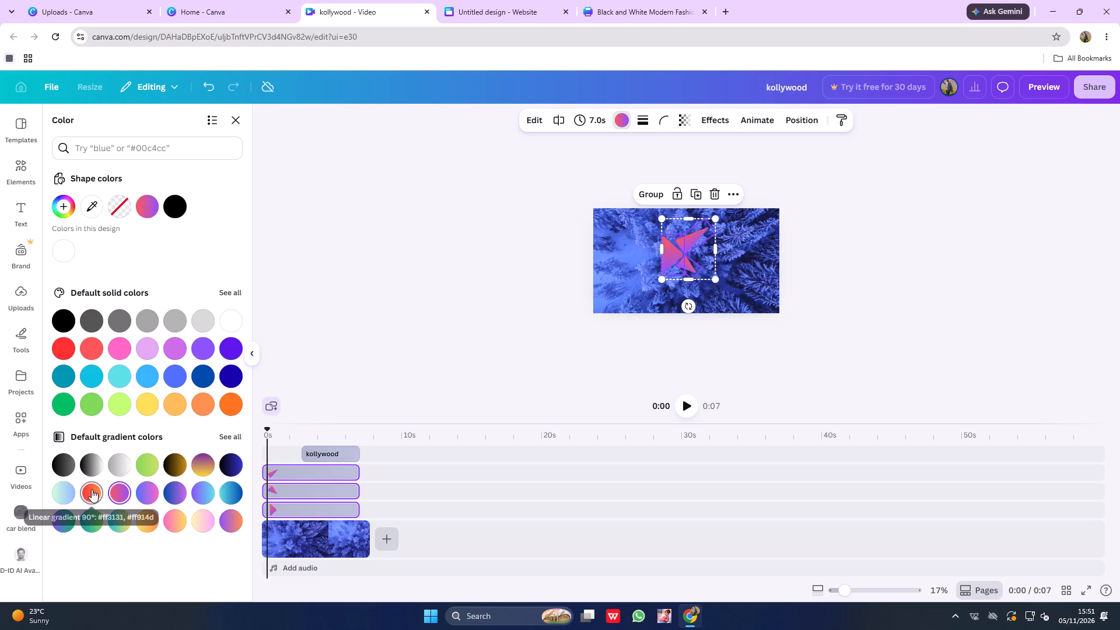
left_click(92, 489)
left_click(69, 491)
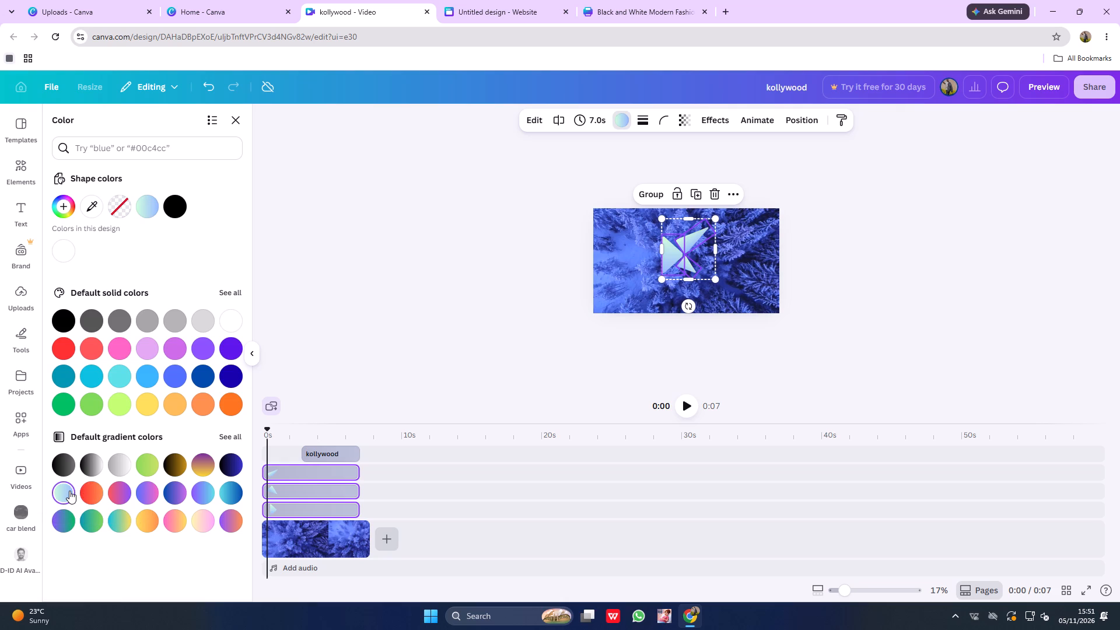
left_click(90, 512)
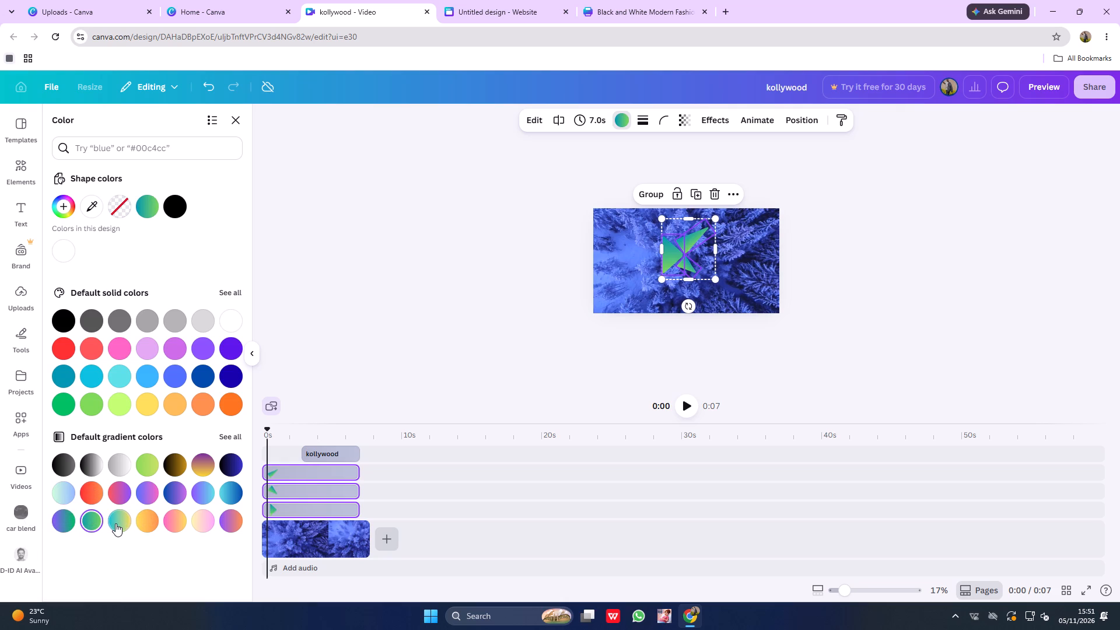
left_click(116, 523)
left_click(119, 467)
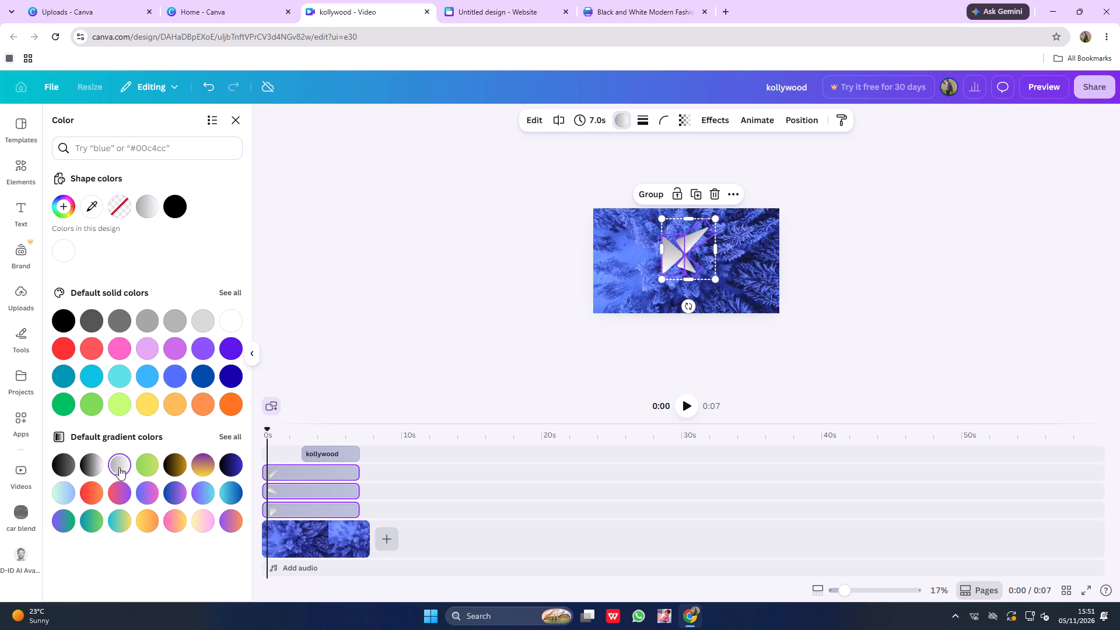
Recolor the three logo triangles solid black, after trying lilac and dark grey fills.
left_click(149, 339)
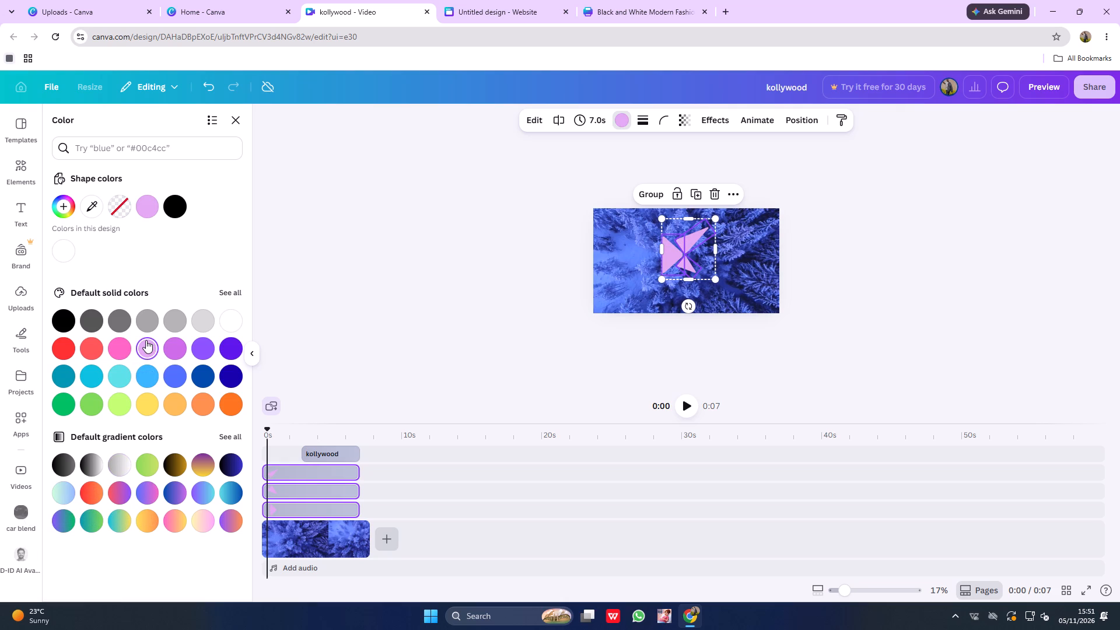
left_click(126, 325)
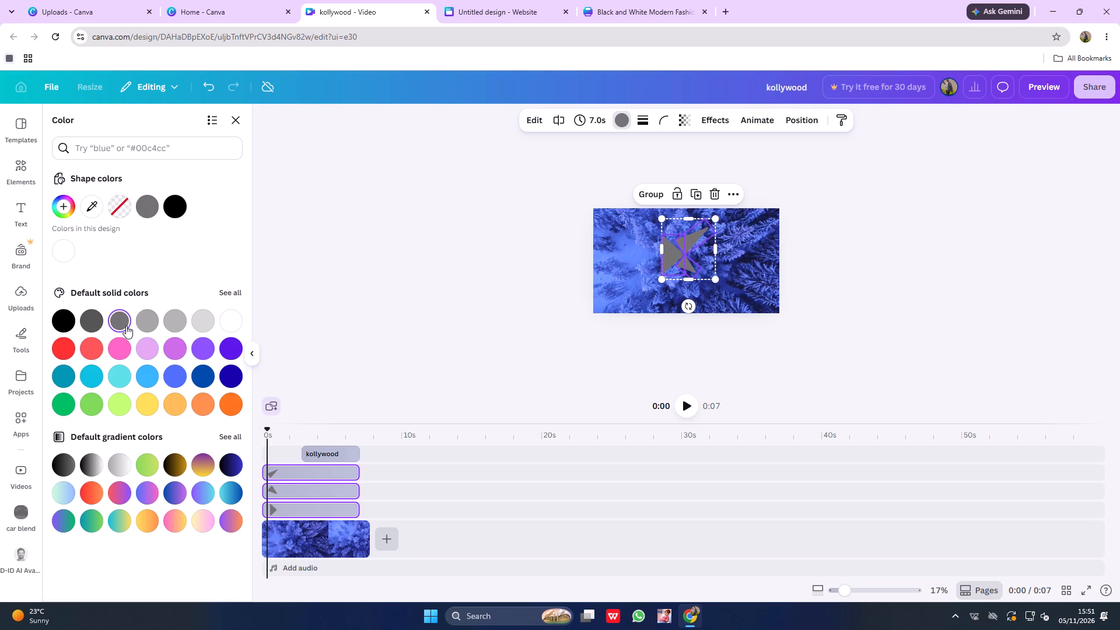
left_click(94, 311)
left_click(62, 316)
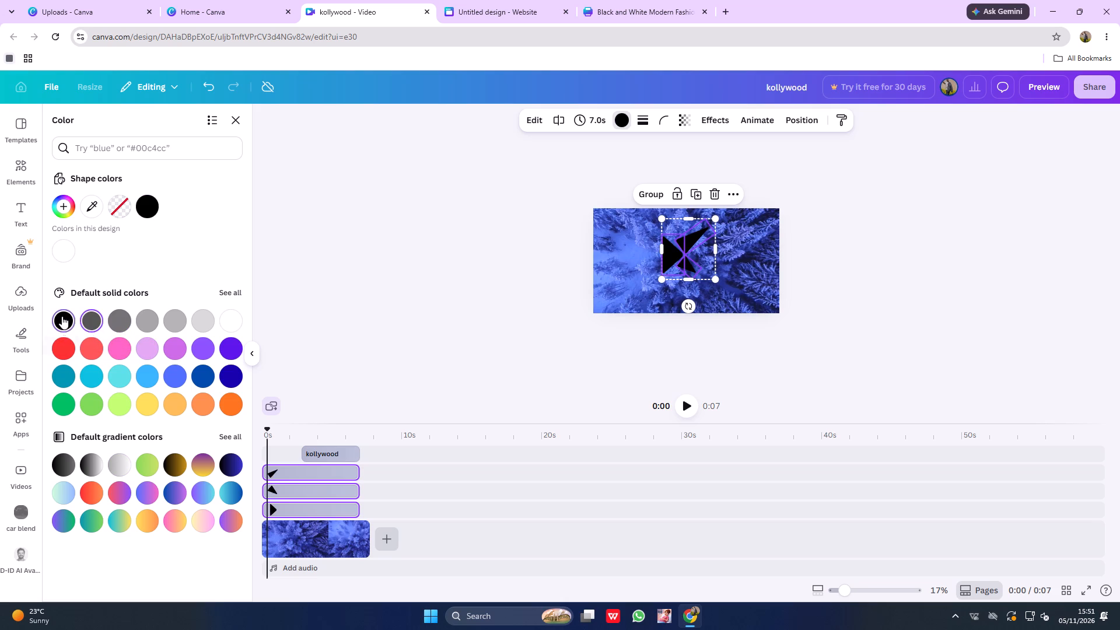
left_click(420, 255)
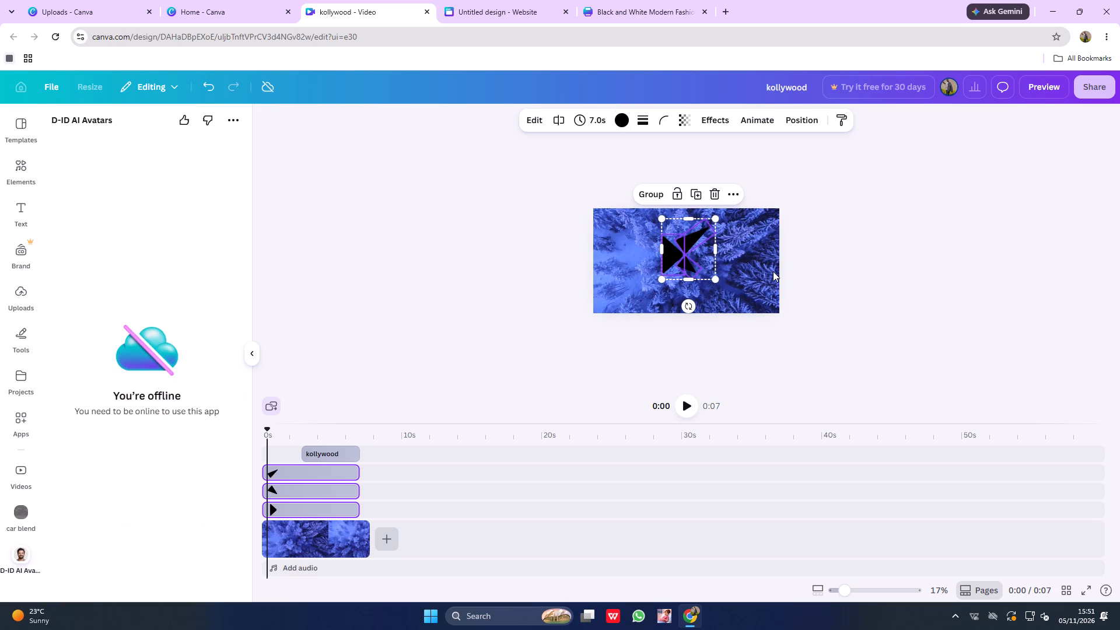
Select the forest footage and set its background color to bright orange, after trying two purples.
left_click(773, 271)
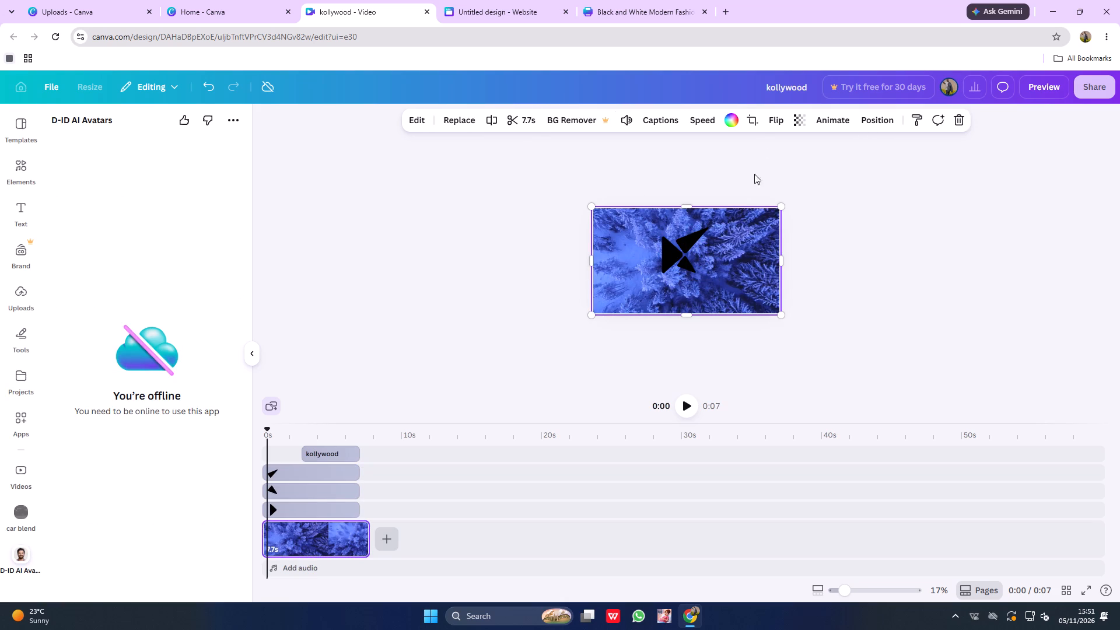
left_click(737, 119)
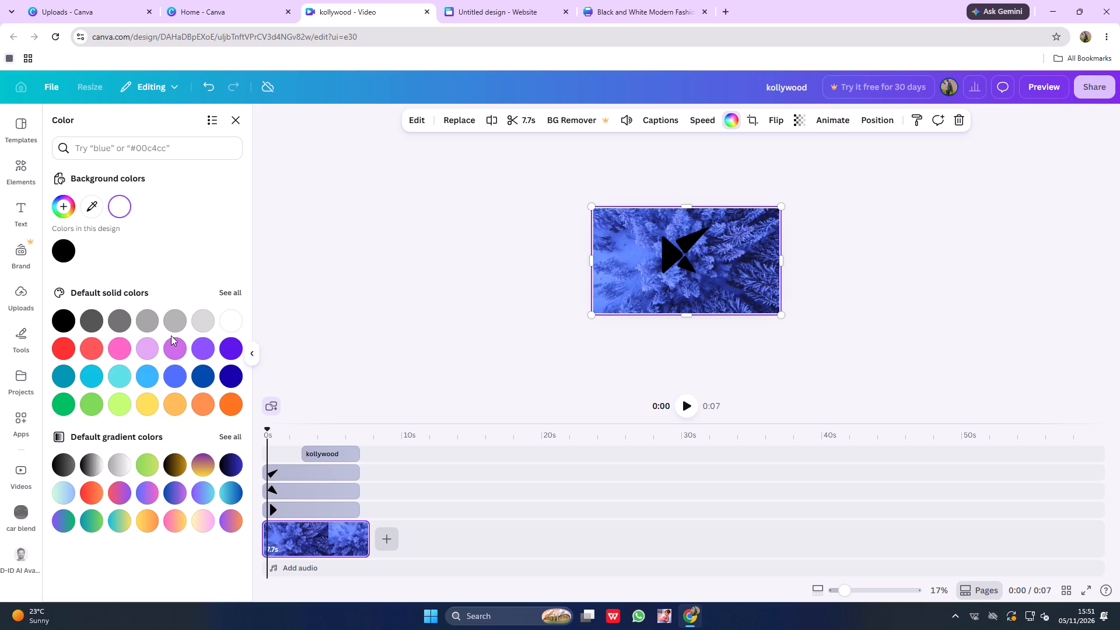
left_click(181, 344)
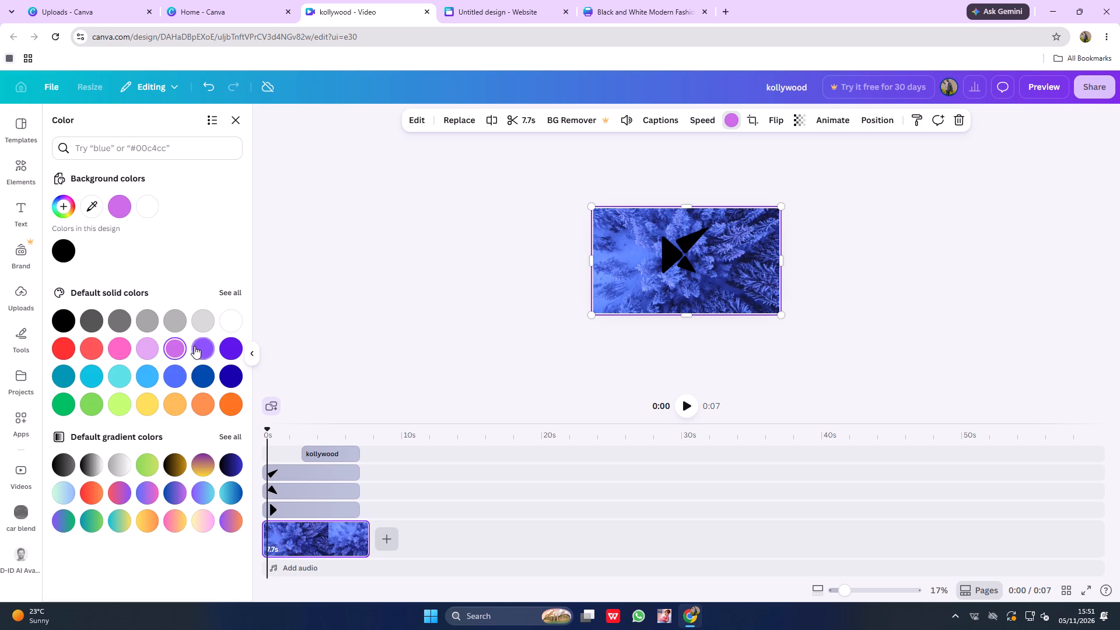
left_click(195, 346)
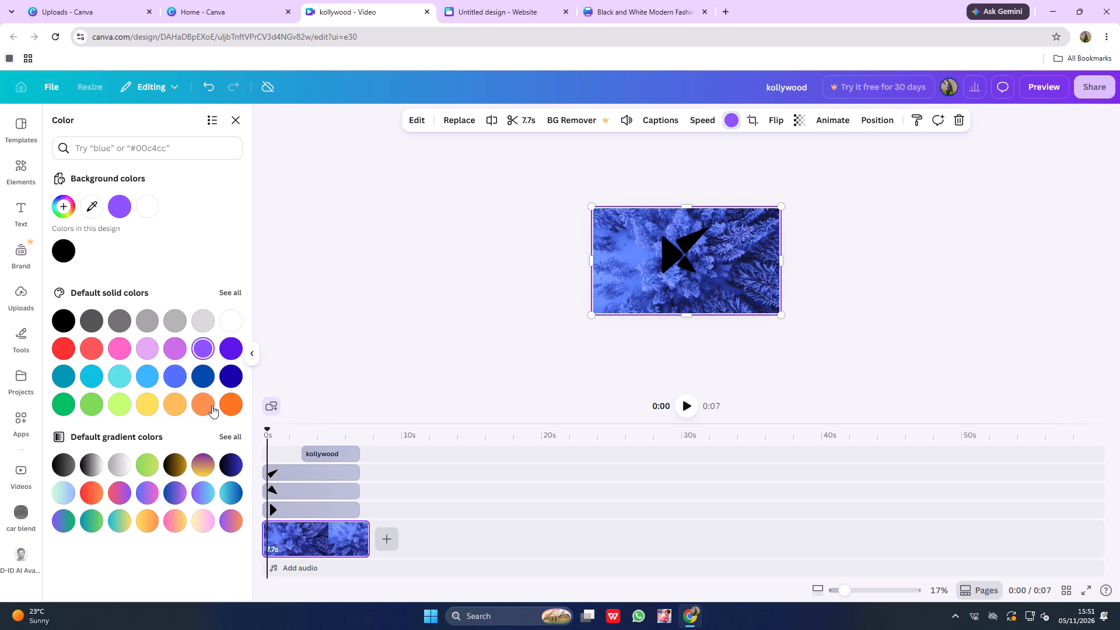
left_click(227, 403)
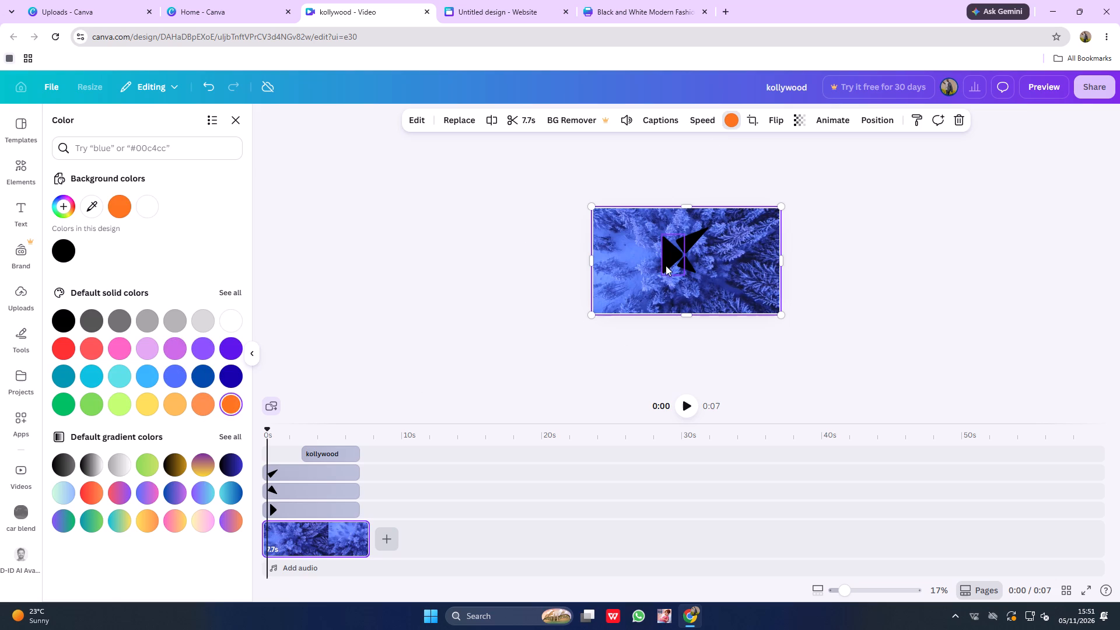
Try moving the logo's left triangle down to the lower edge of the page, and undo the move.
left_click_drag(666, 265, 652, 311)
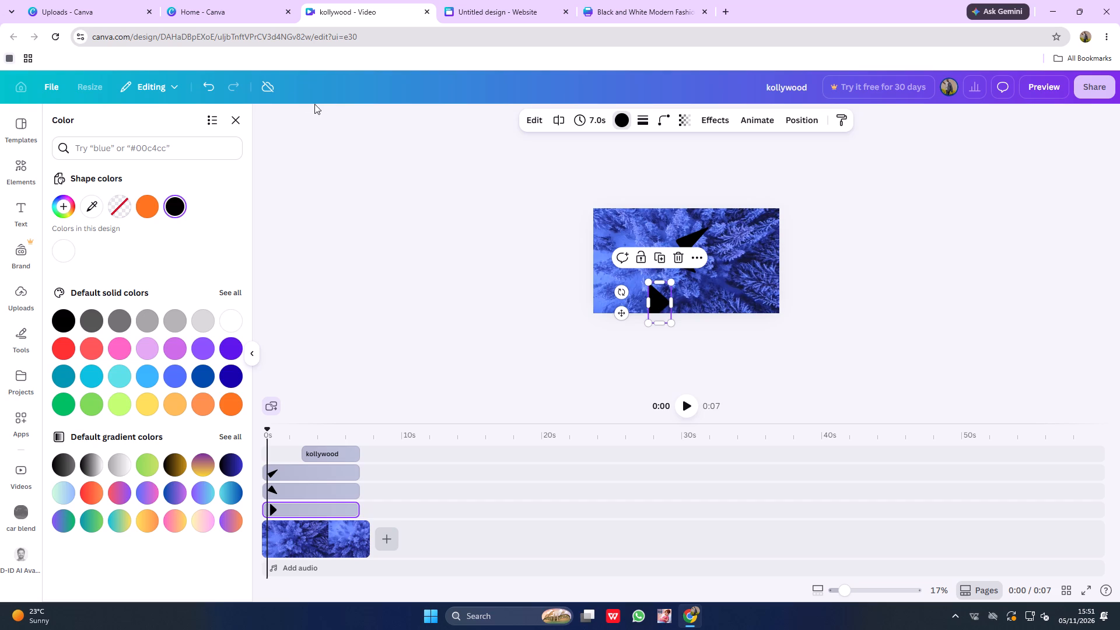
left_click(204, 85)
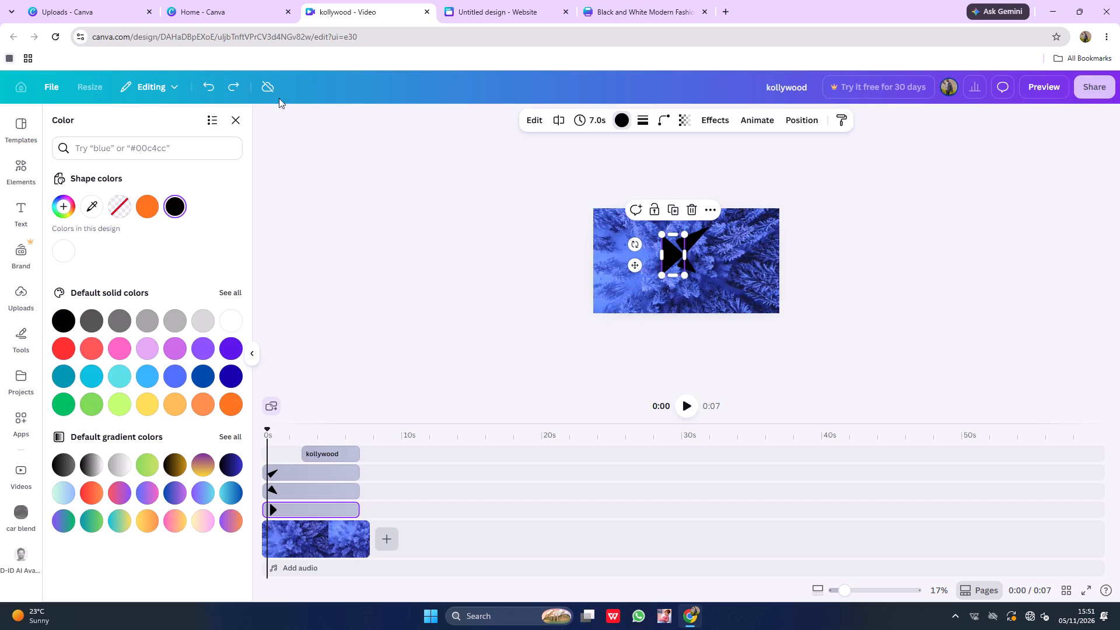
Close the browser window.
left_click(1119, 20)
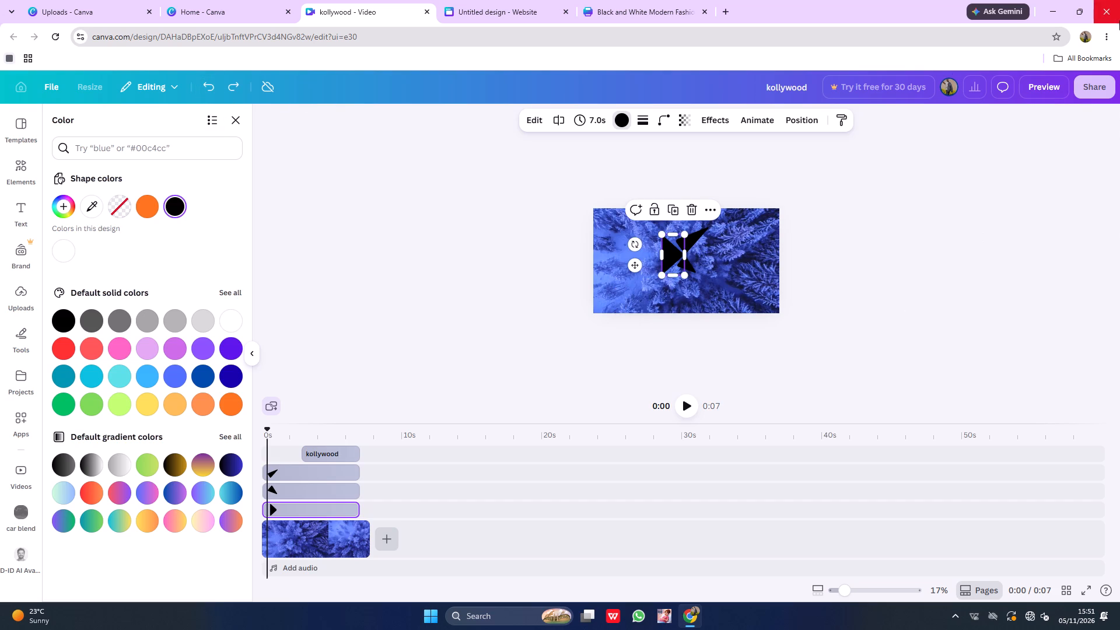